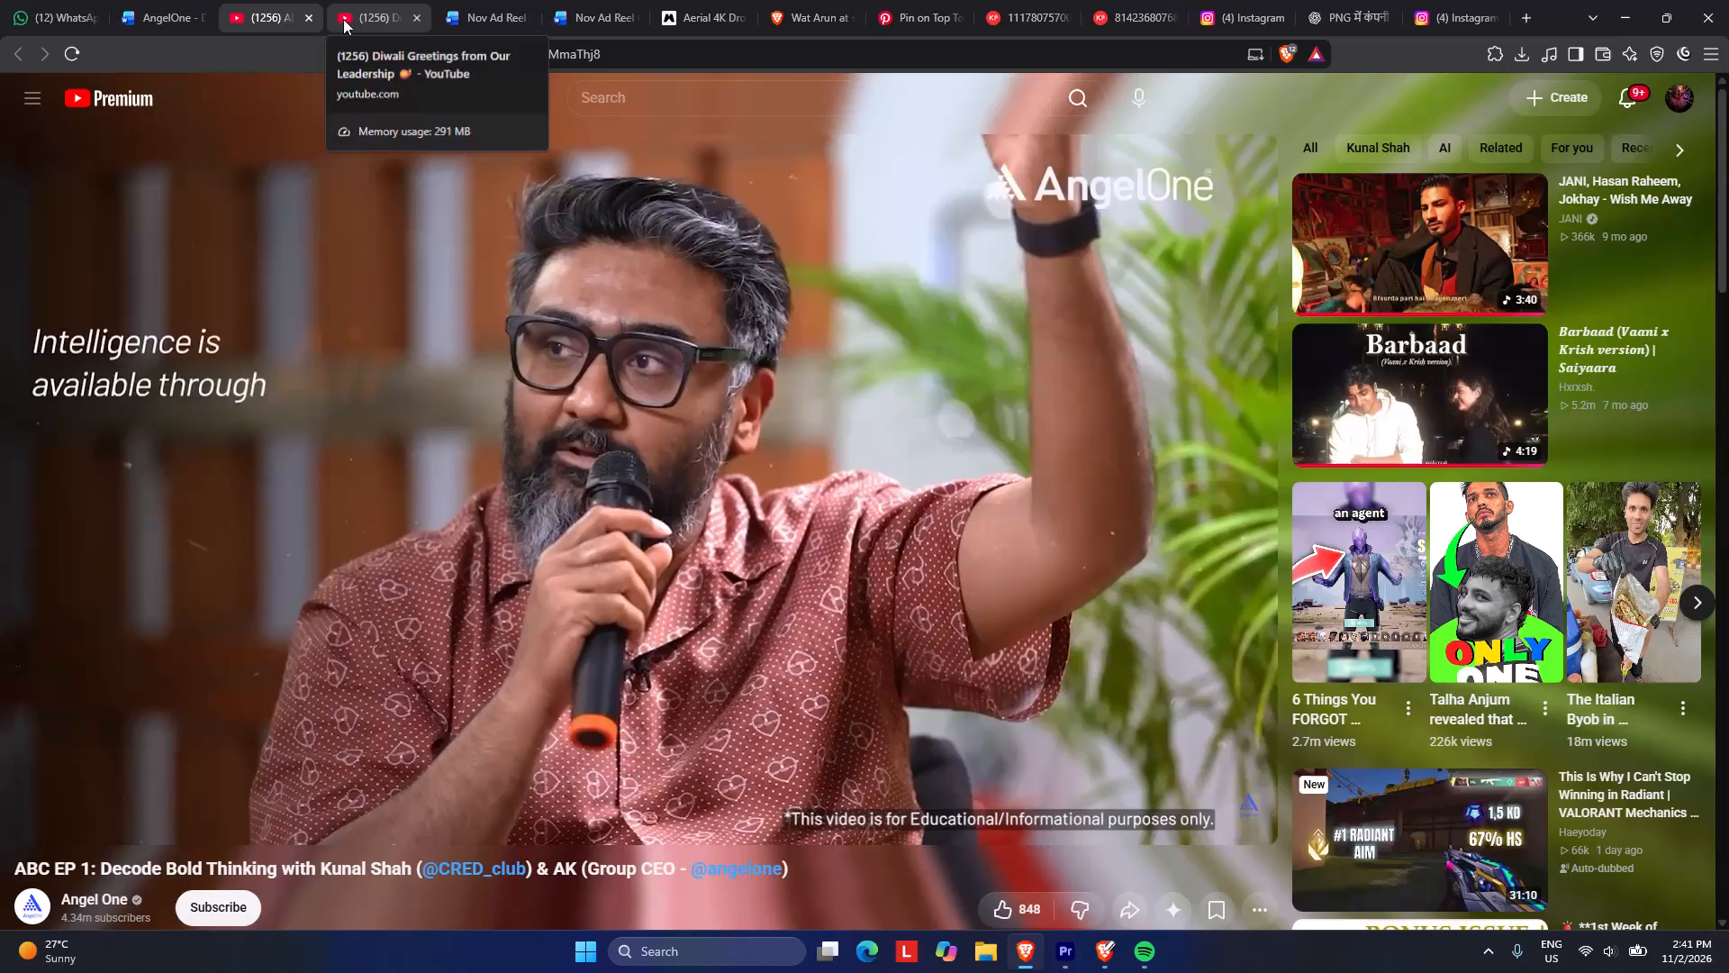
Close the two YouTube video tabs and the two Nov Ad Reel Content document tabs, keeping the AngelOne brief open.
left_click(311, 19)
left_click(311, 19)
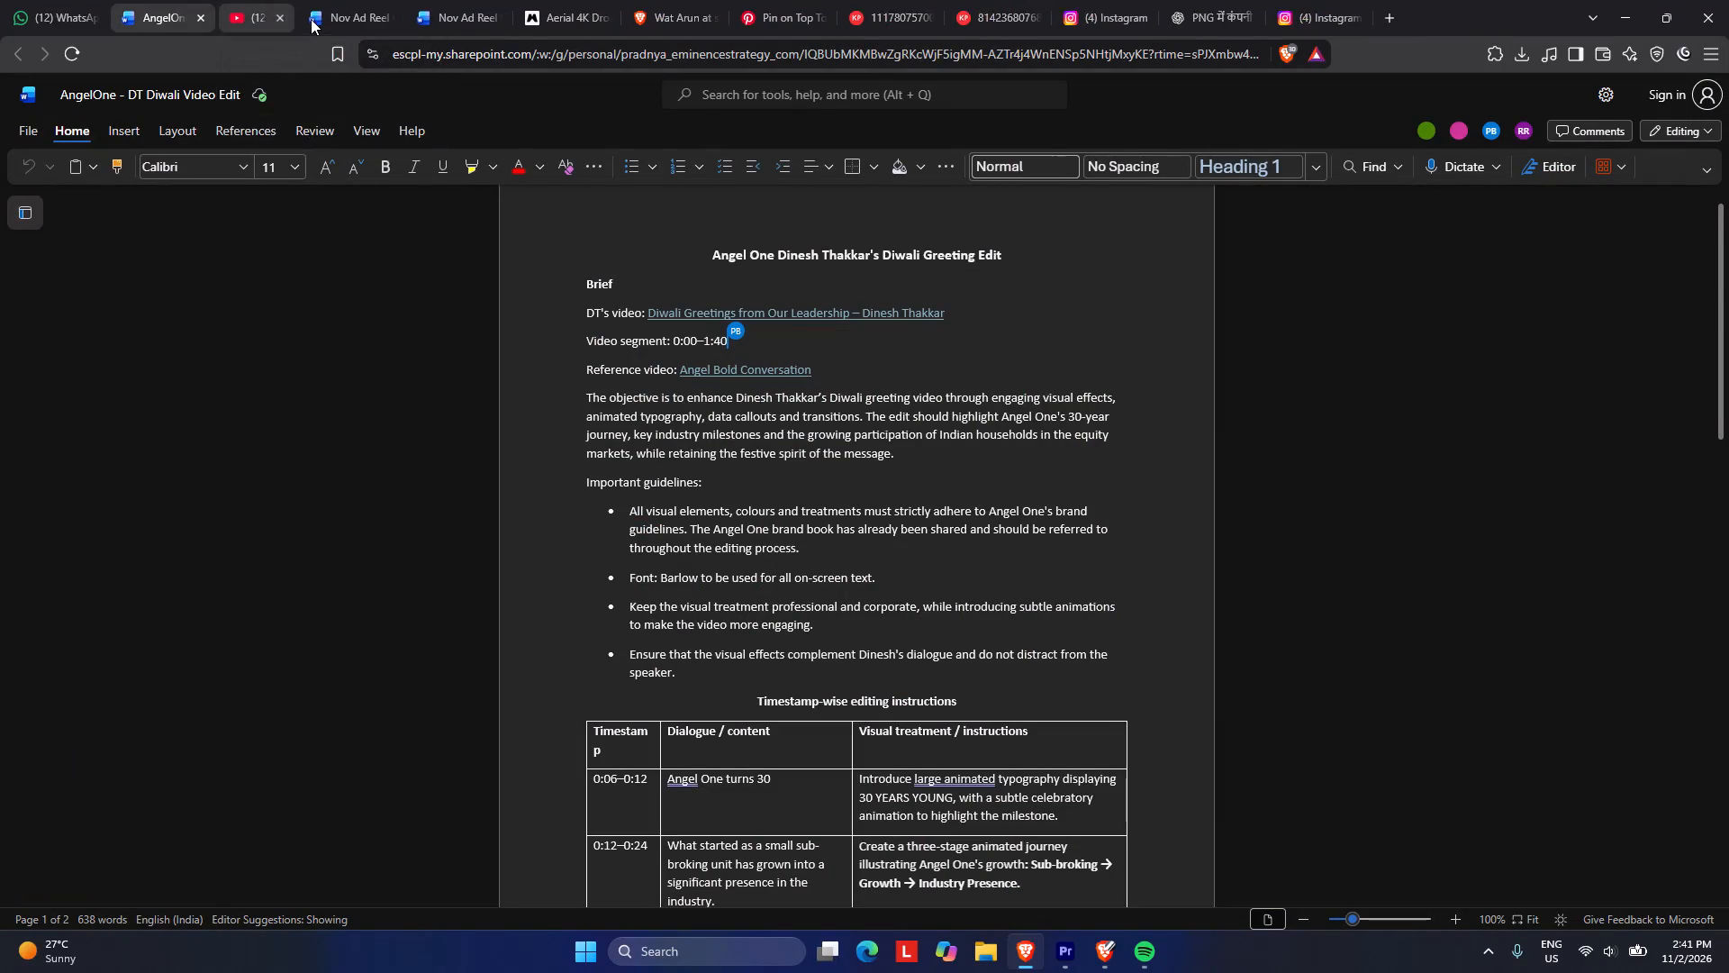
left_click(272, 2)
left_click(306, 19)
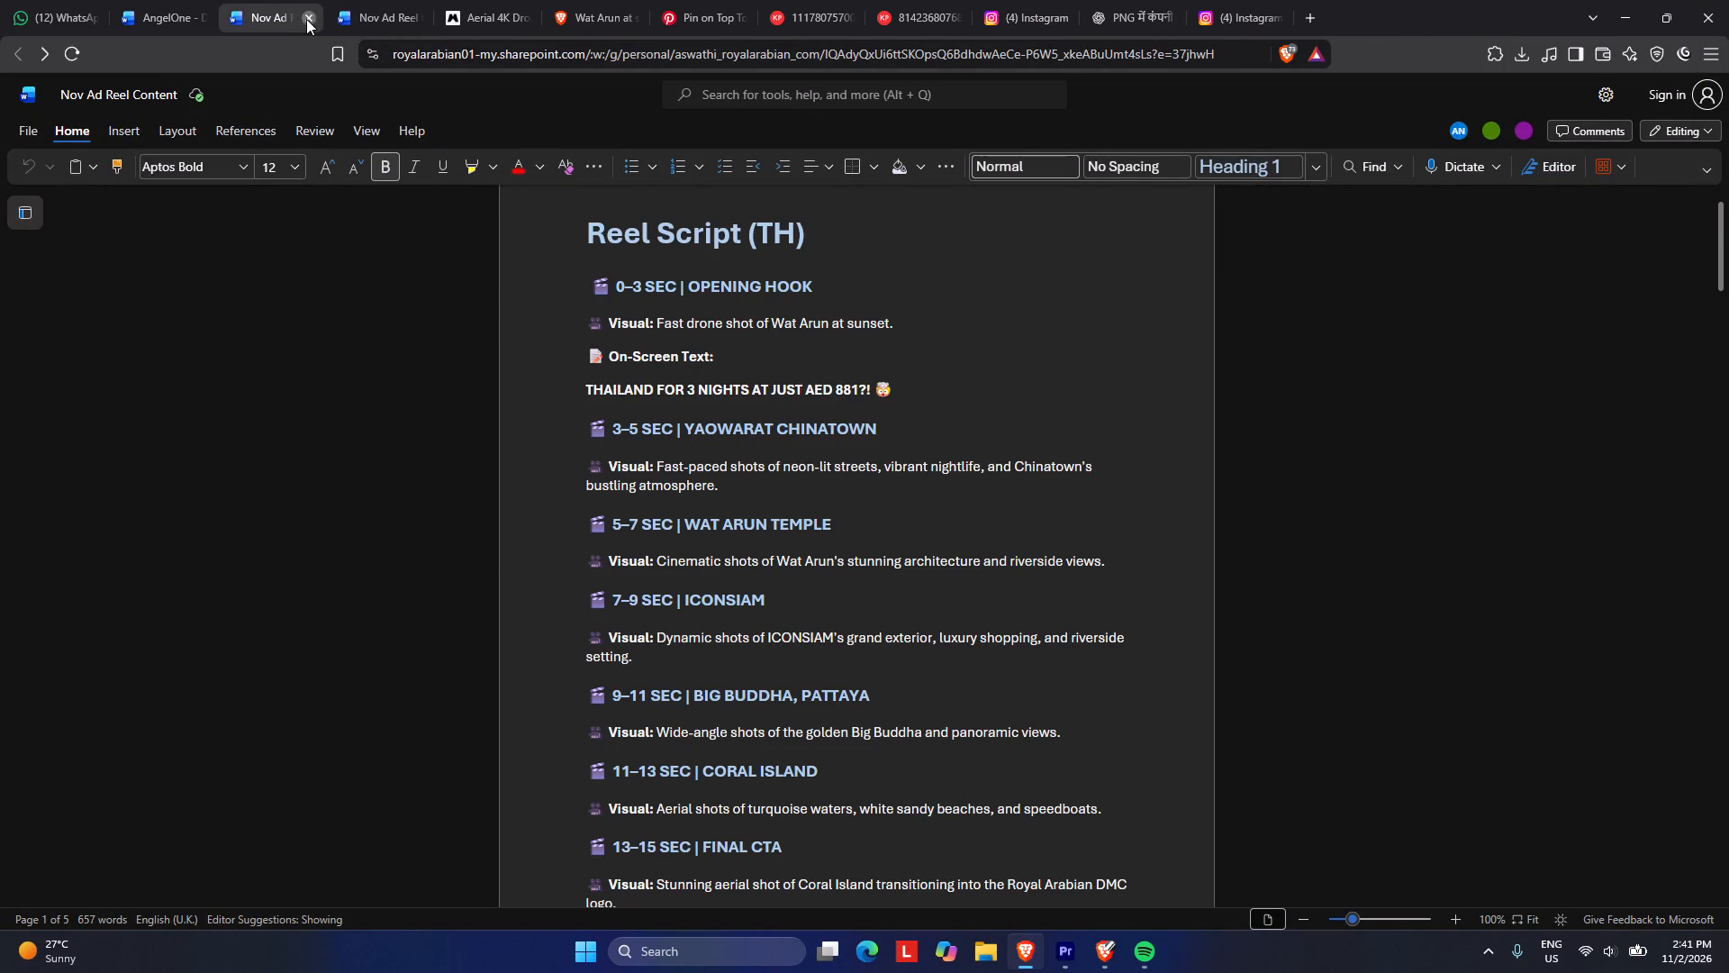
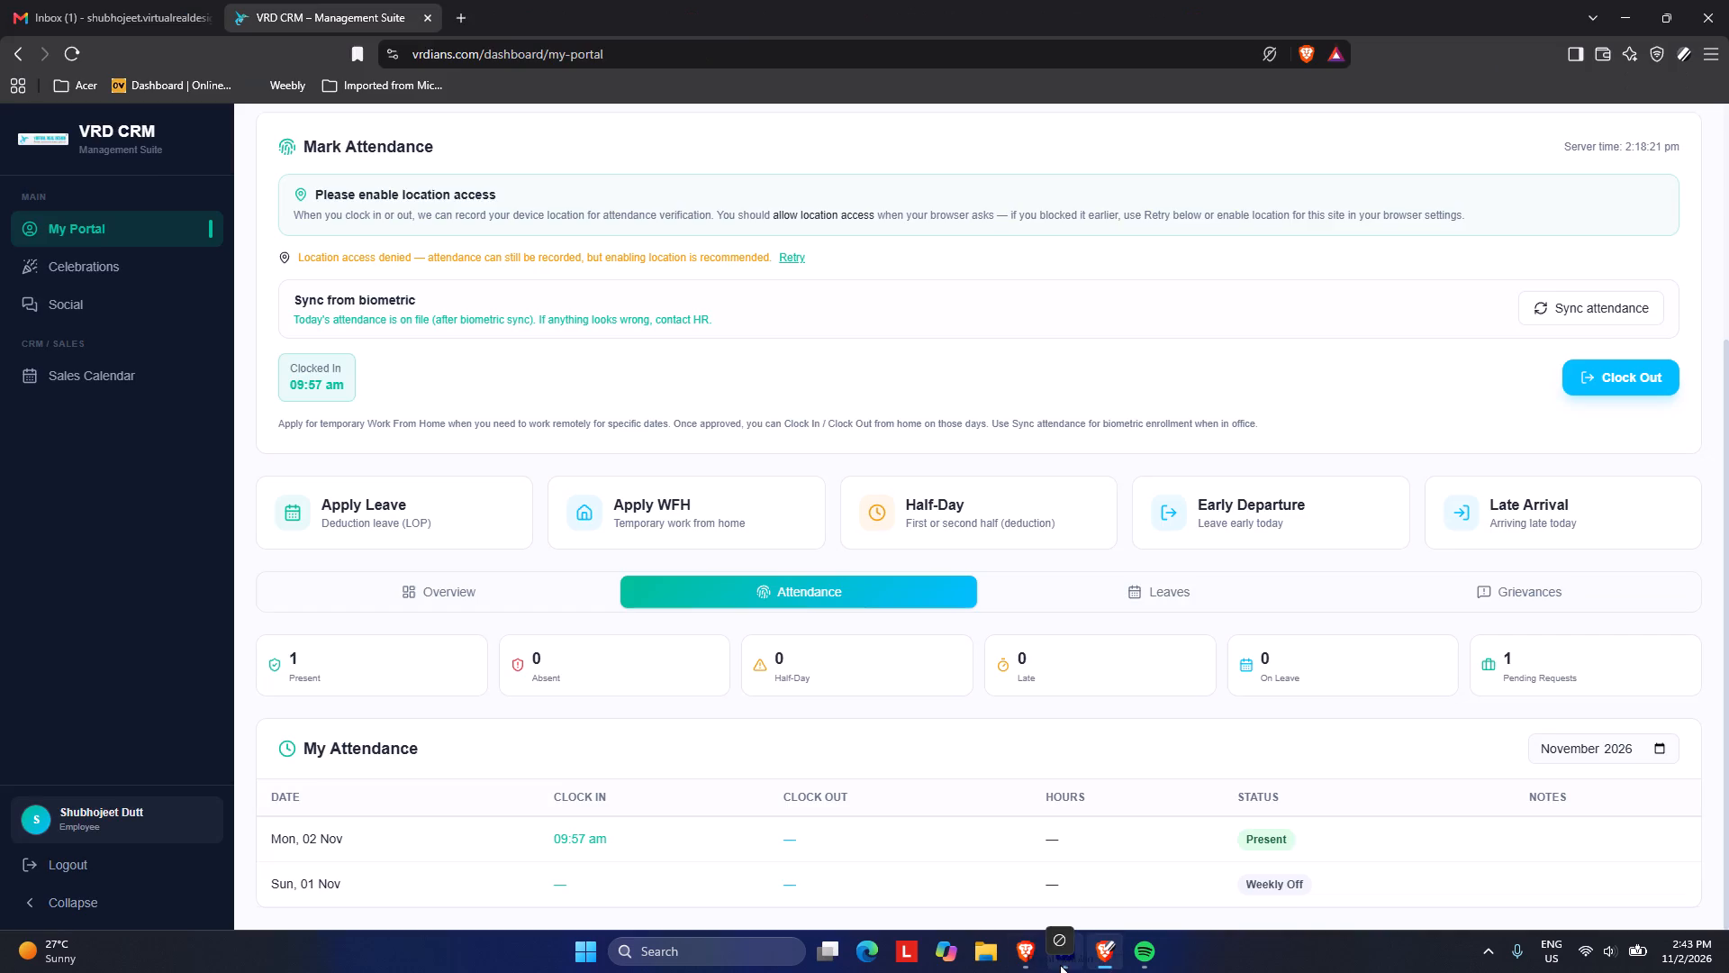
left_click_drag(1060, 965, 450, 631)
With the playhead at 00:00:18:25, scale the logo clip to 47 and set its vertical position to 491.
left_click_drag(473, 547, 466, 556)
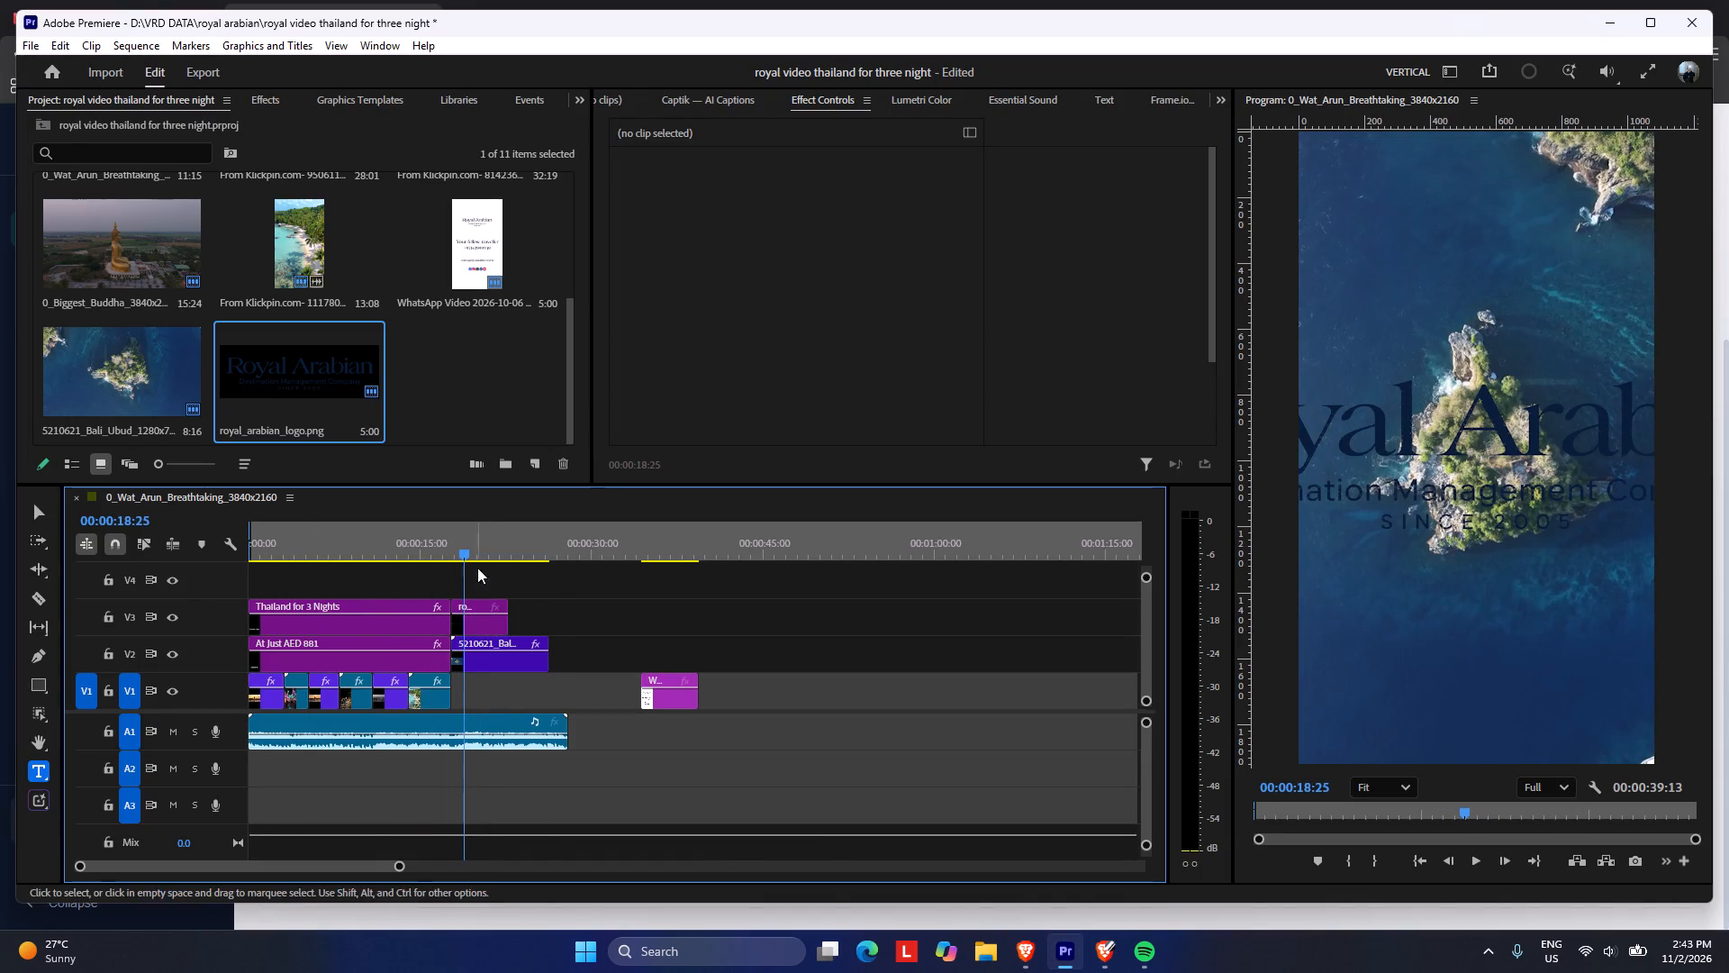
left_click(479, 618)
left_click(494, 609)
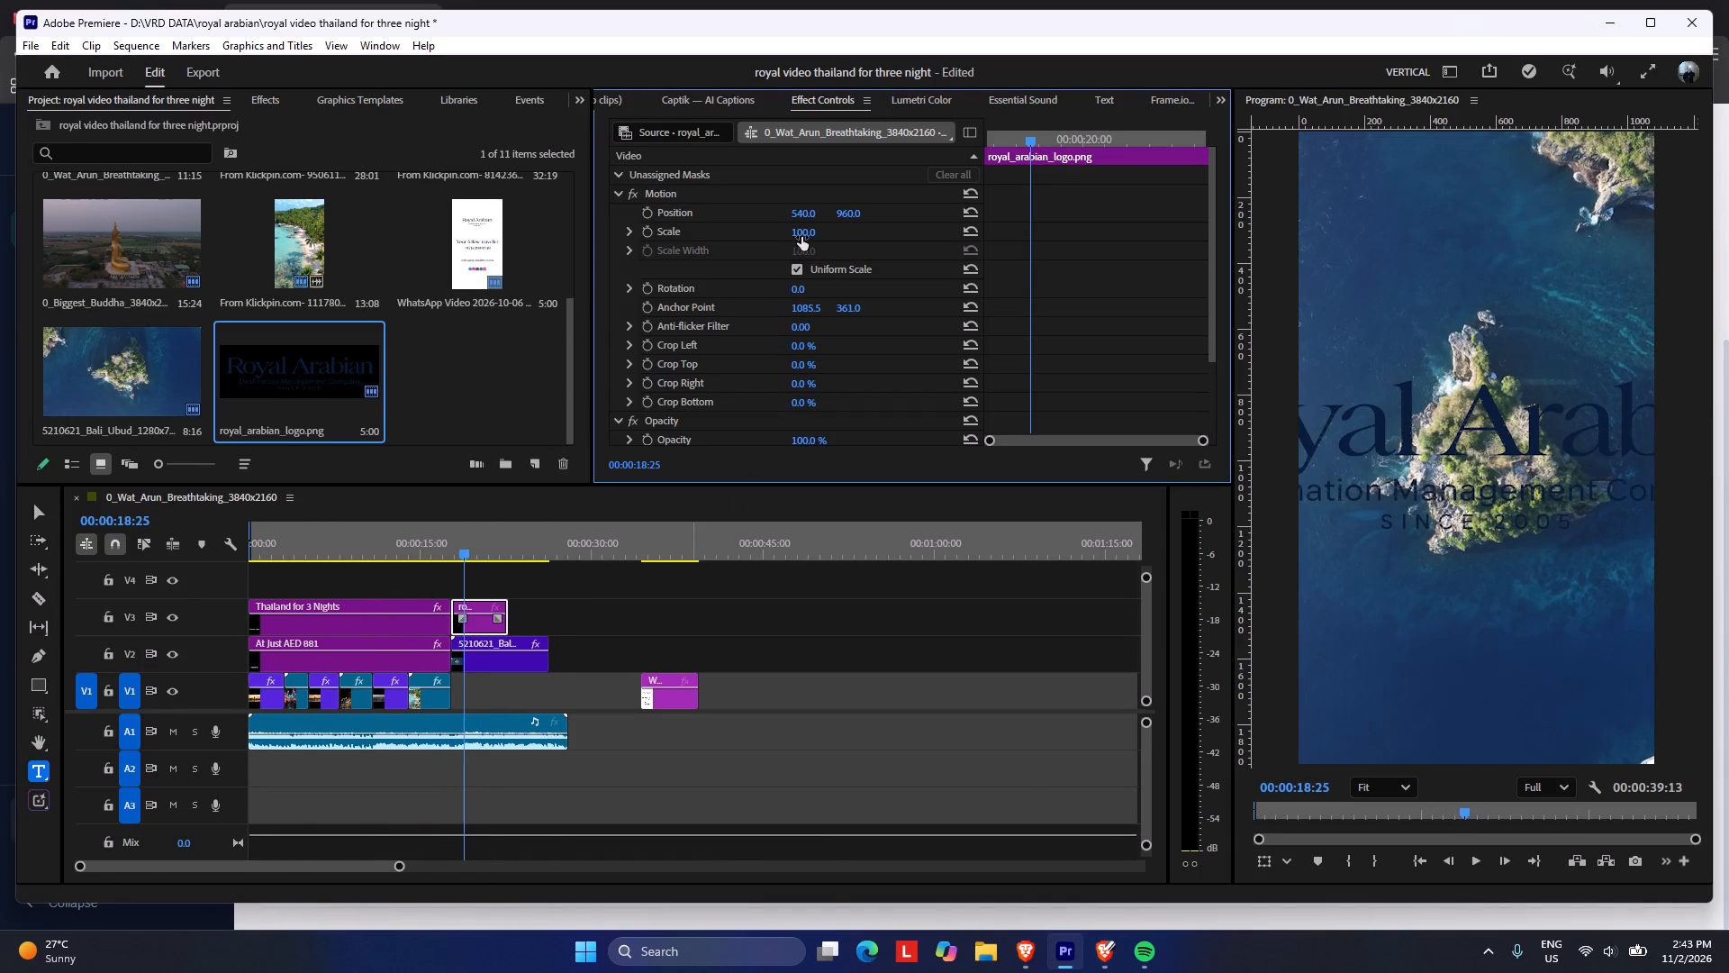
left_click_drag(801, 236, 752, 241)
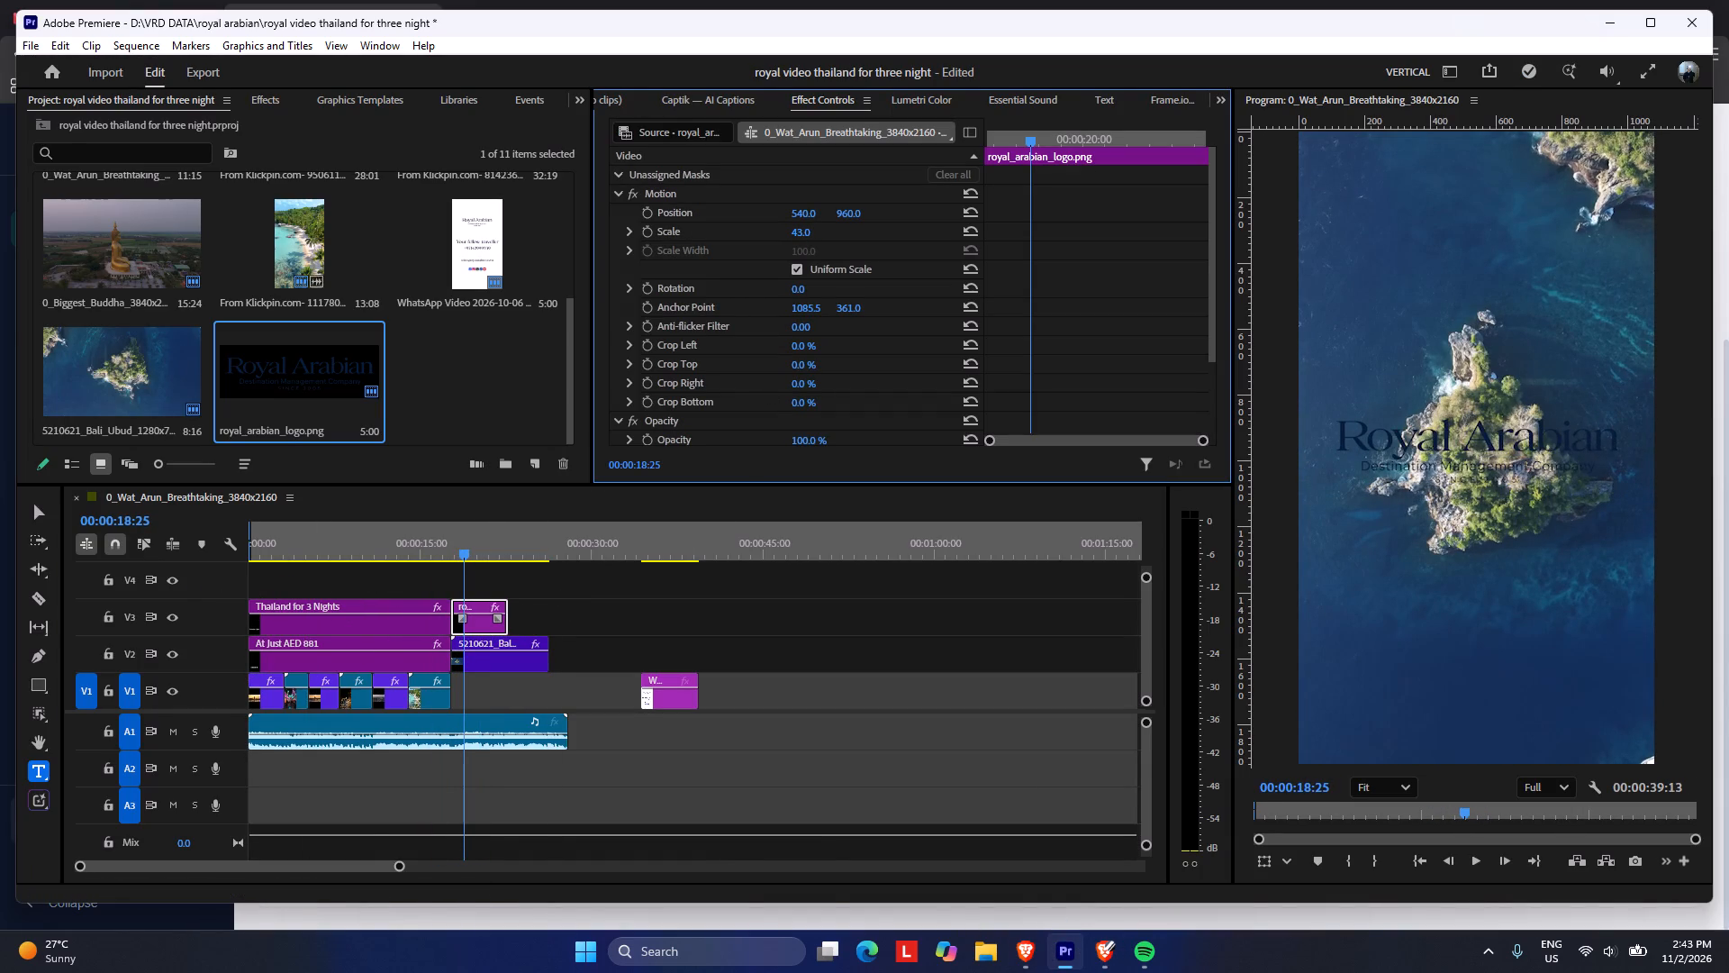
left_click_drag(752, 241, 757, 244)
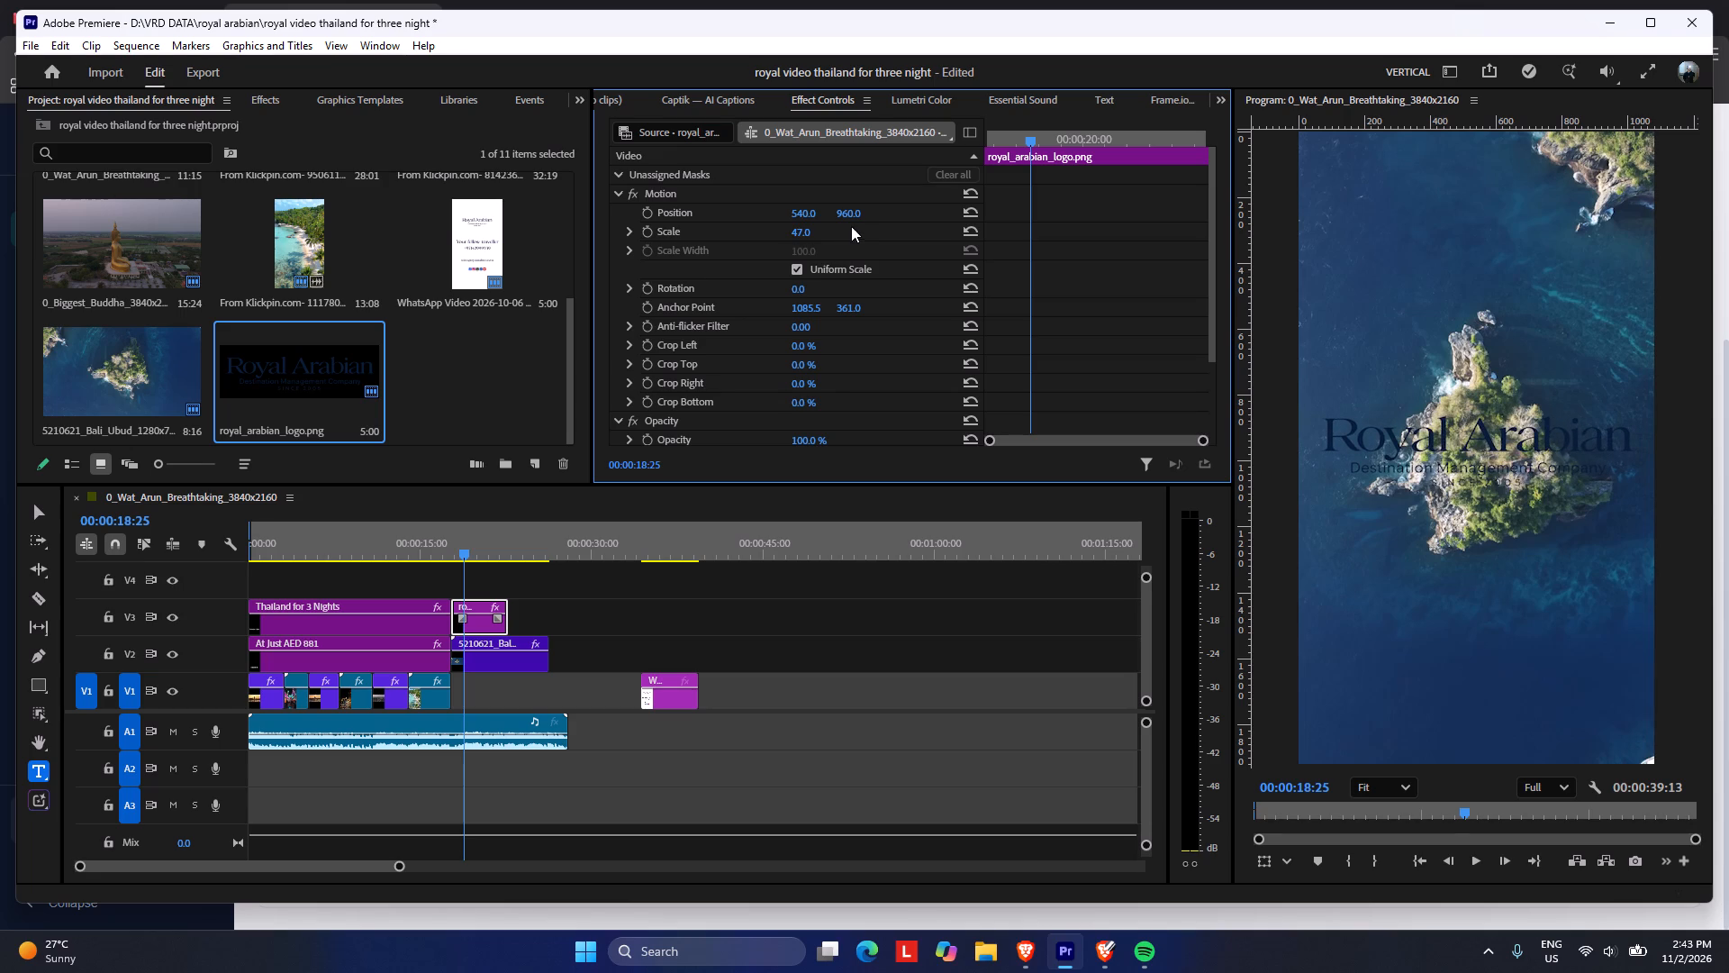
left_click_drag(855, 214, 450, 330)
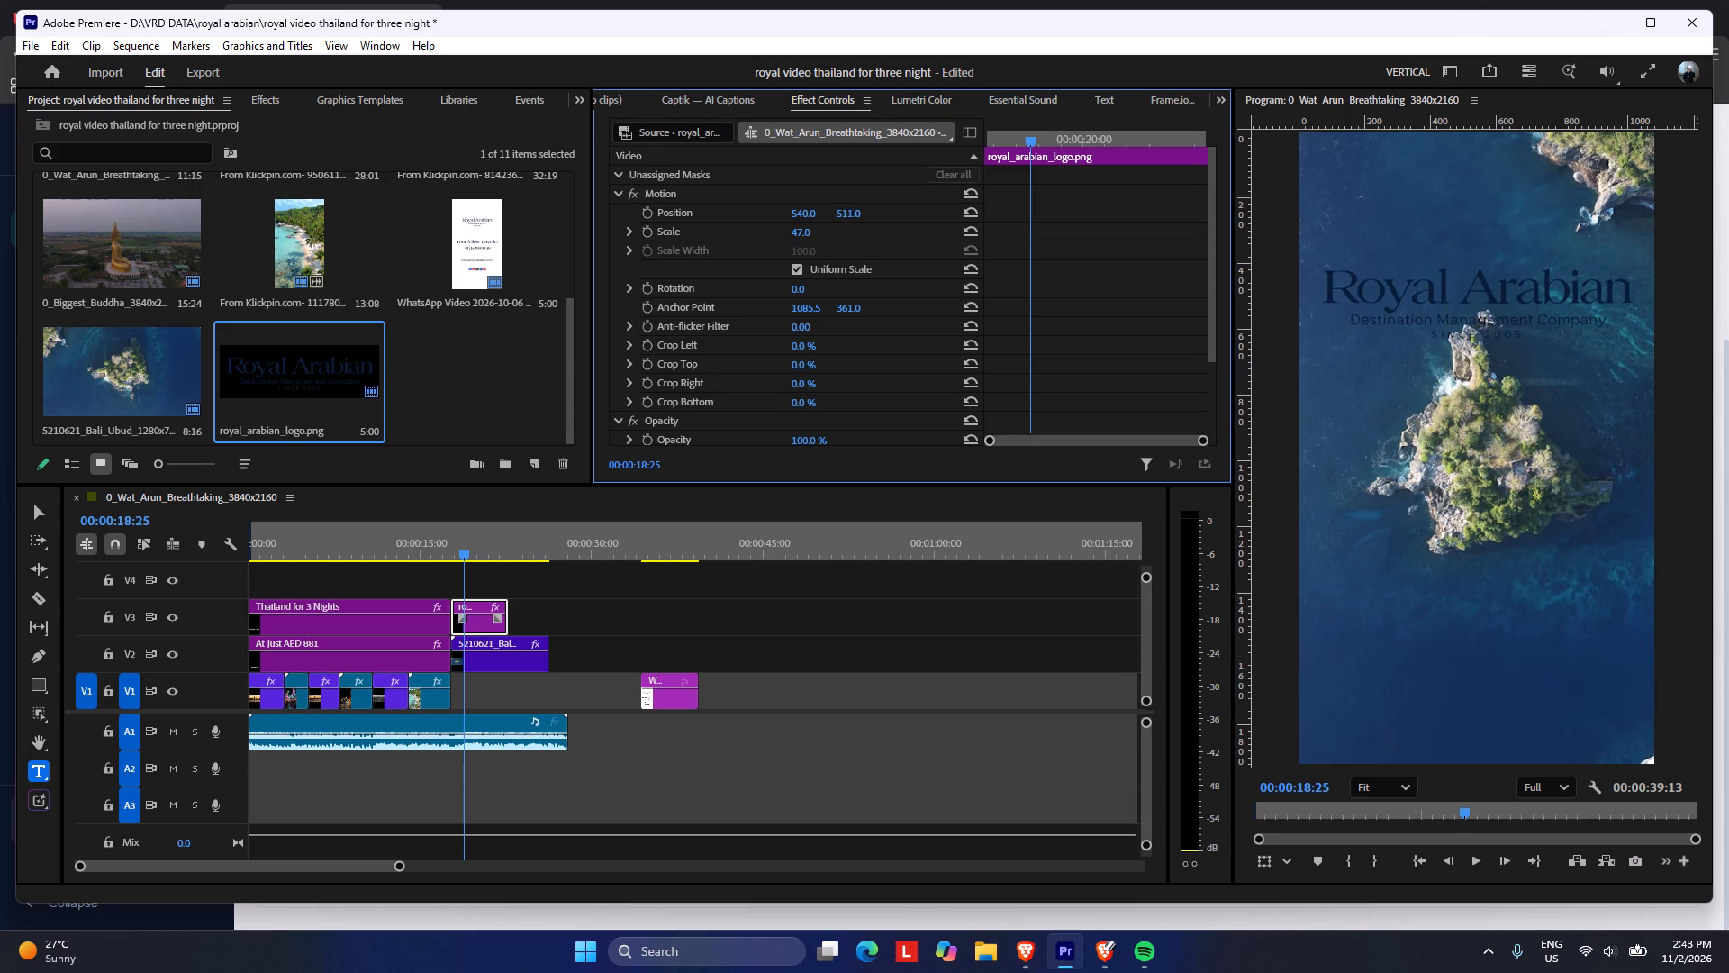
left_click_drag(450, 330, 432, 330)
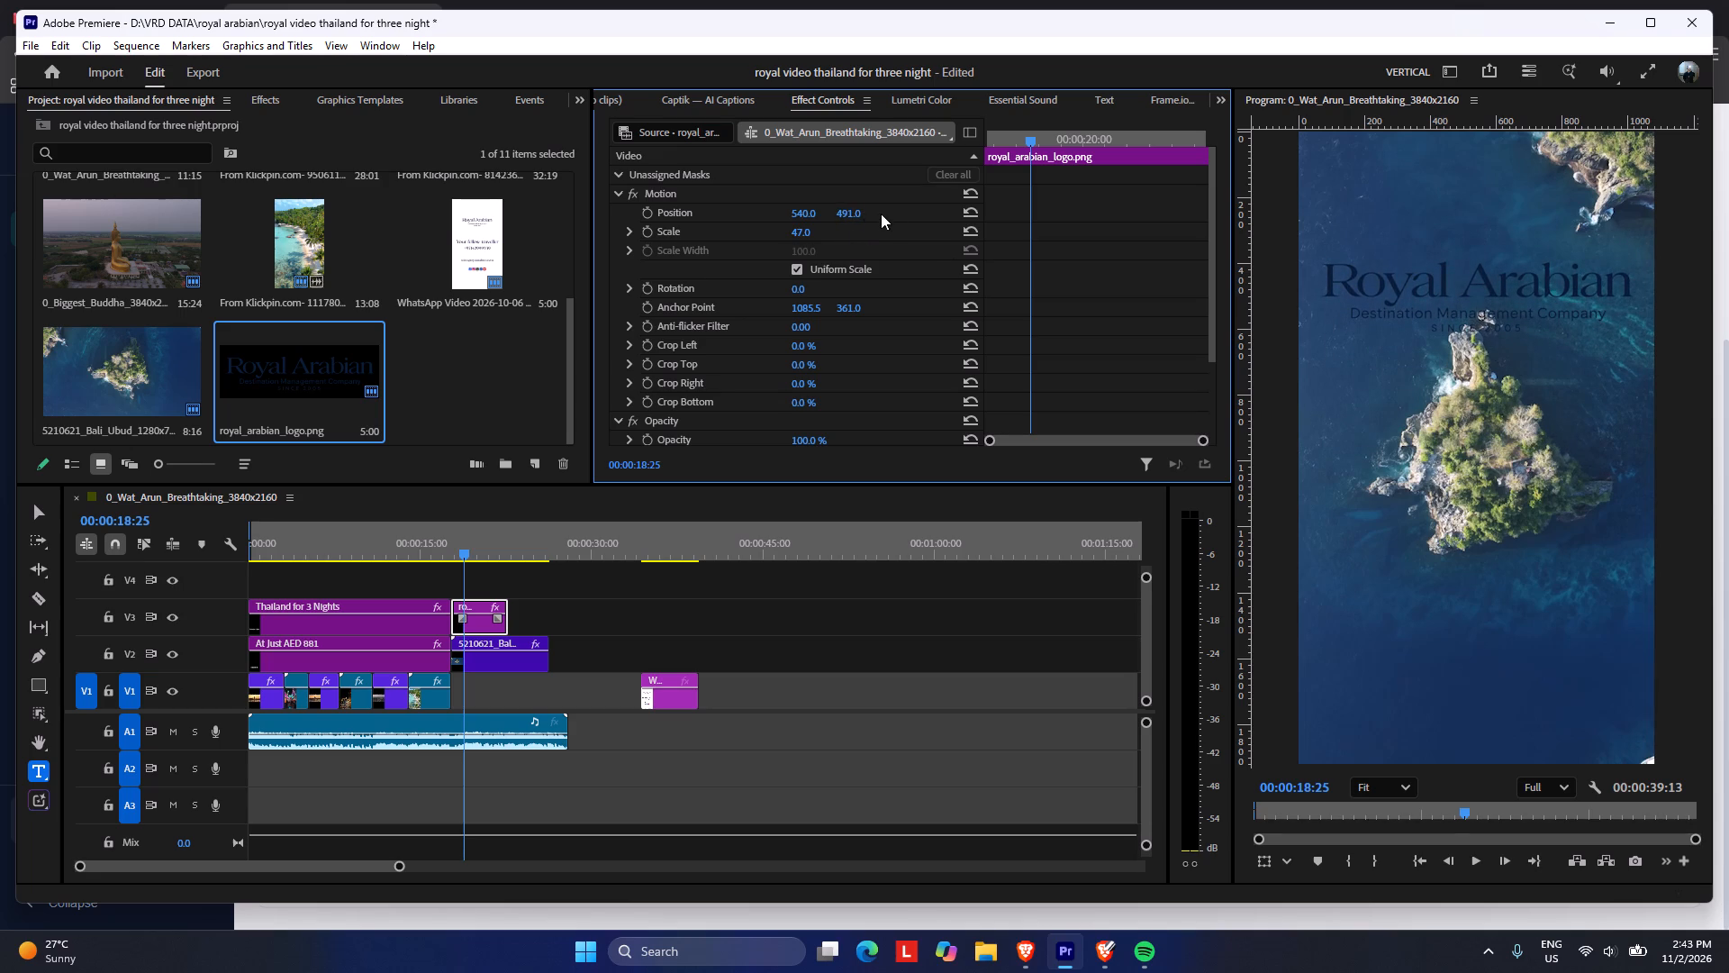
Find the Tint video effect and apply it to the royal_arabian_logo.png clip on V3.
left_click(268, 105)
left_click(190, 128)
left_click(167, 129)
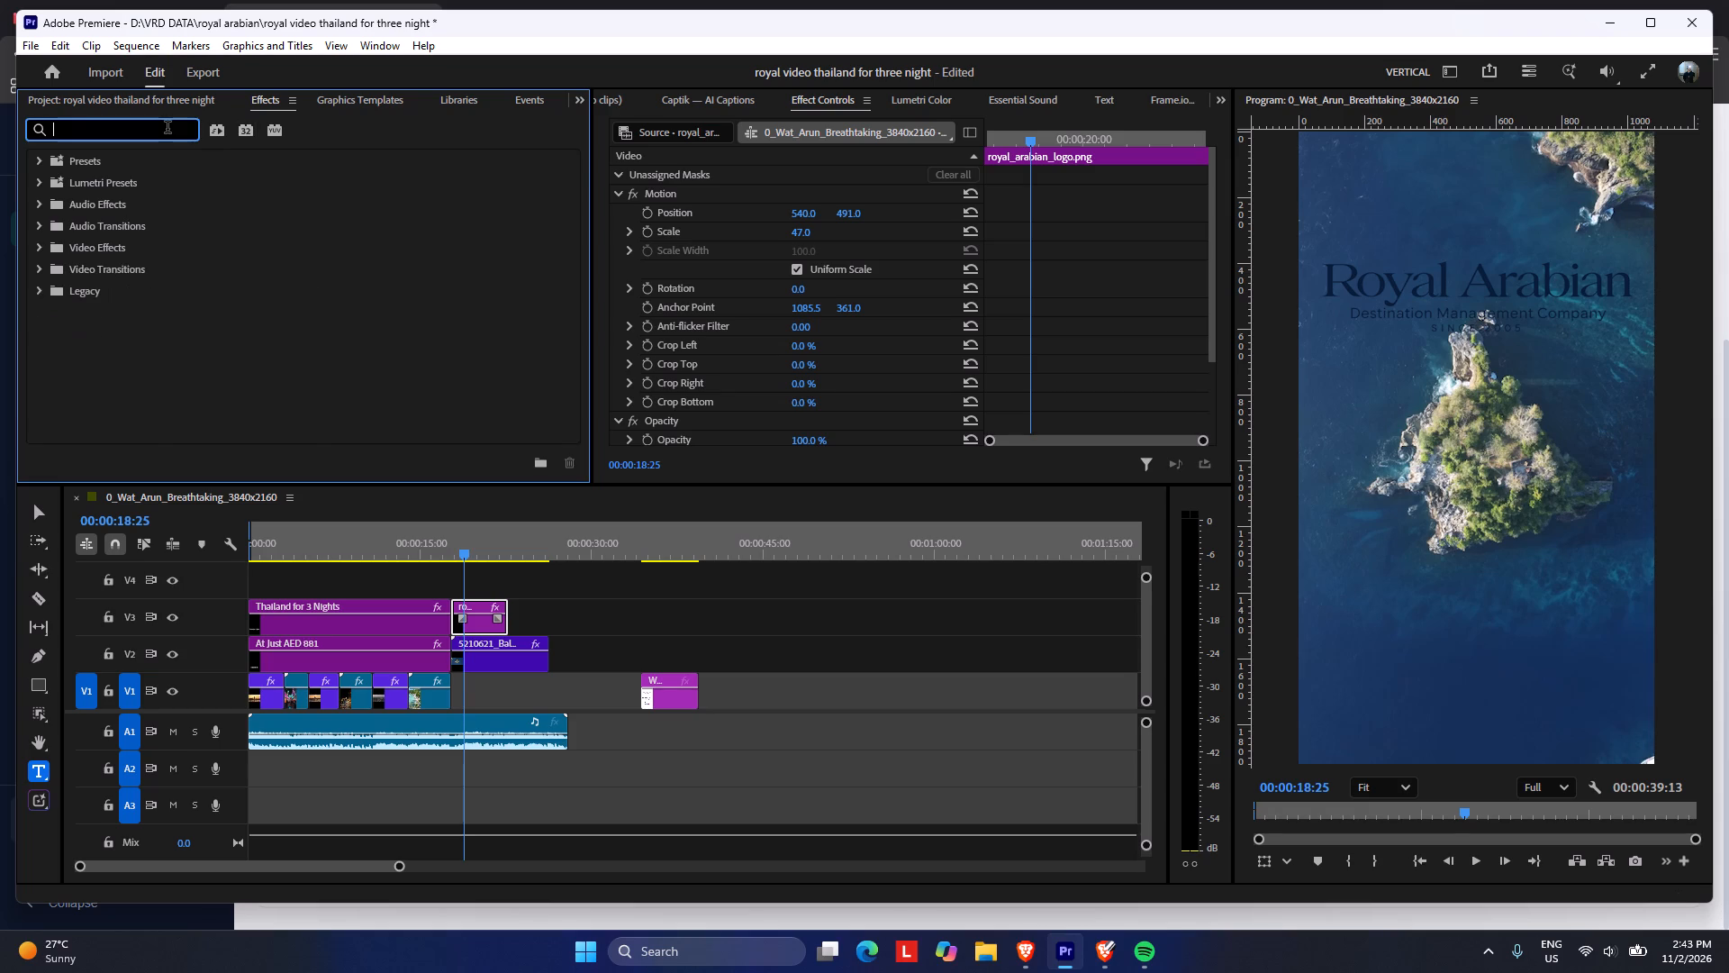
type("ti")
key("n")
key("t")
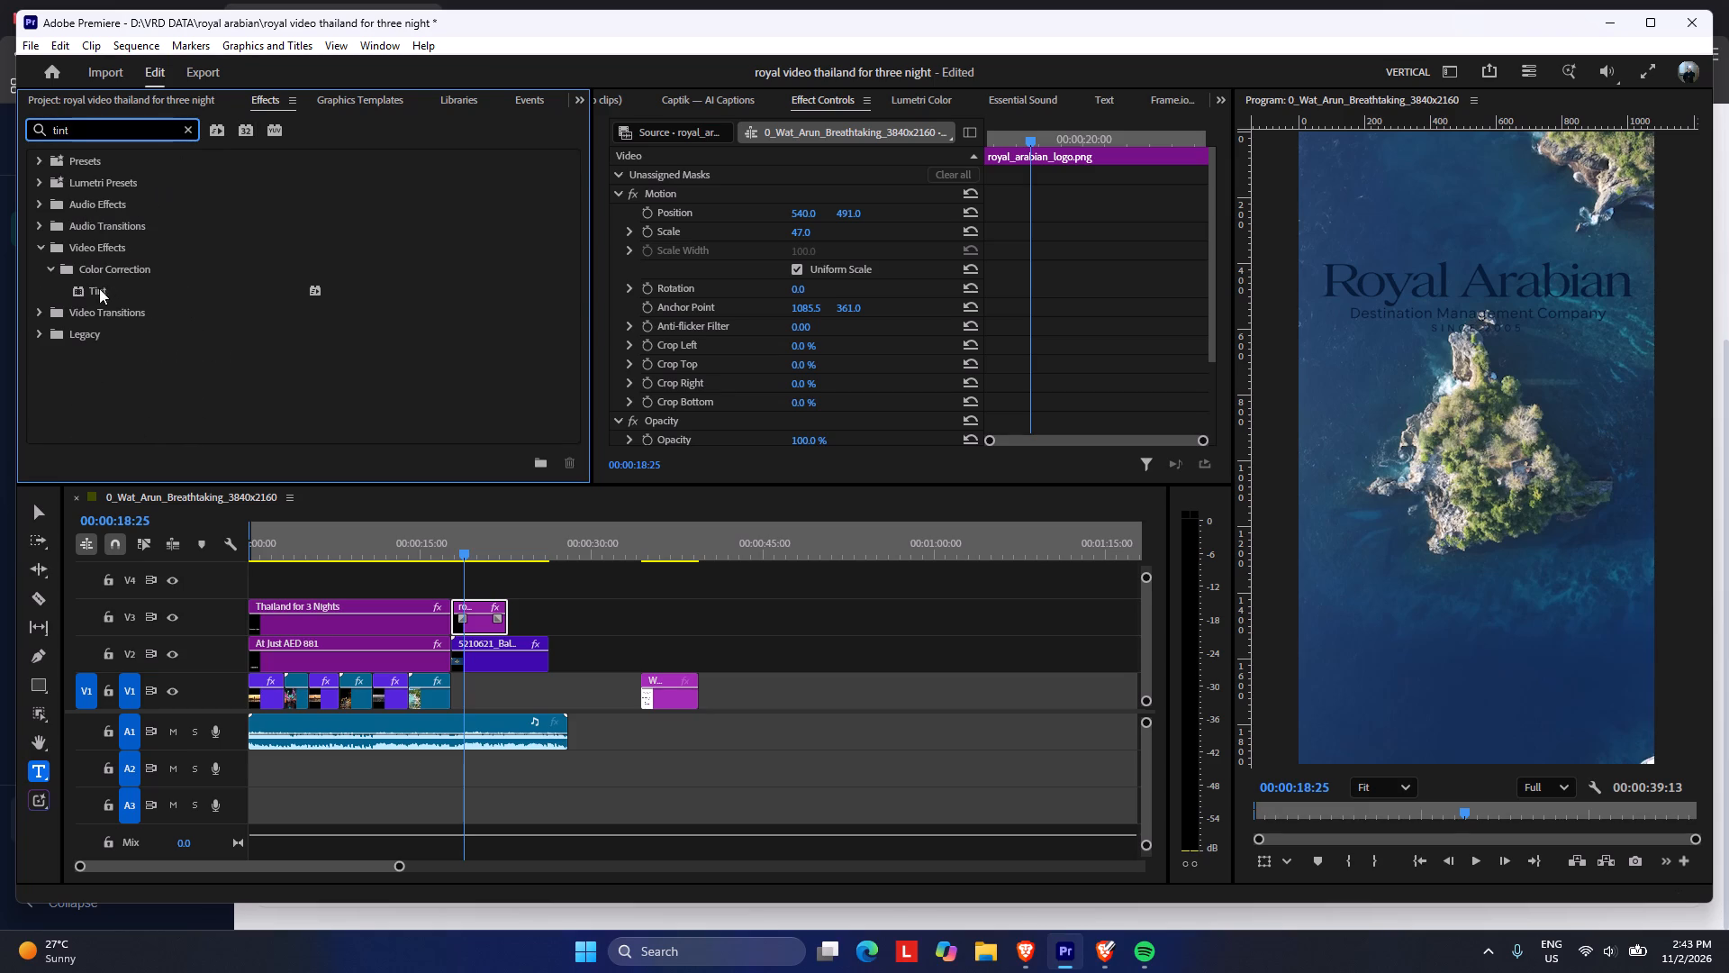
left_click_drag(99, 288, 475, 619)
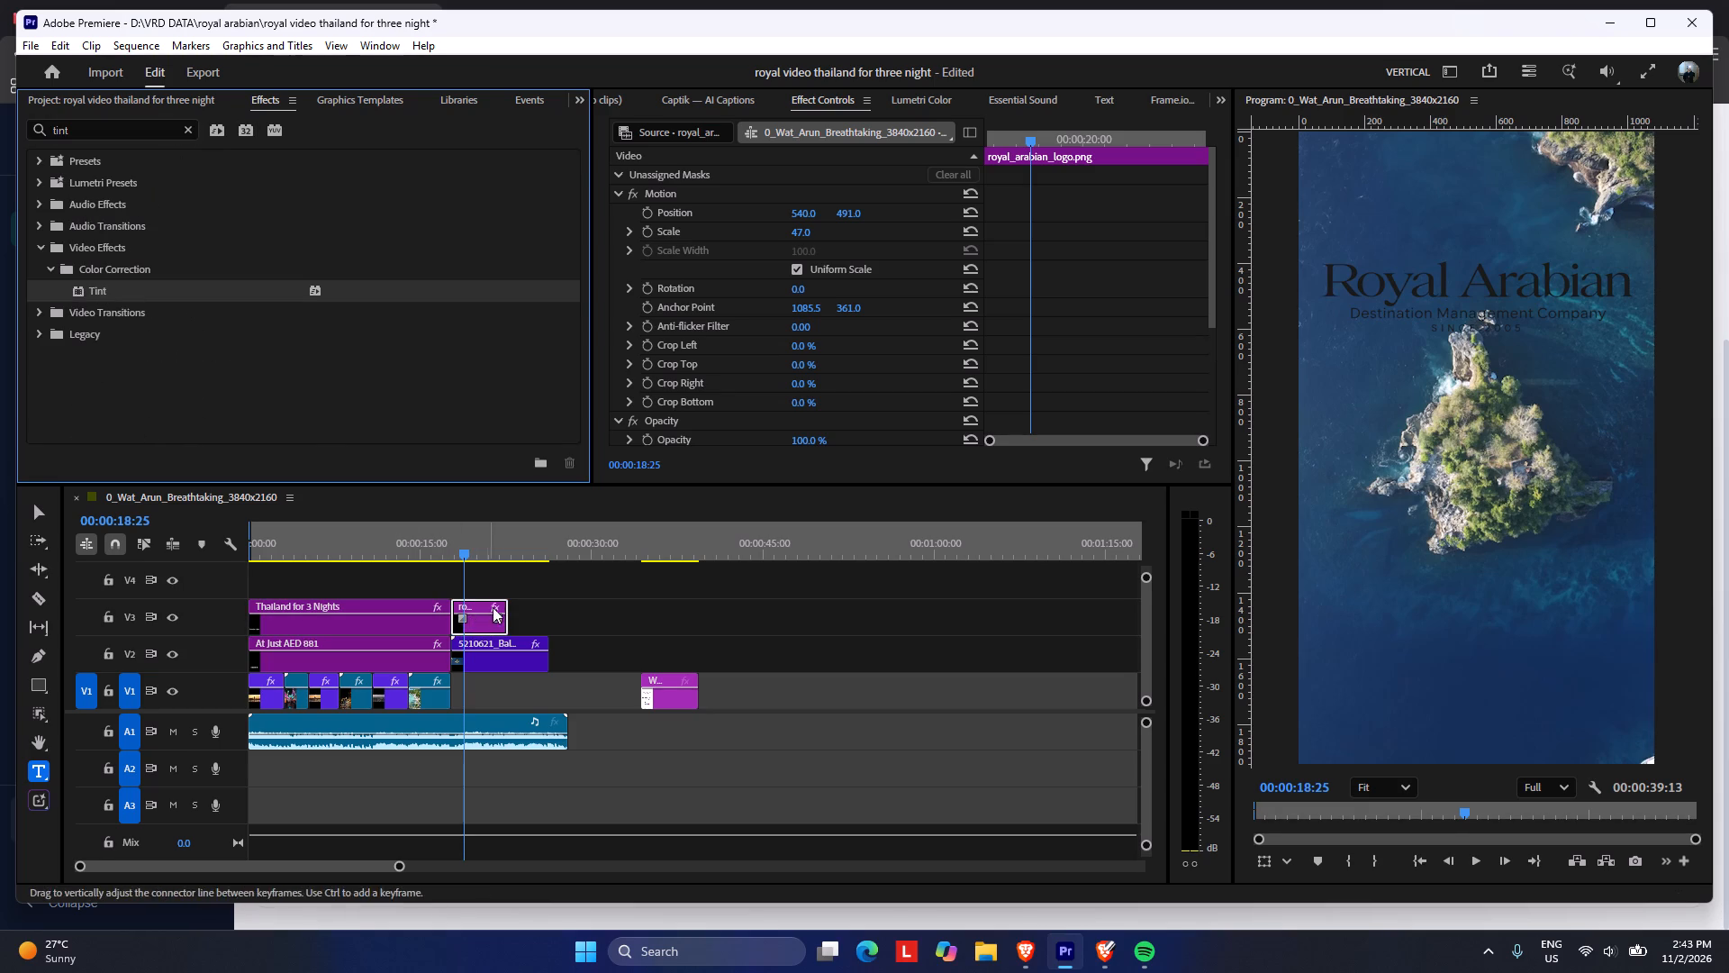
Set the logo tint's Map Black To colour to white, FFFFFF.
scroll(228, 322, "down", 11)
scroll(729, 341, "down", 13)
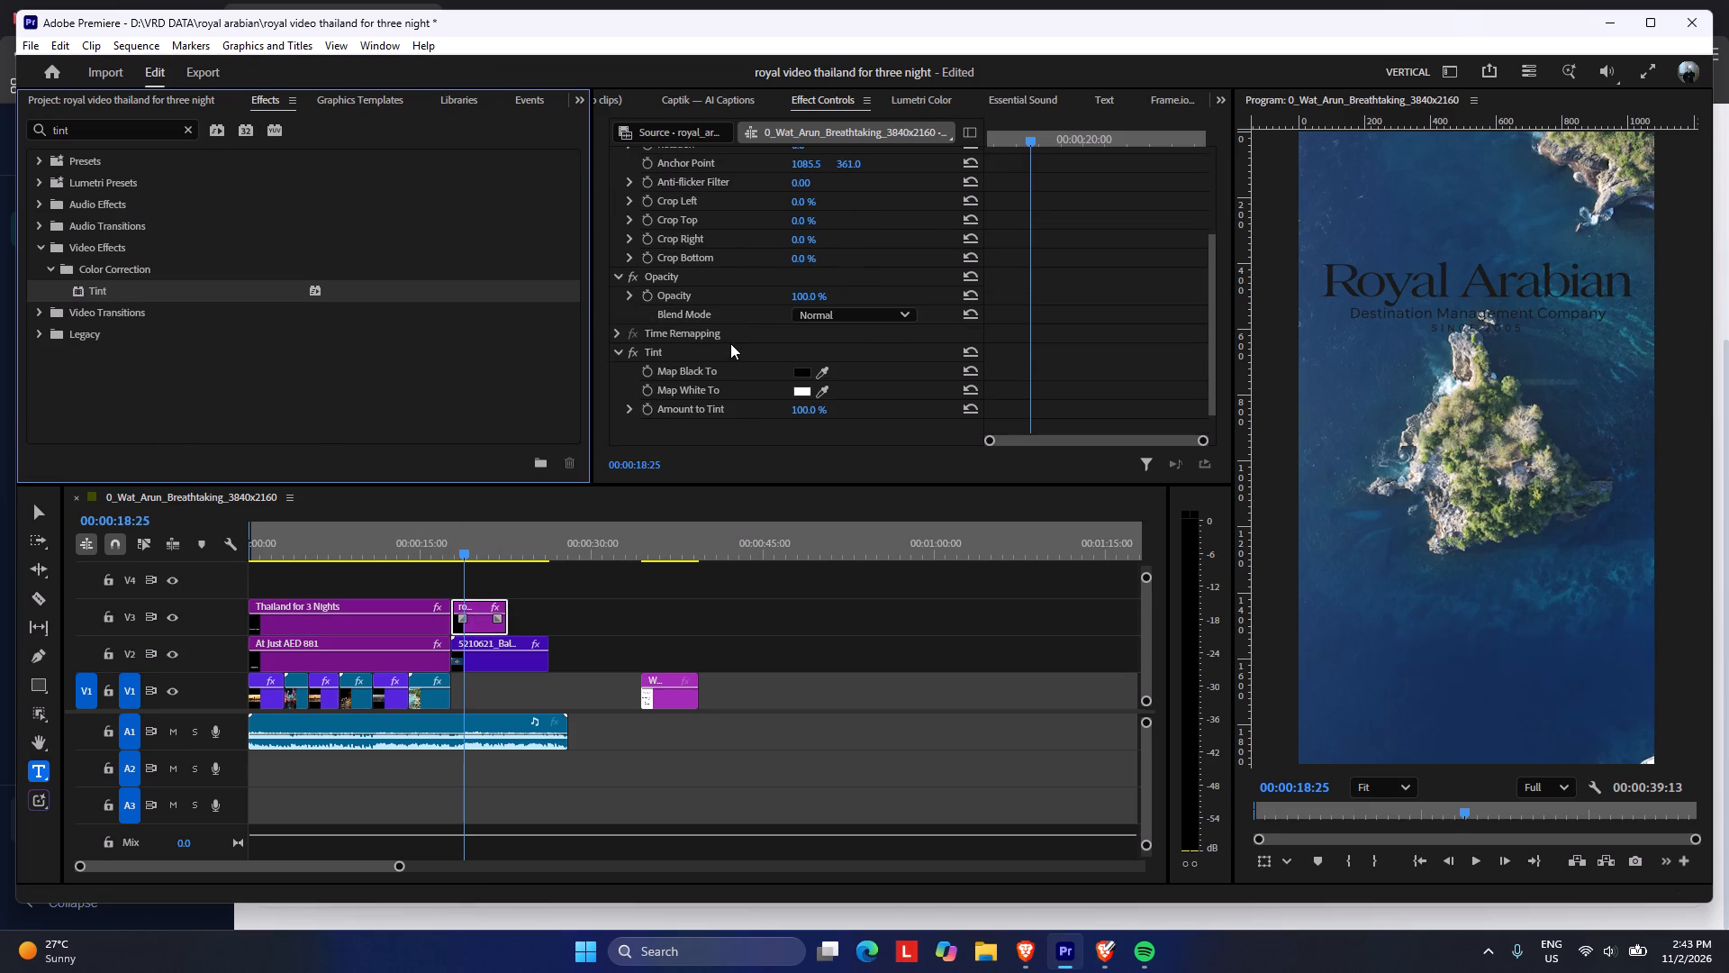
left_click(801, 338)
left_click_drag(740, 386, 559, 638)
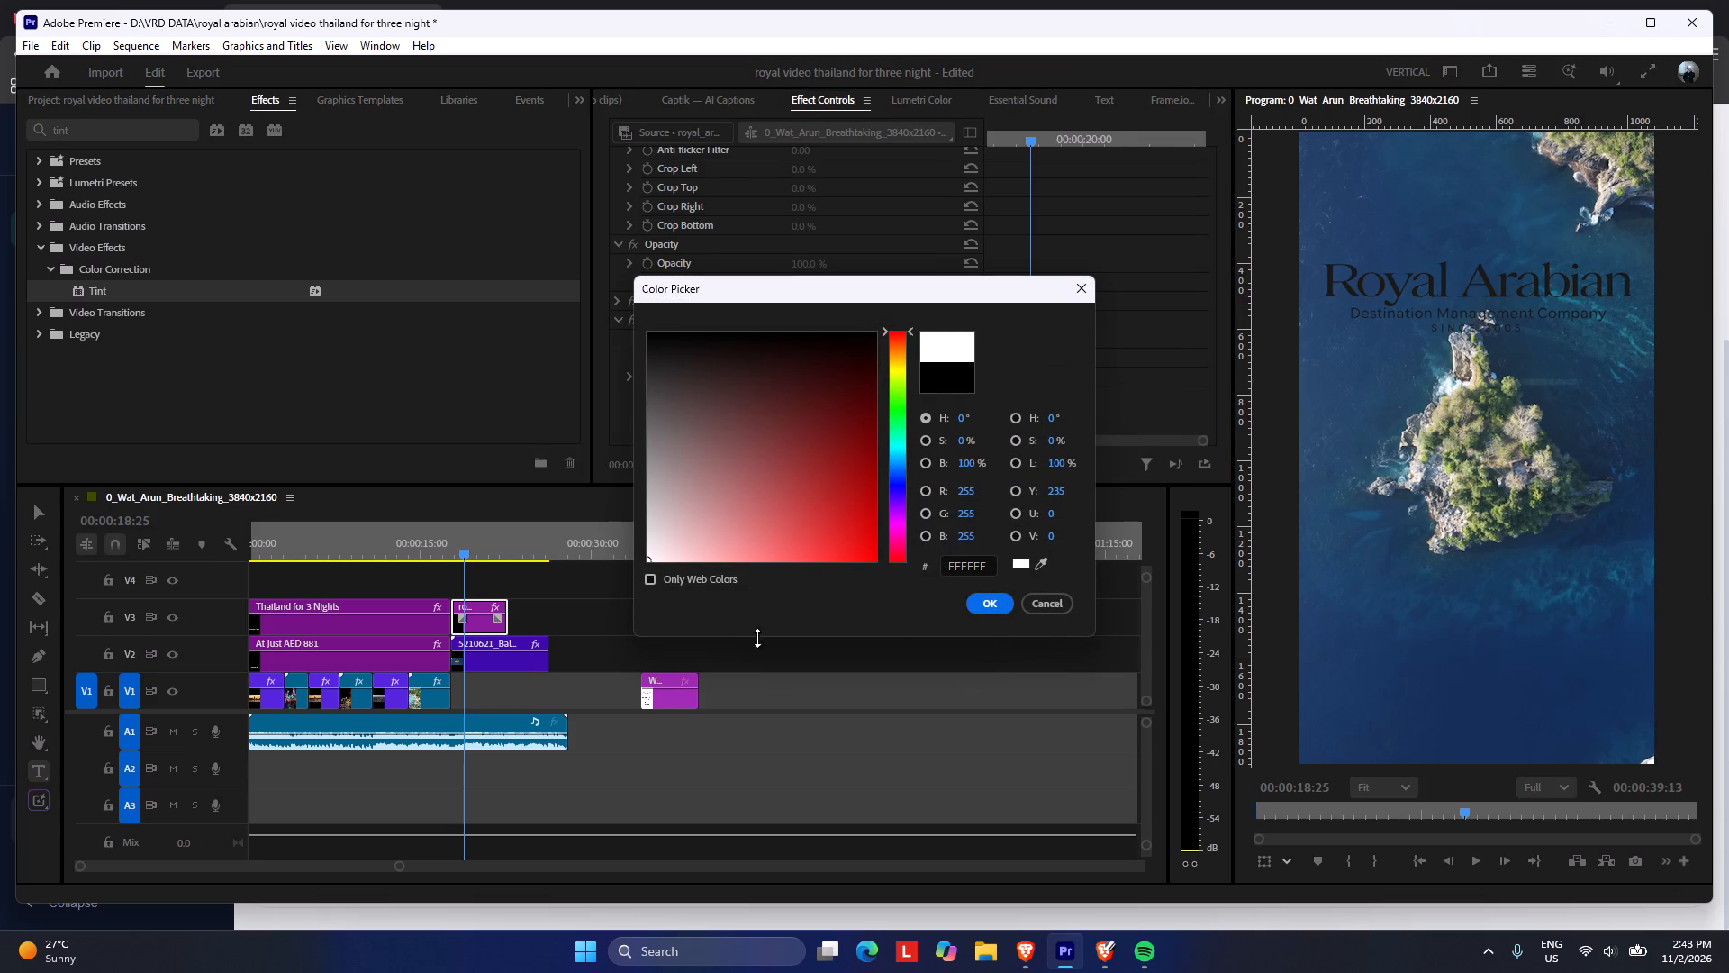
left_click(974, 610)
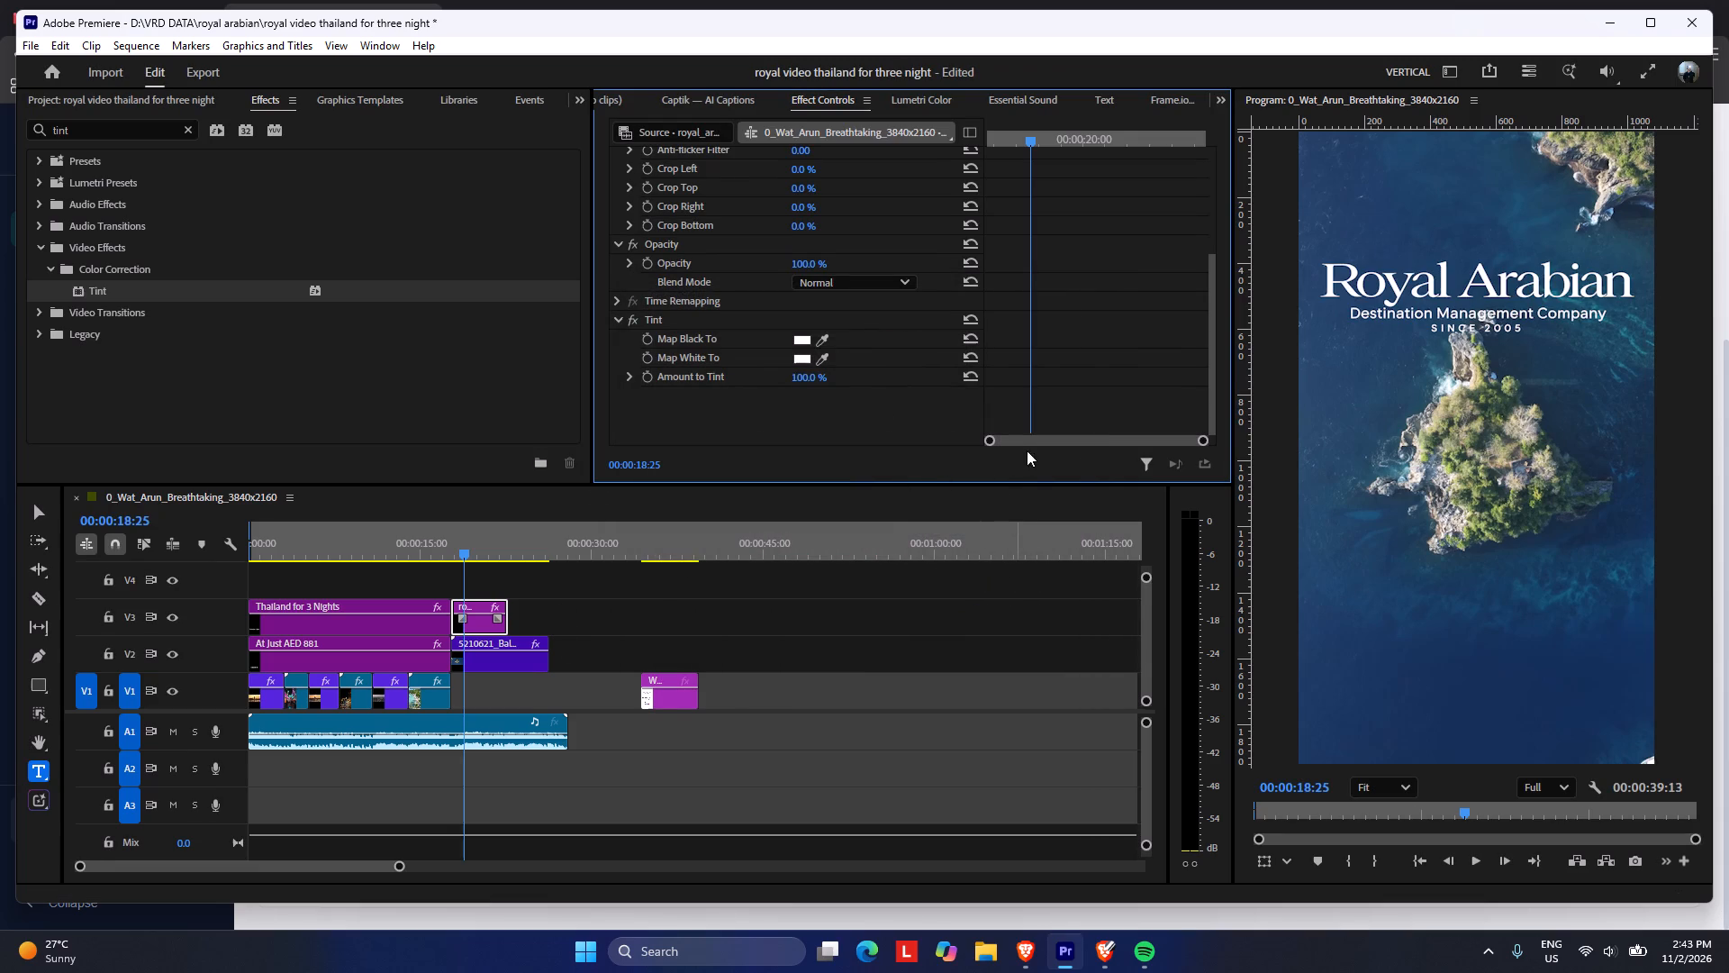
left_click(574, 624)
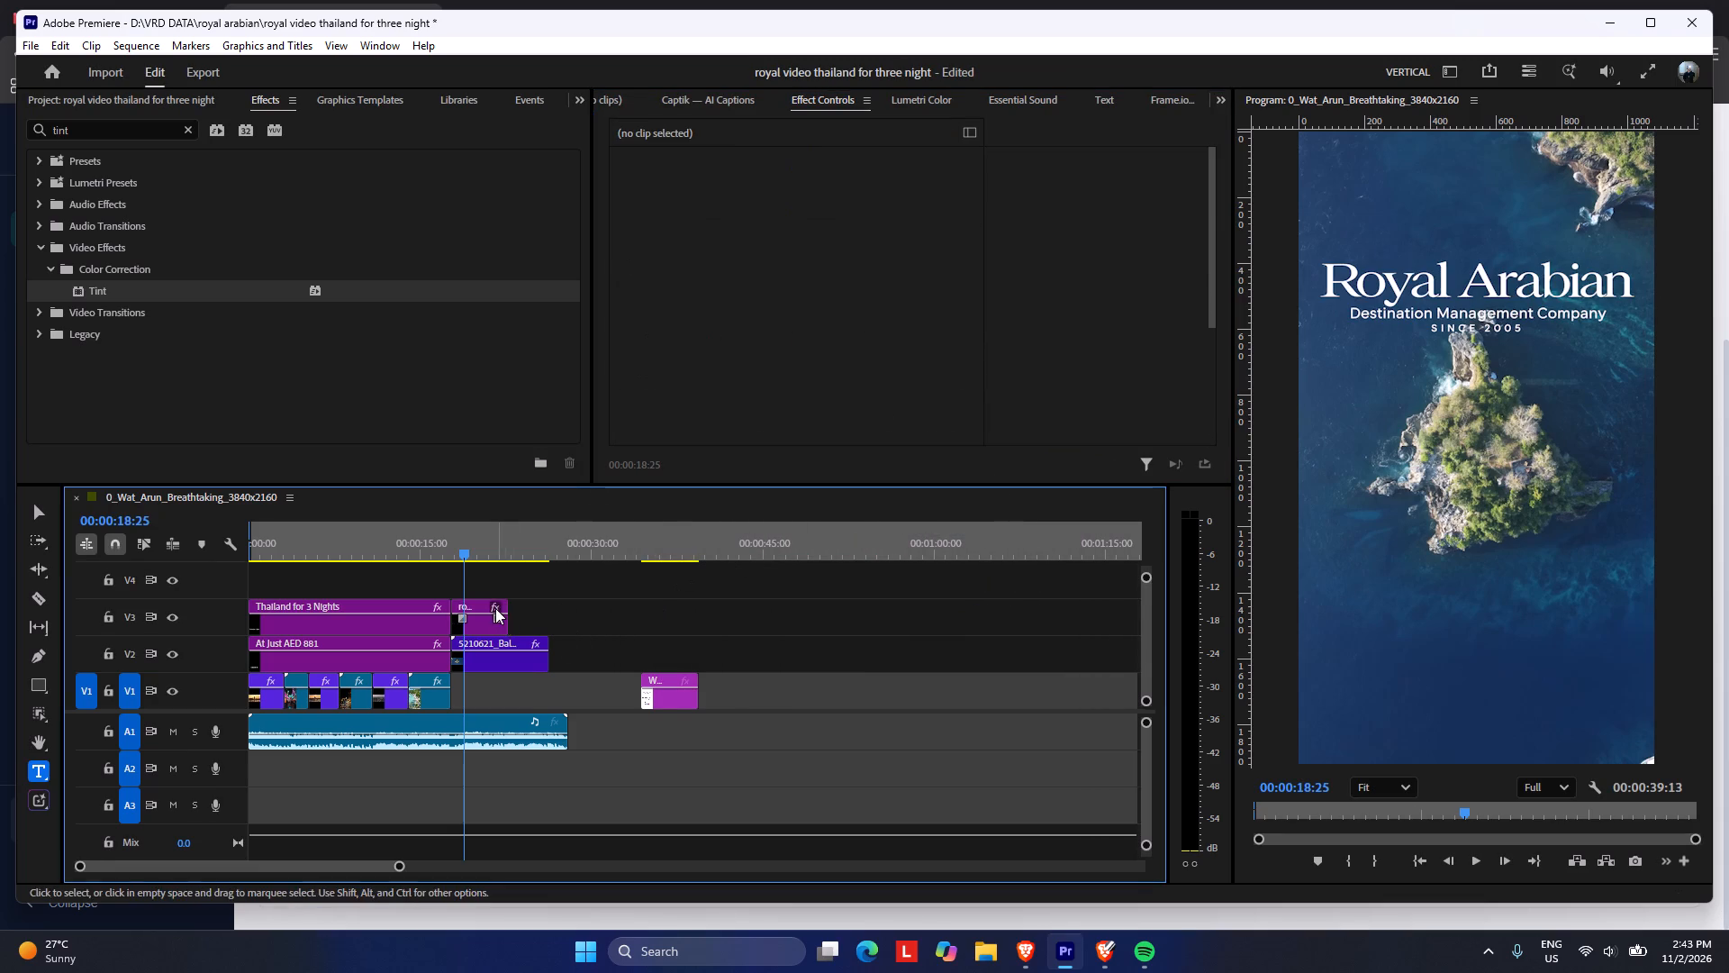
Raise the logo clip in the frame by setting its vertical position to 448.
left_click(493, 607)
left_click_drag(844, 209, 809, 216)
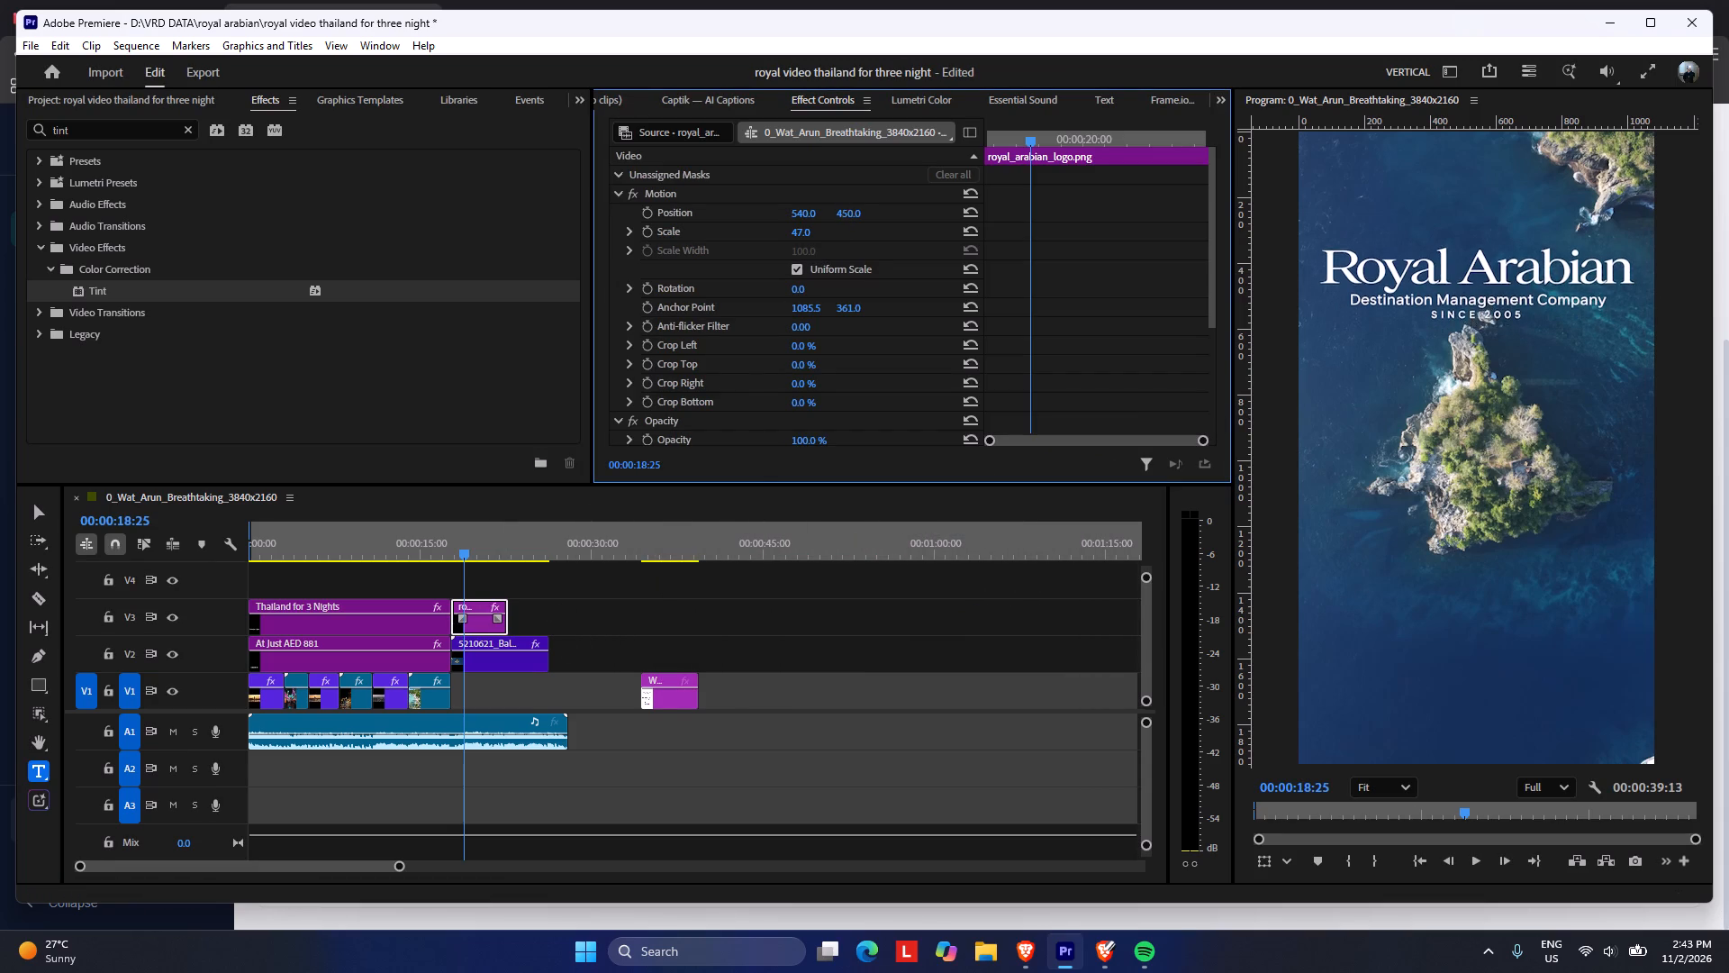
left_click_drag(809, 216, 819, 232)
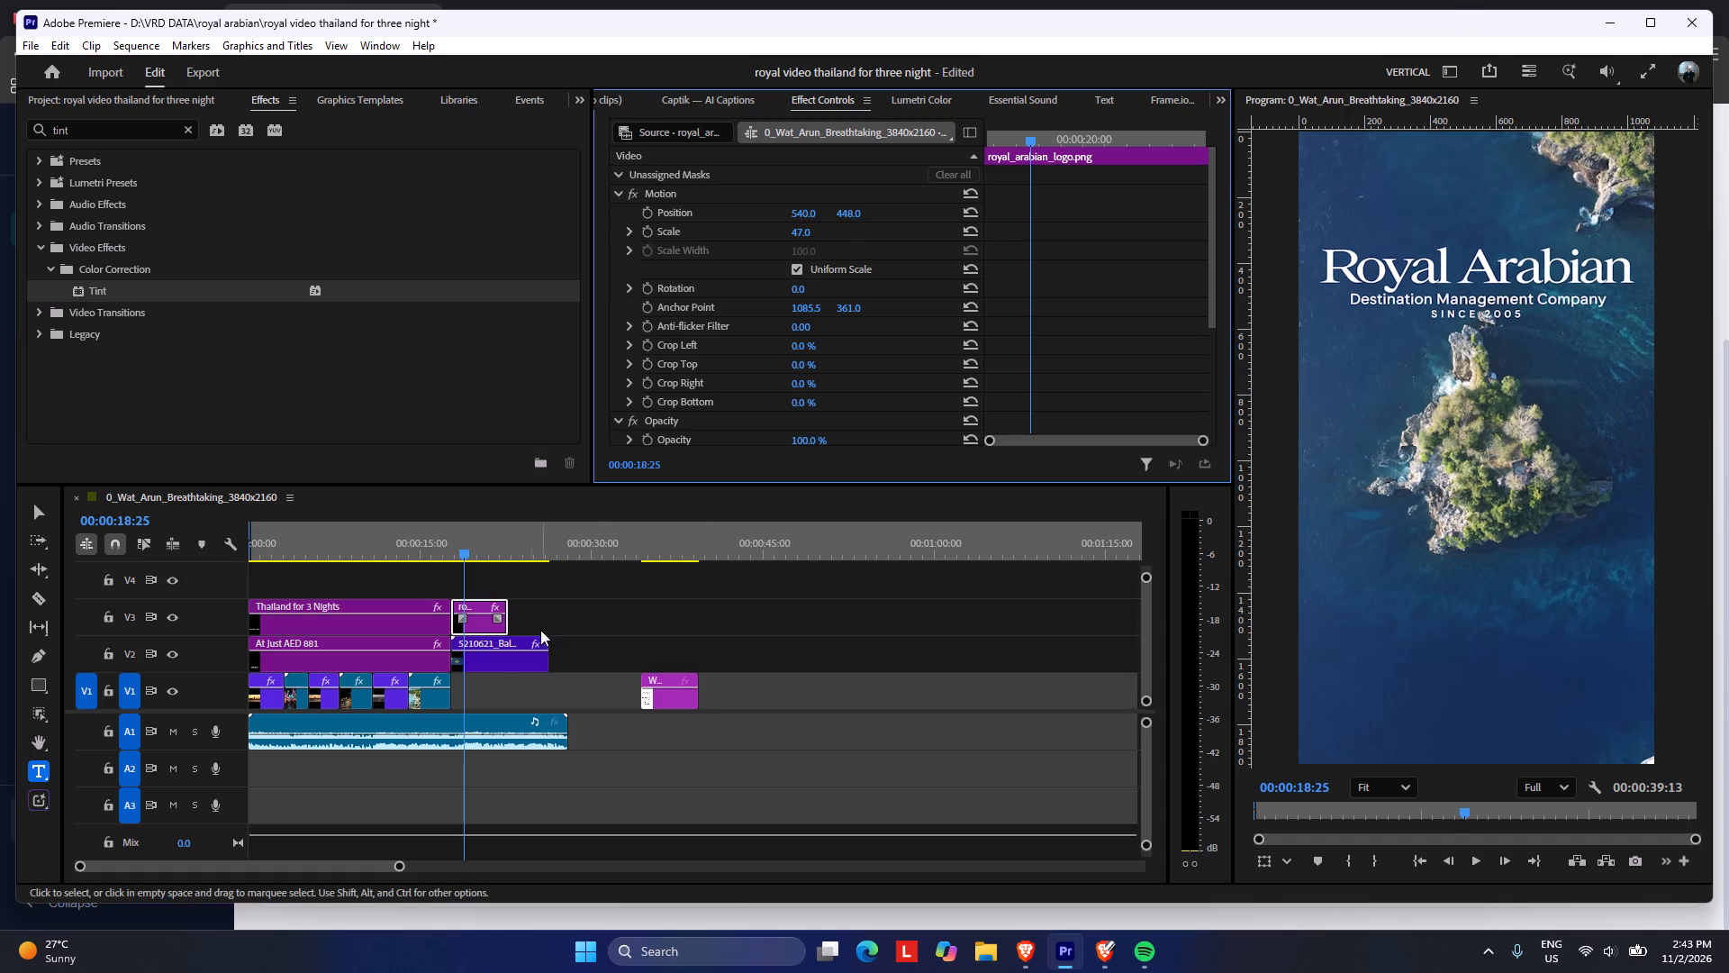
Set the rotation of the 5210621_Bali clip on V2 to -90 degrees.
left_click(510, 662)
left_click(807, 286)
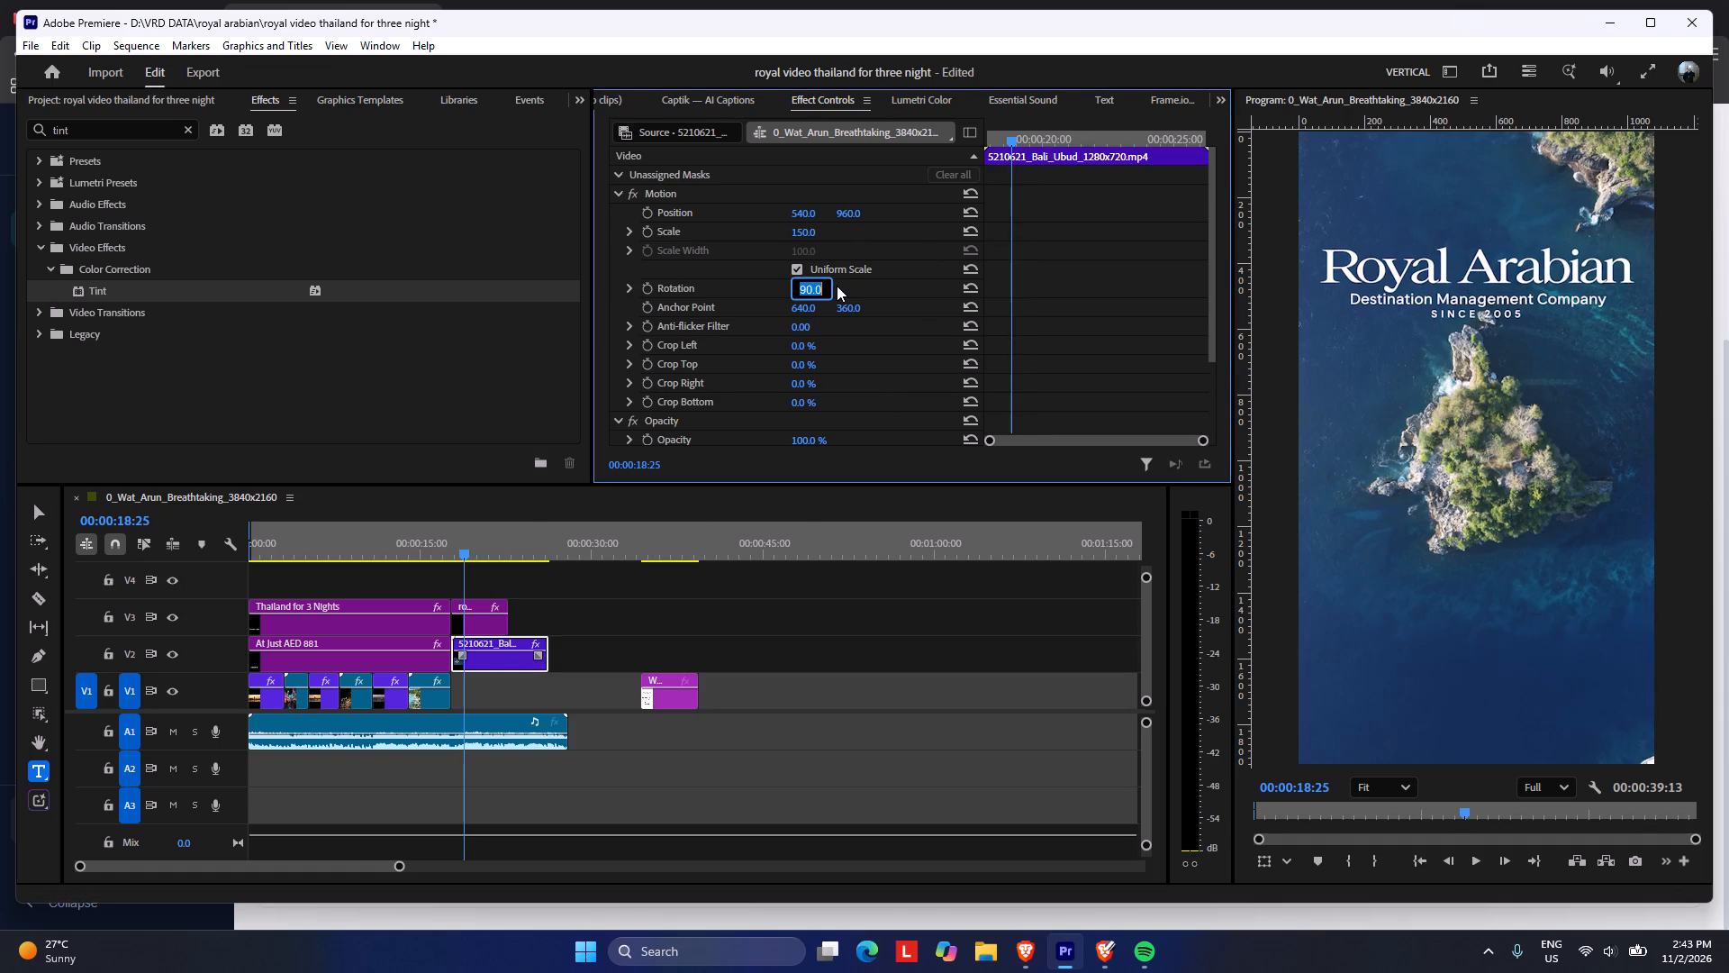
type("-90")
key("Return")
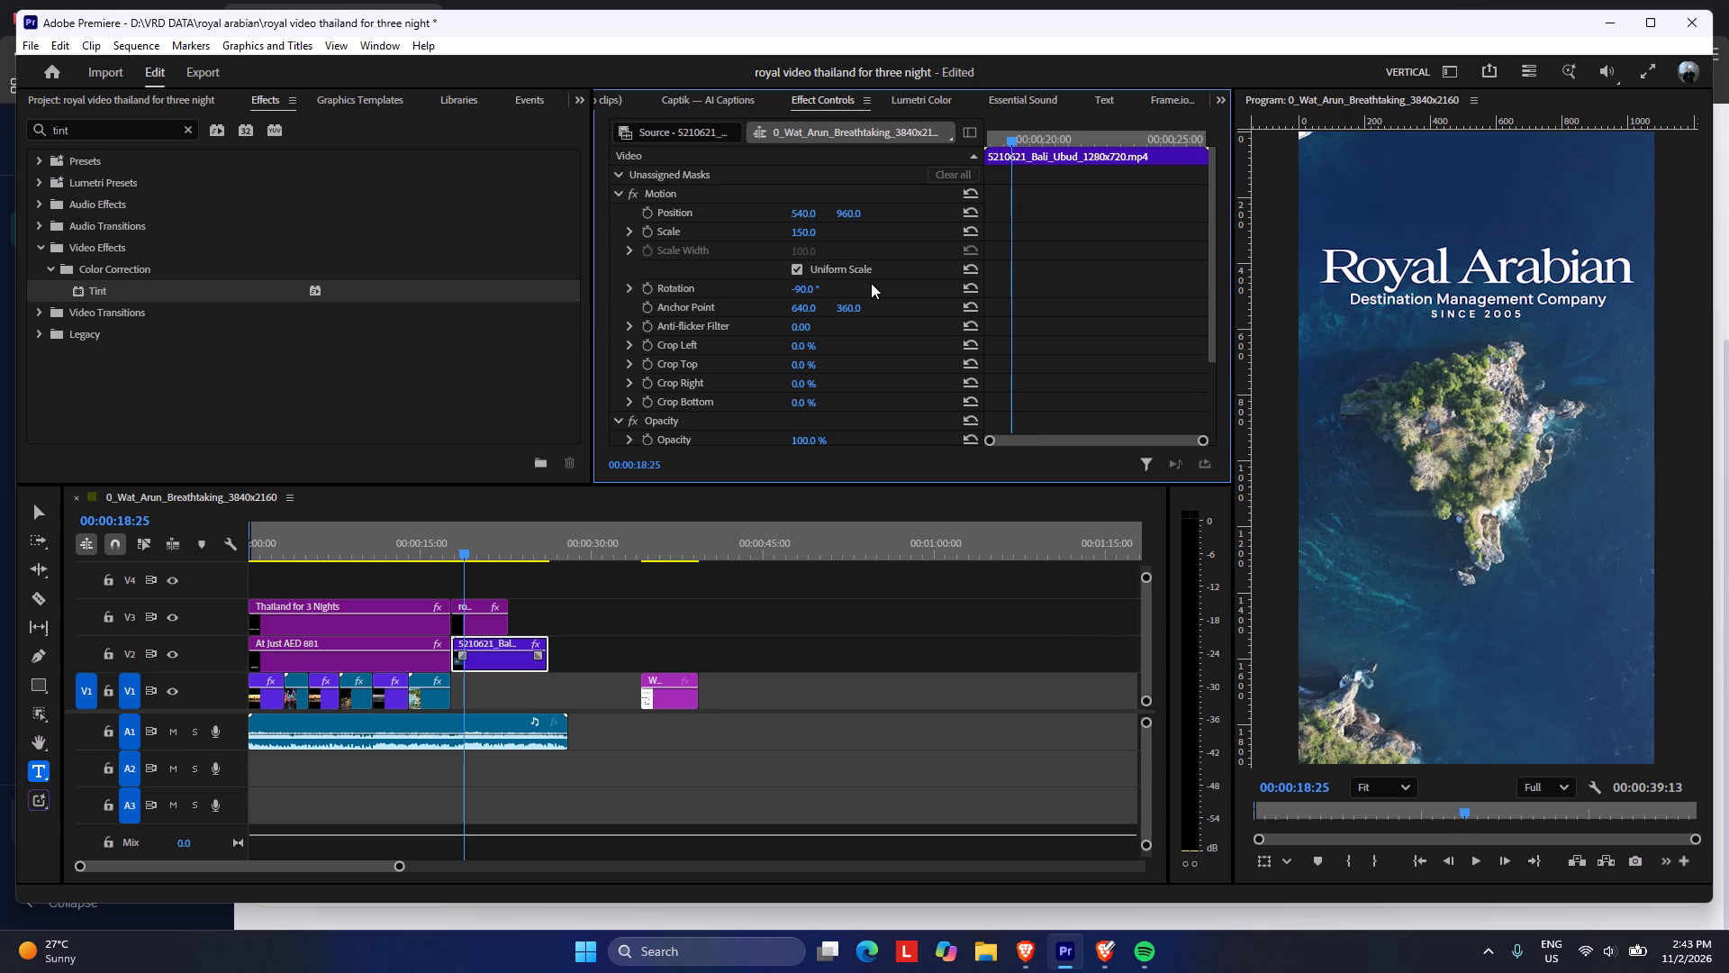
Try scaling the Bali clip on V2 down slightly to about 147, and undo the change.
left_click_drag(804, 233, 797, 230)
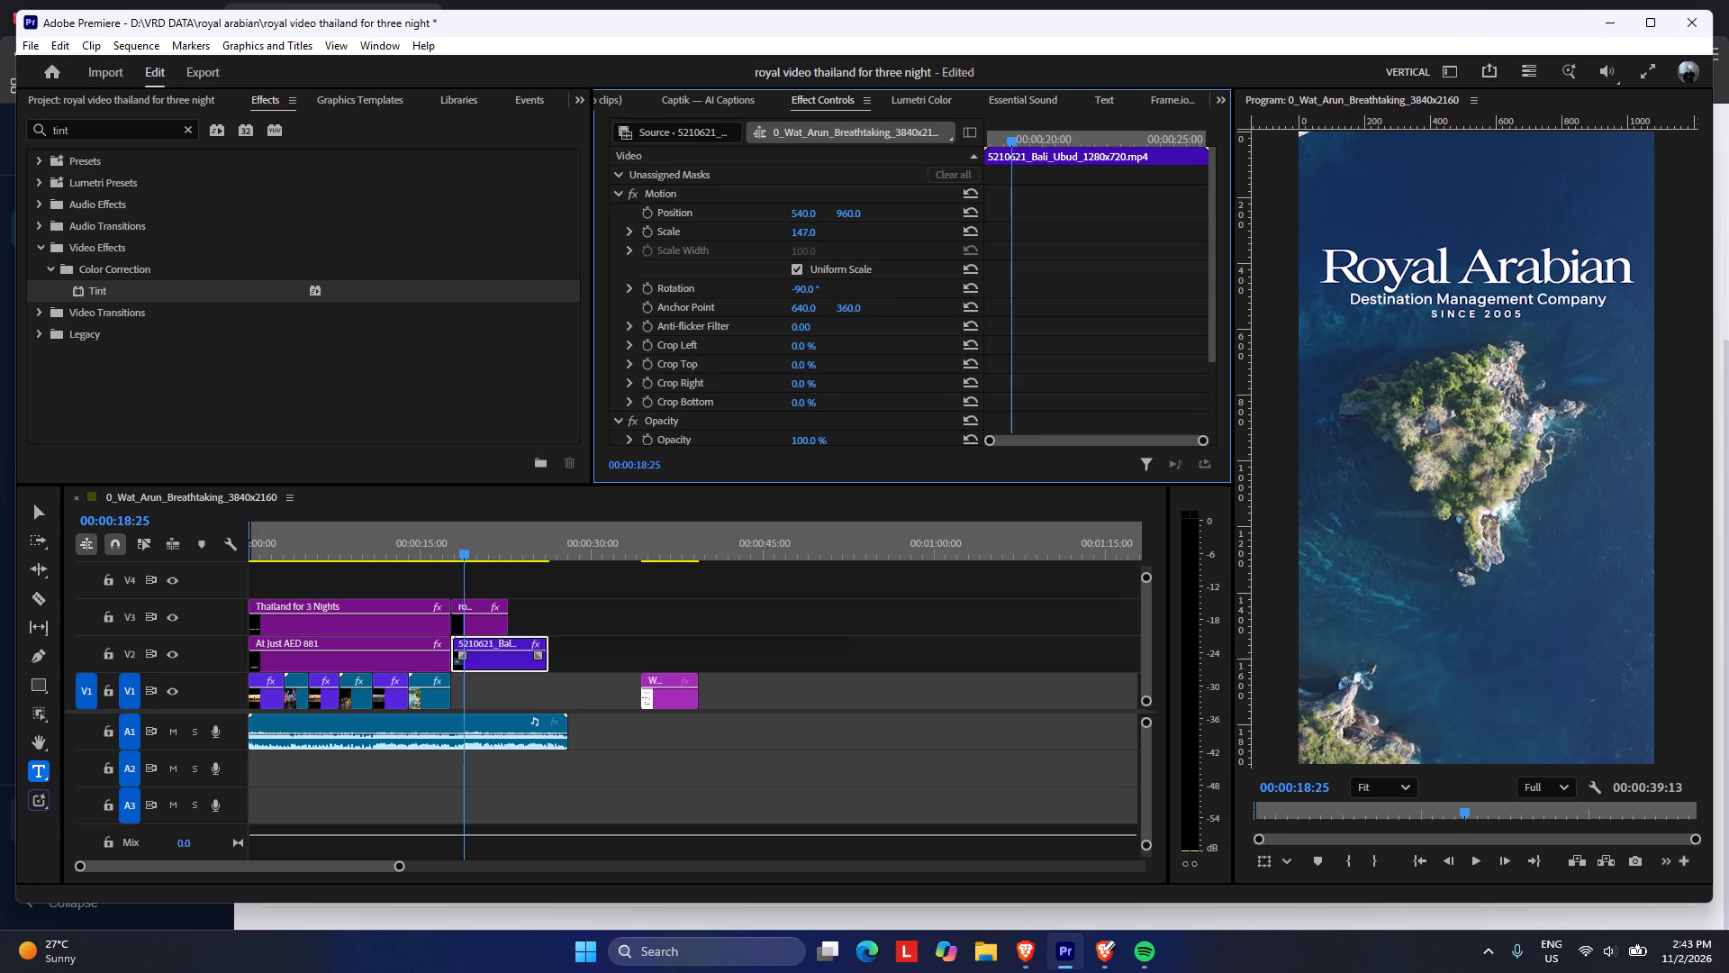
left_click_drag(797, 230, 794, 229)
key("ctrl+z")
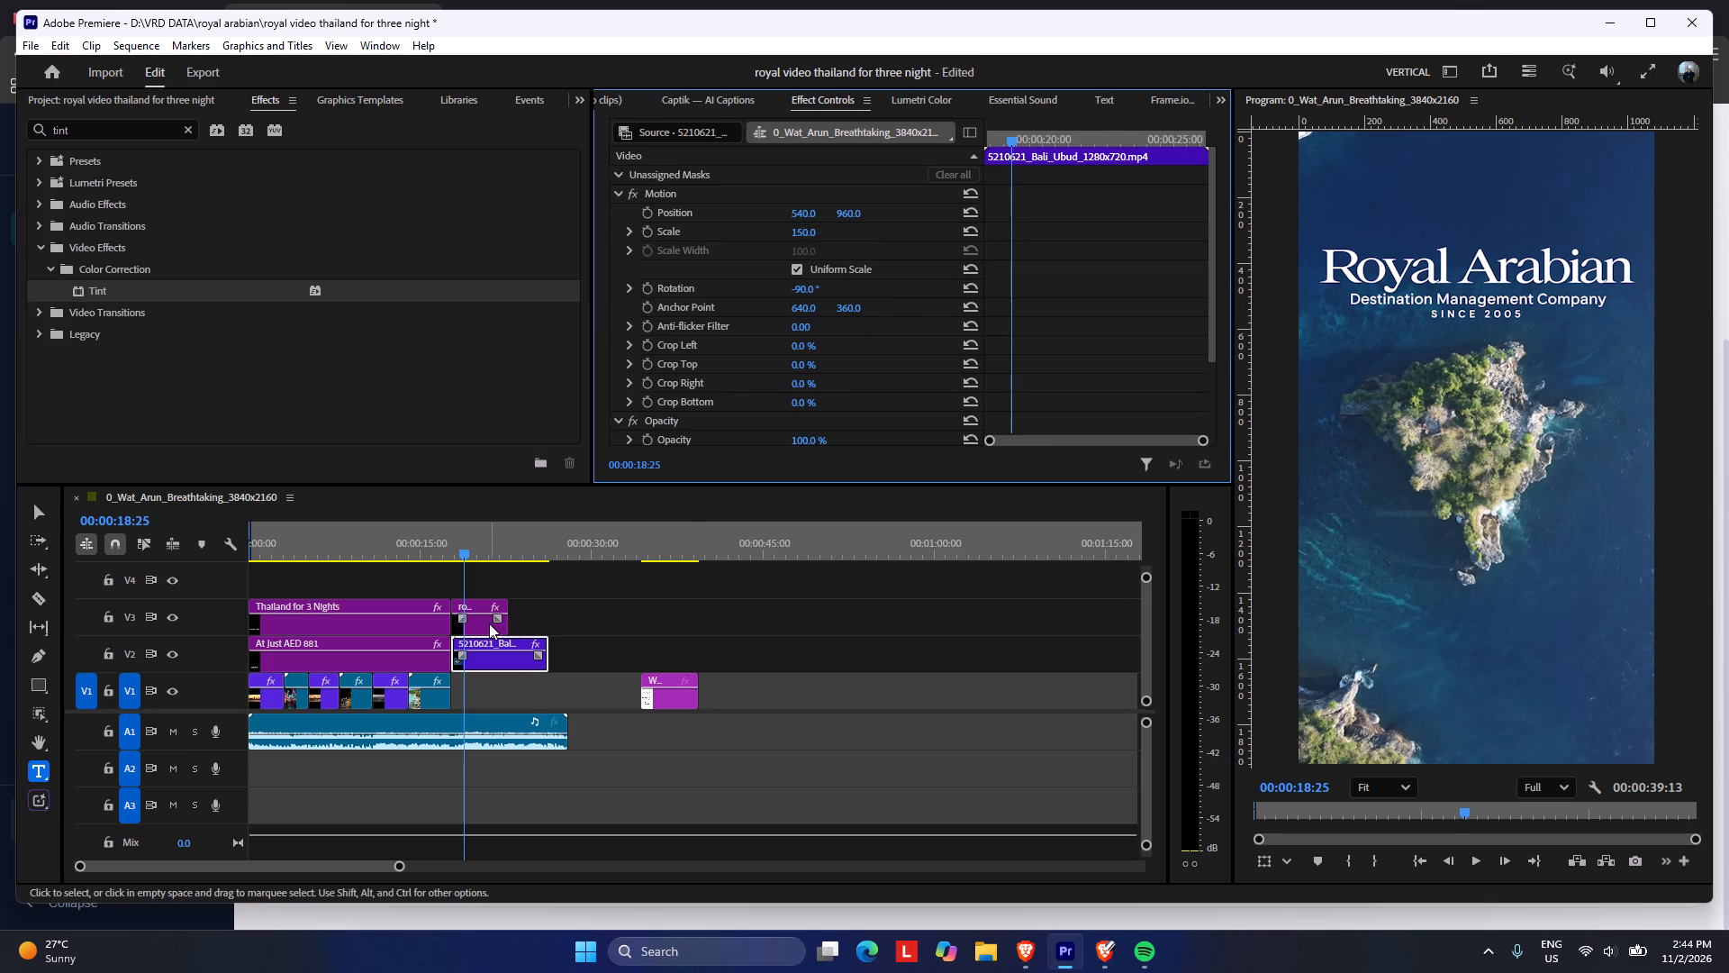
Reduce the scale of the royal_arabian_logo.png clip on V3 to 43 and deselect it.
left_click(489, 623)
left_click(803, 232)
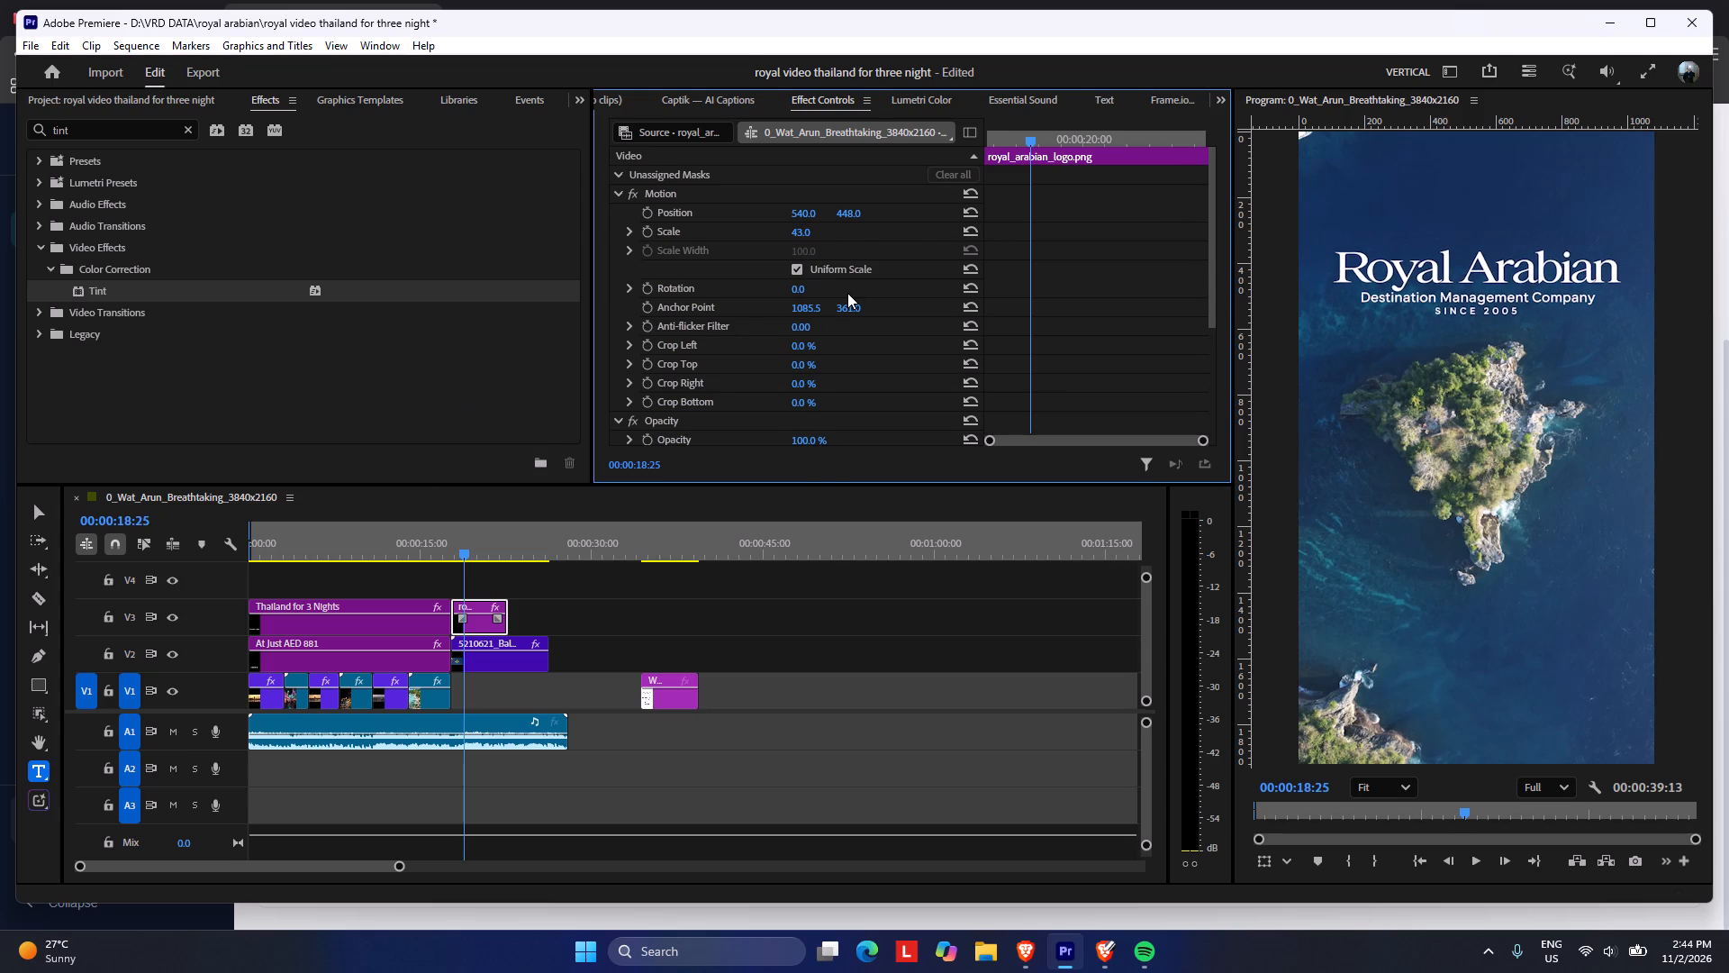
left_click(579, 631)
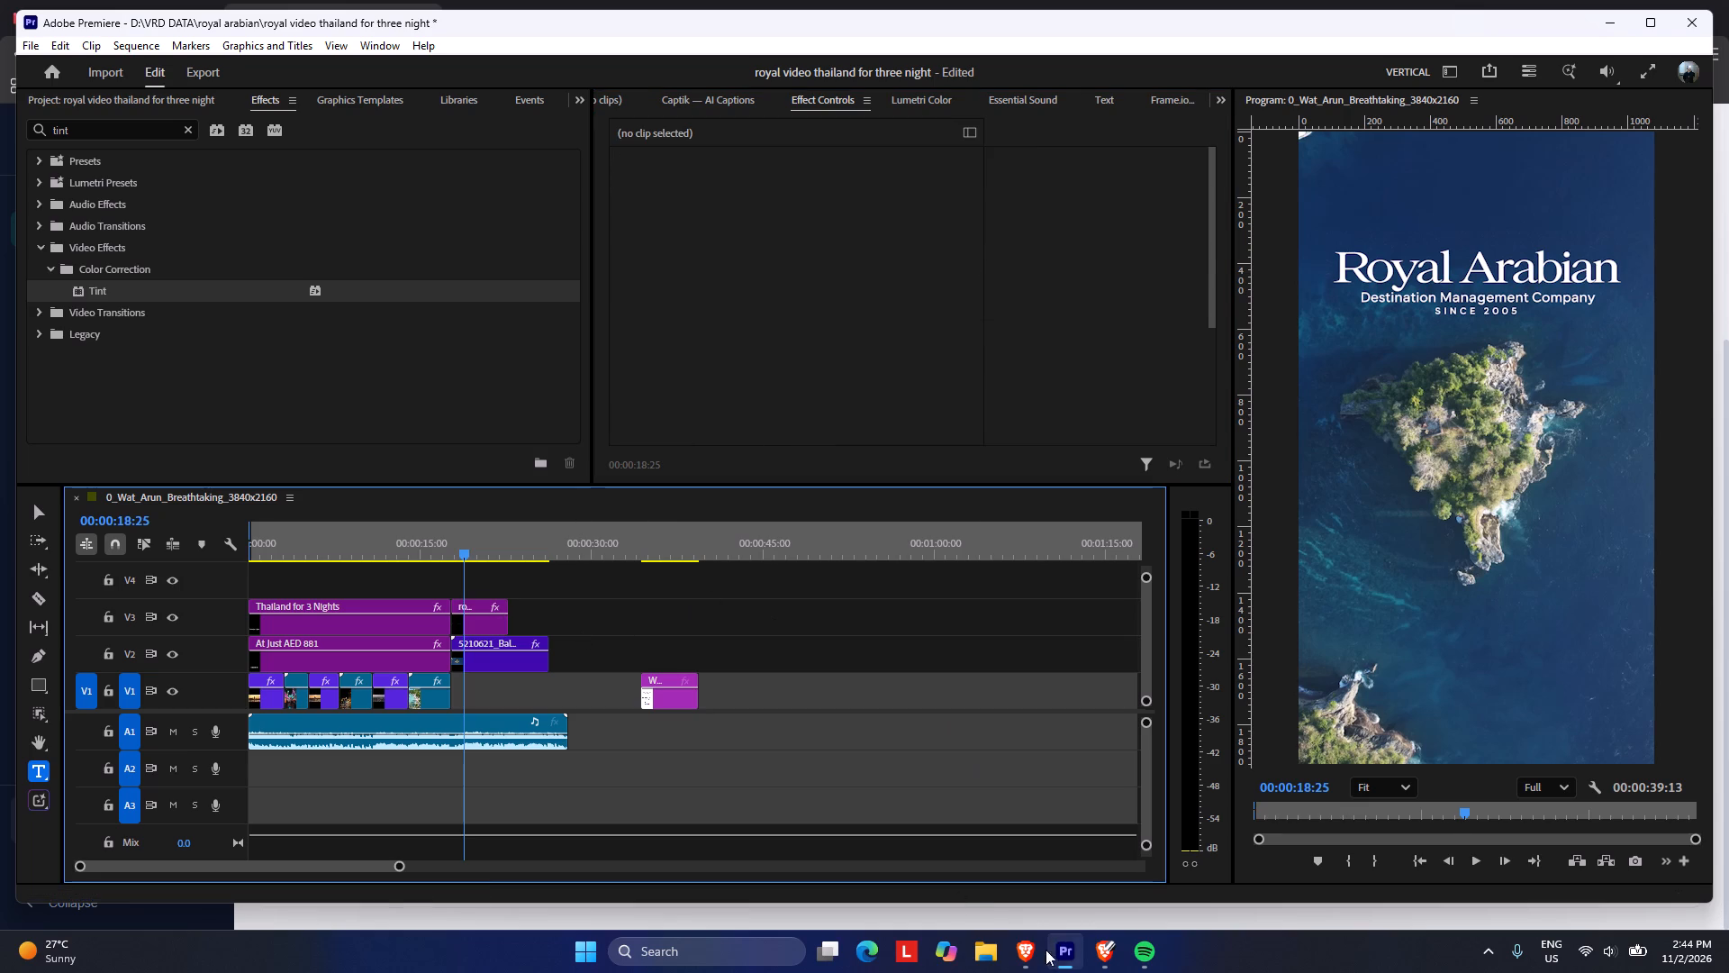
Switch to the Brave browser and bring up the open Magnific page for the Aerial 4K Drone Footage of Nusa Penida, Bali.
left_click(1032, 954)
left_click(246, 2)
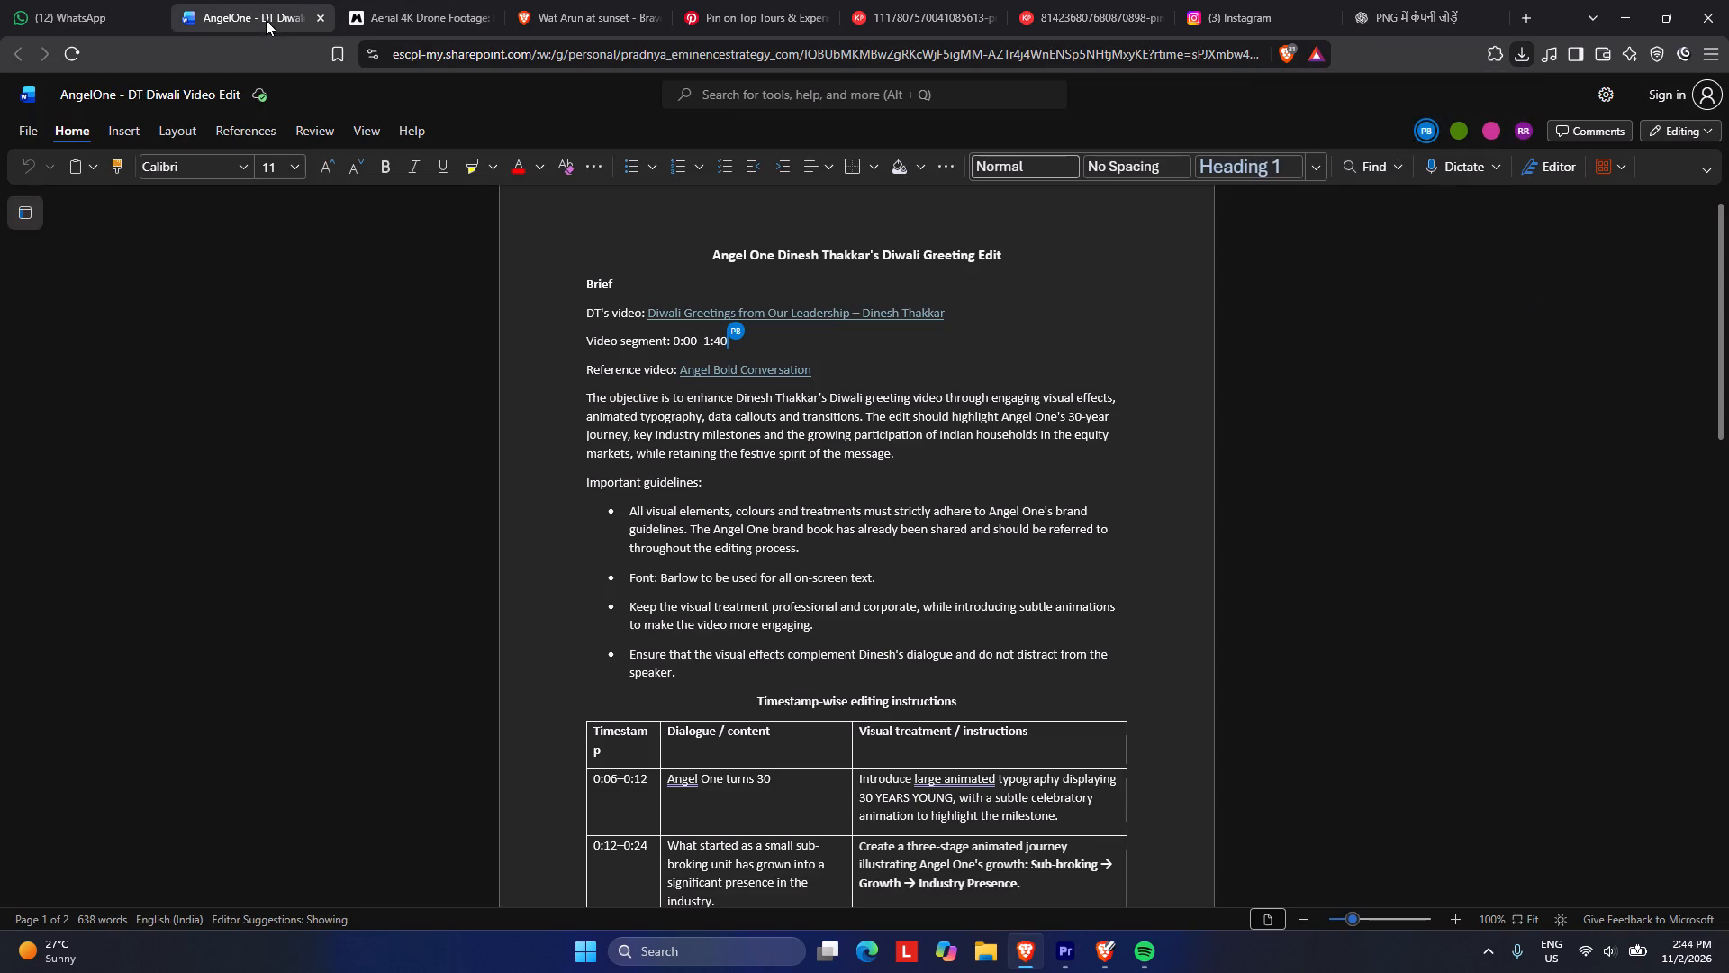
scroll(724, 520, "up", 7)
left_click(441, 0)
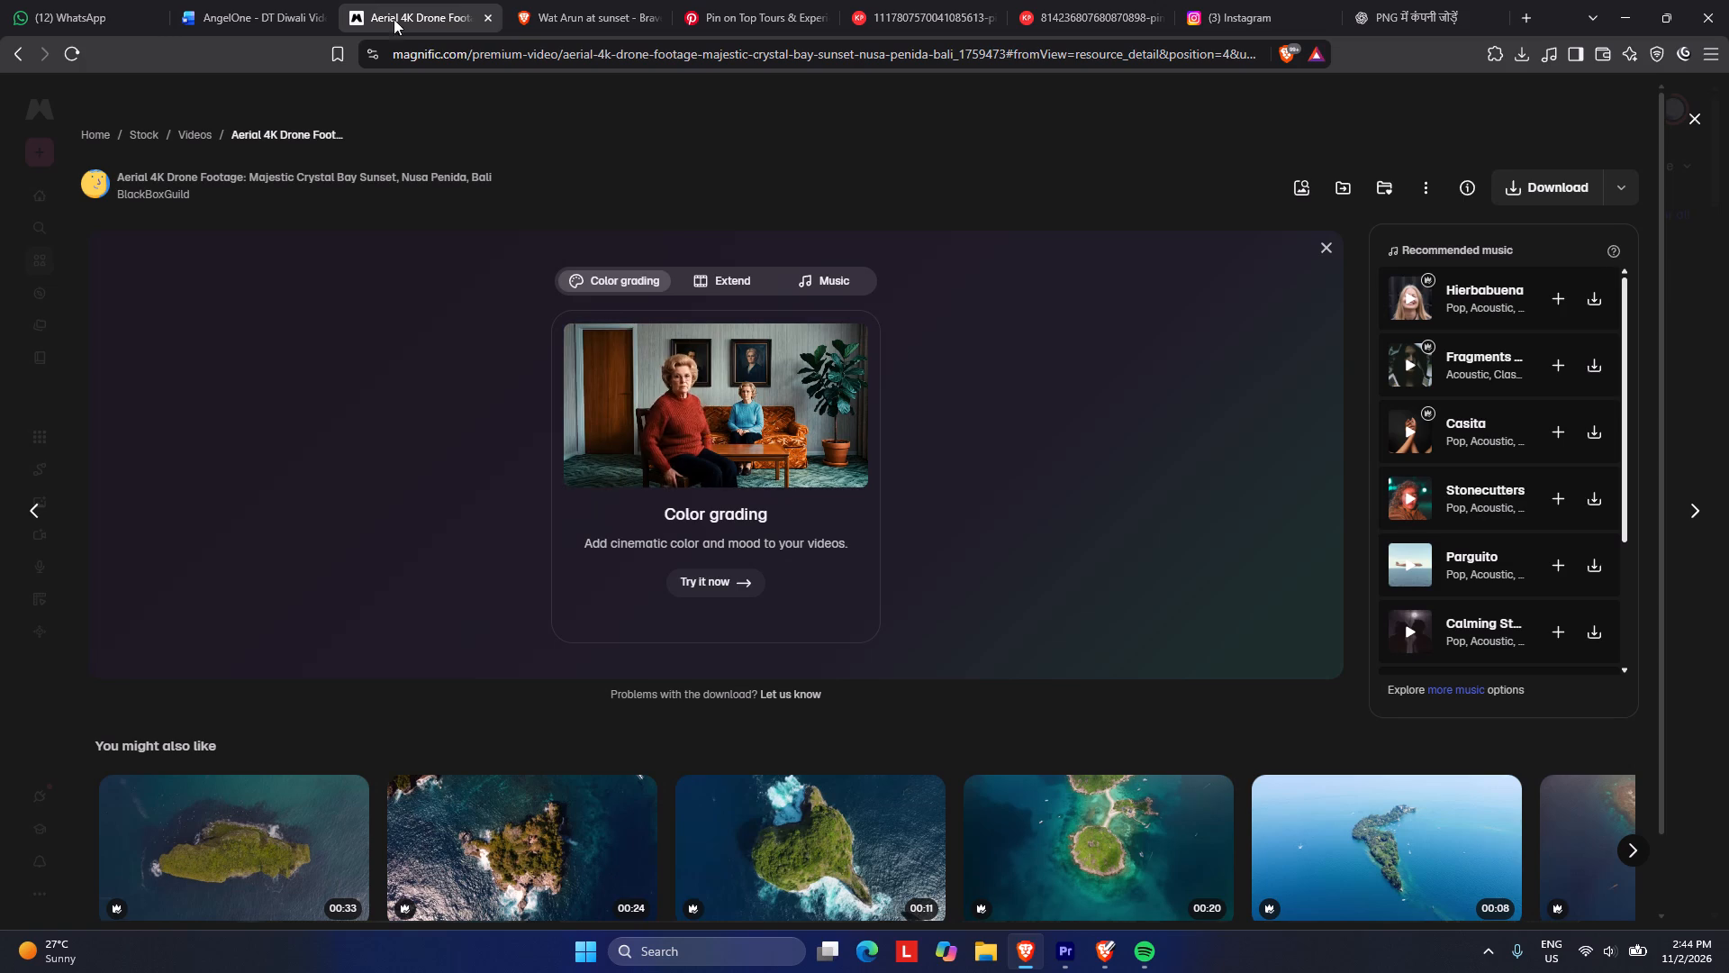
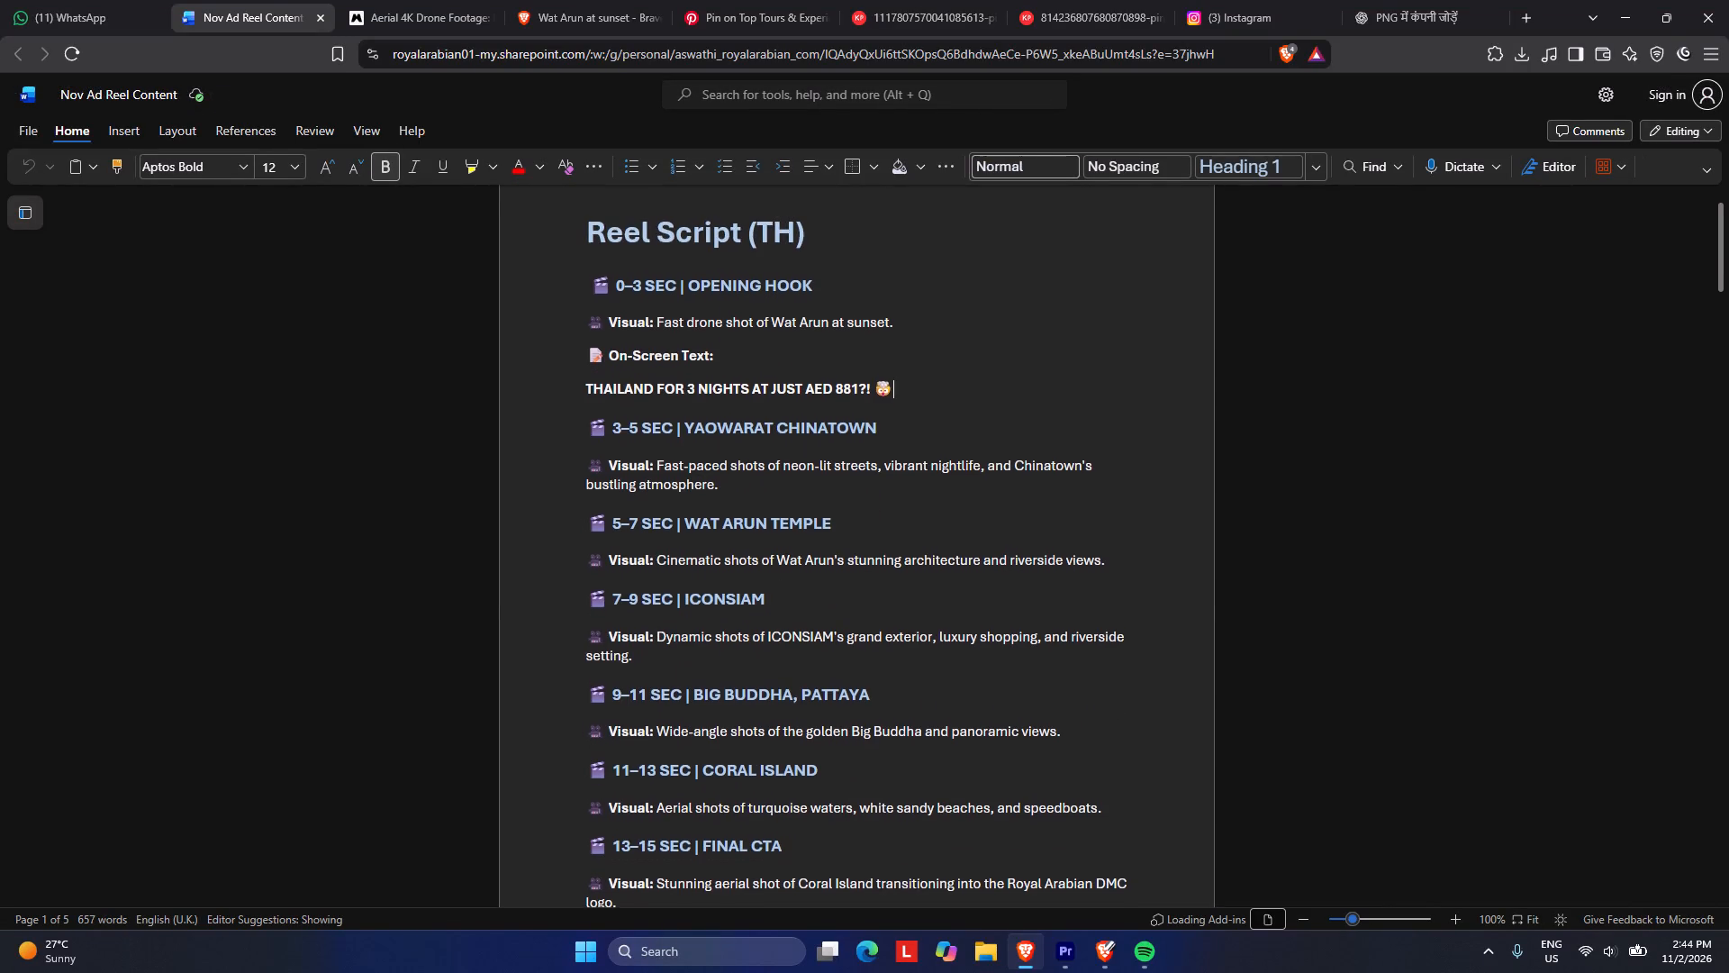
Copy "YOUR THAILAND GETAWAY AWAITS!" from the Thailand reel script and paste it as new text over the Bali shot in Premiere.
scroll(686, 503, "down", 7)
scroll(701, 505, "up", 5)
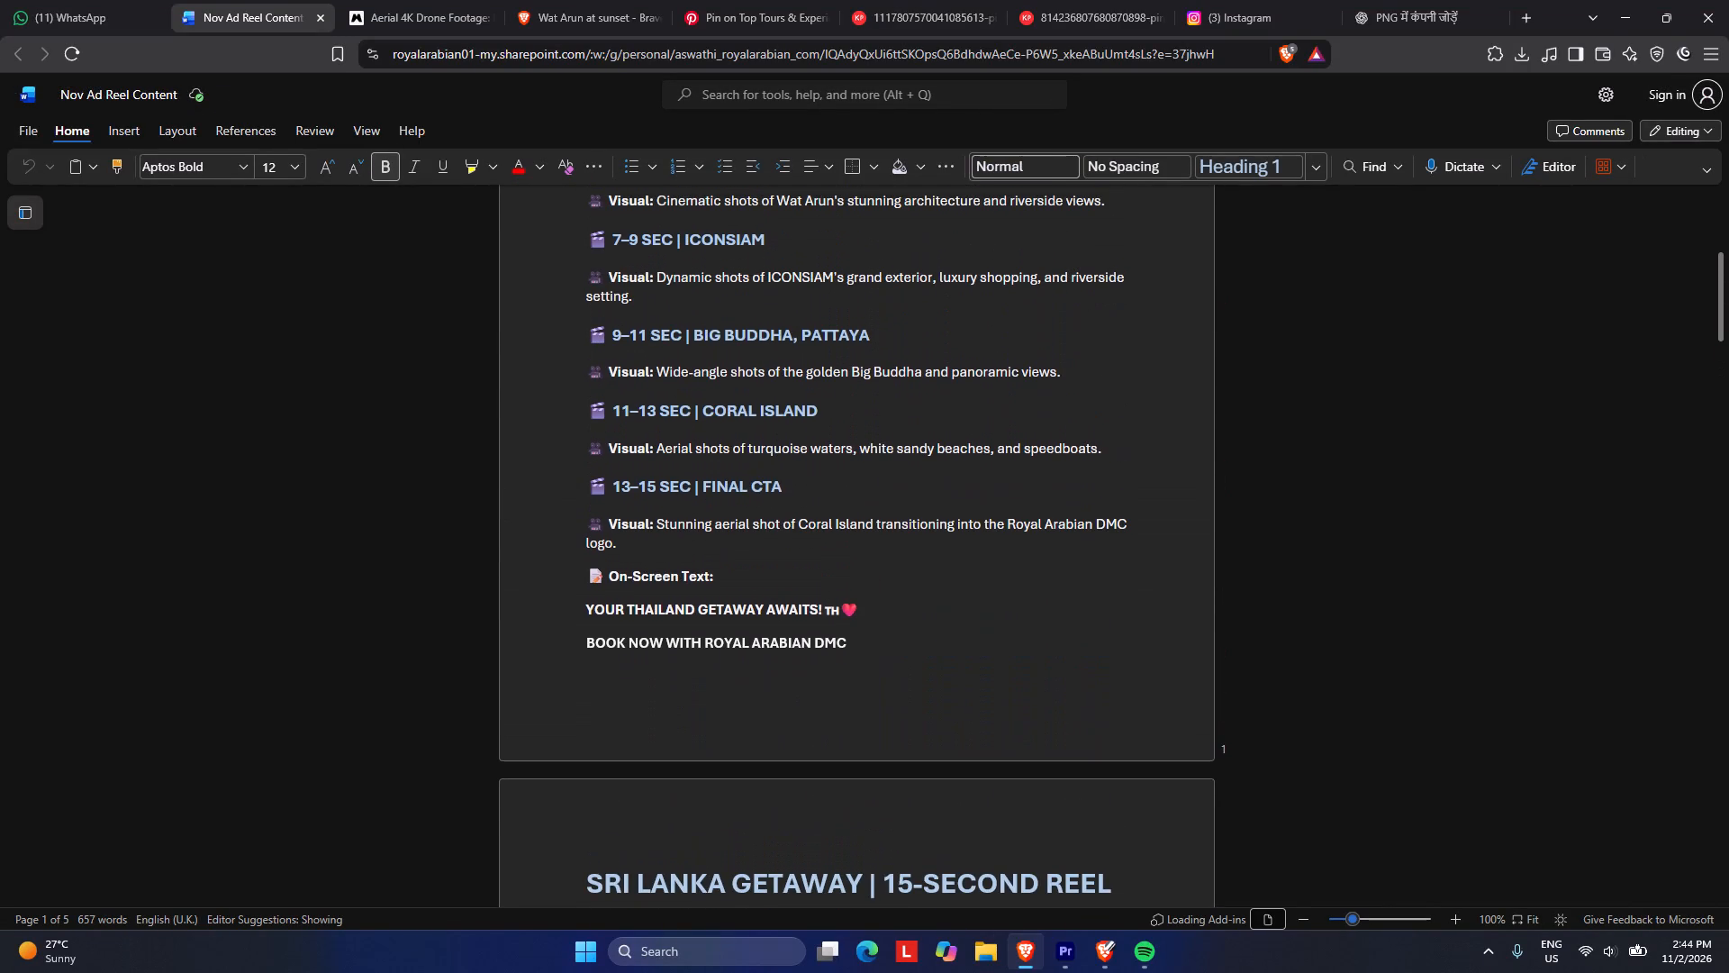
left_click_drag(583, 612, 821, 598)
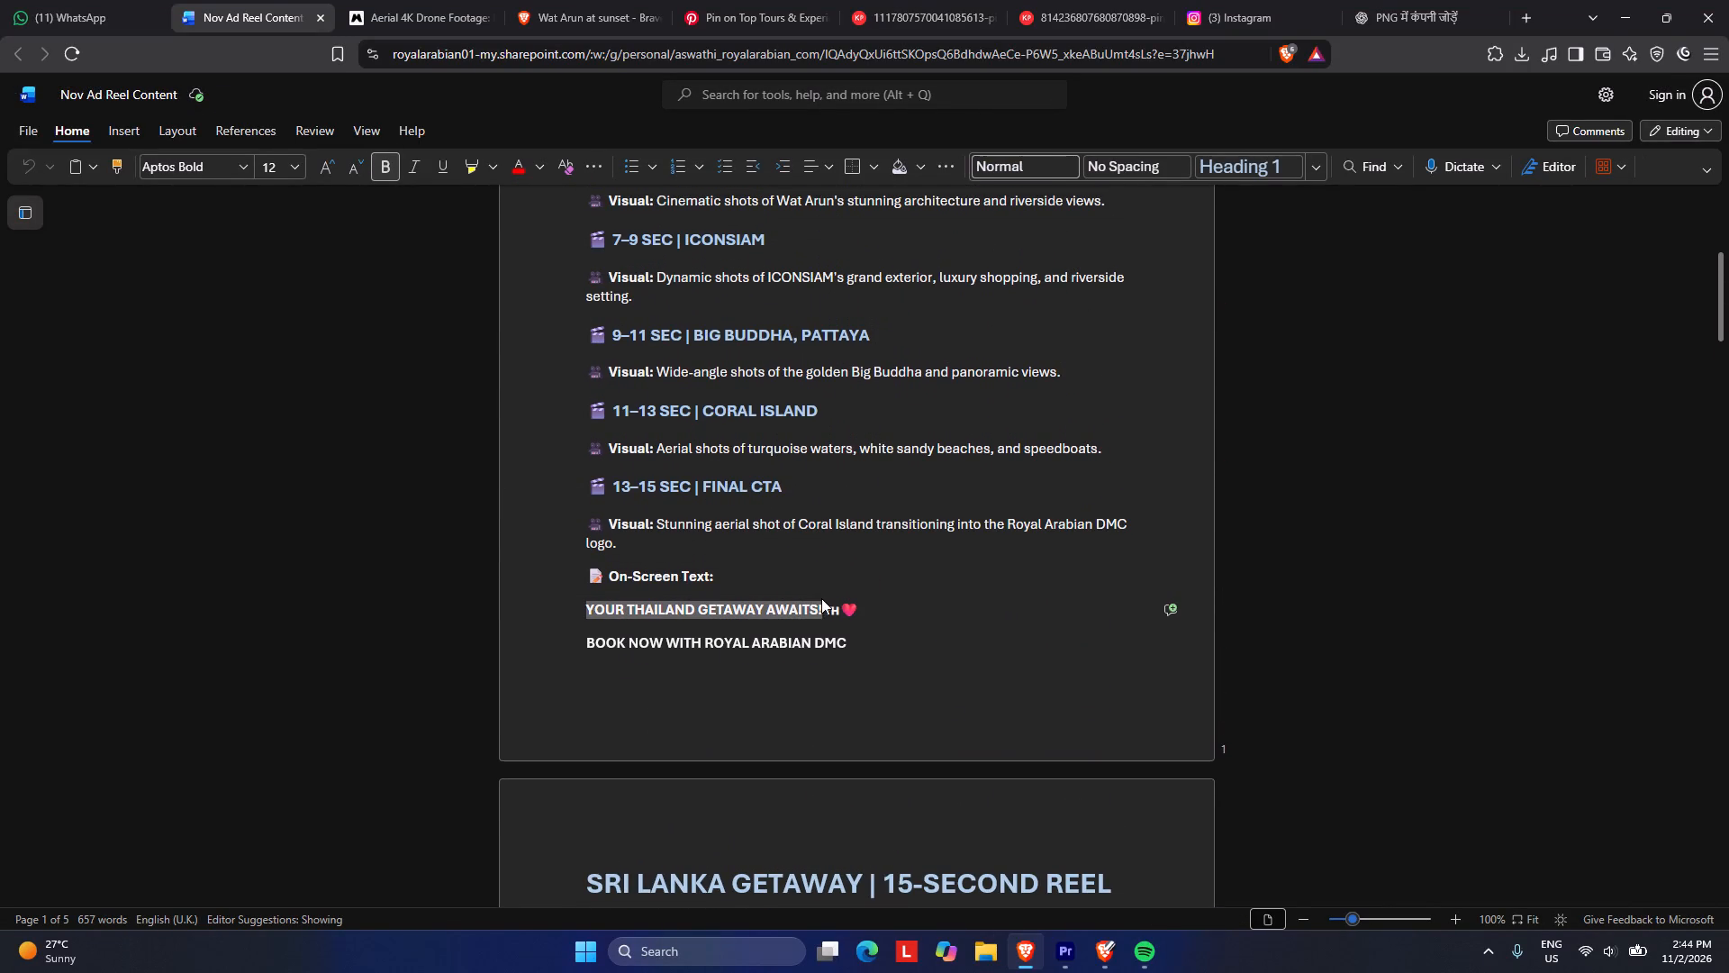
left_click_drag(821, 598, 820, 598)
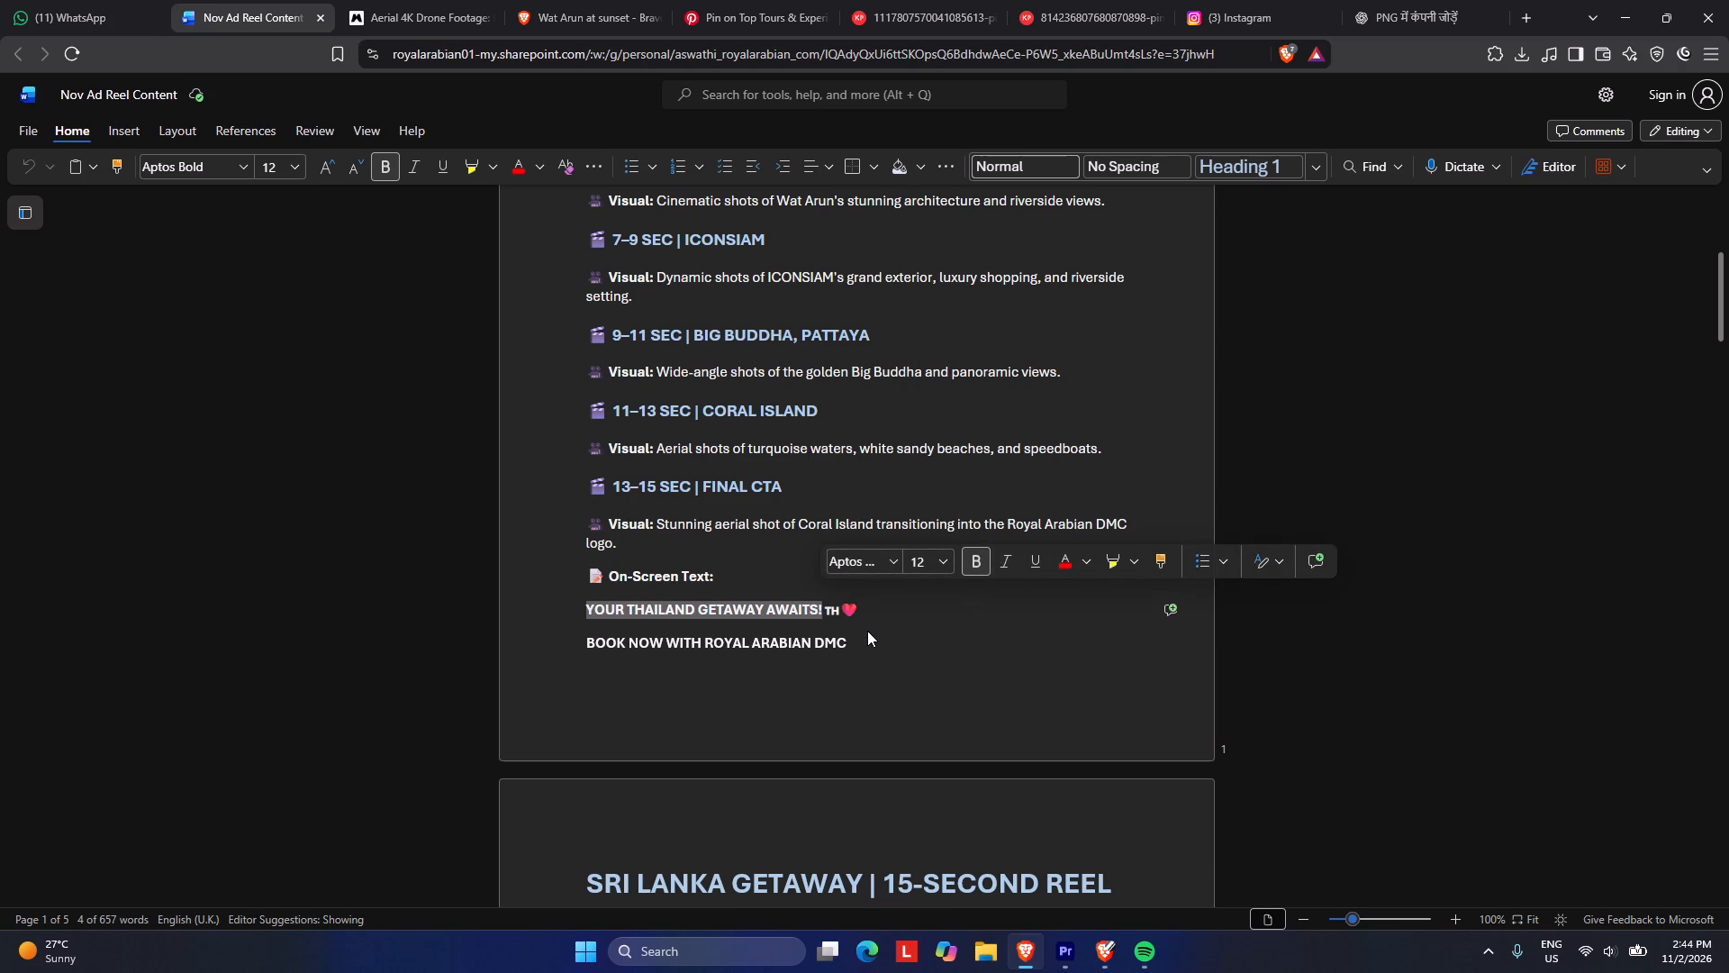
key("ctrl+c")
left_click(1061, 955)
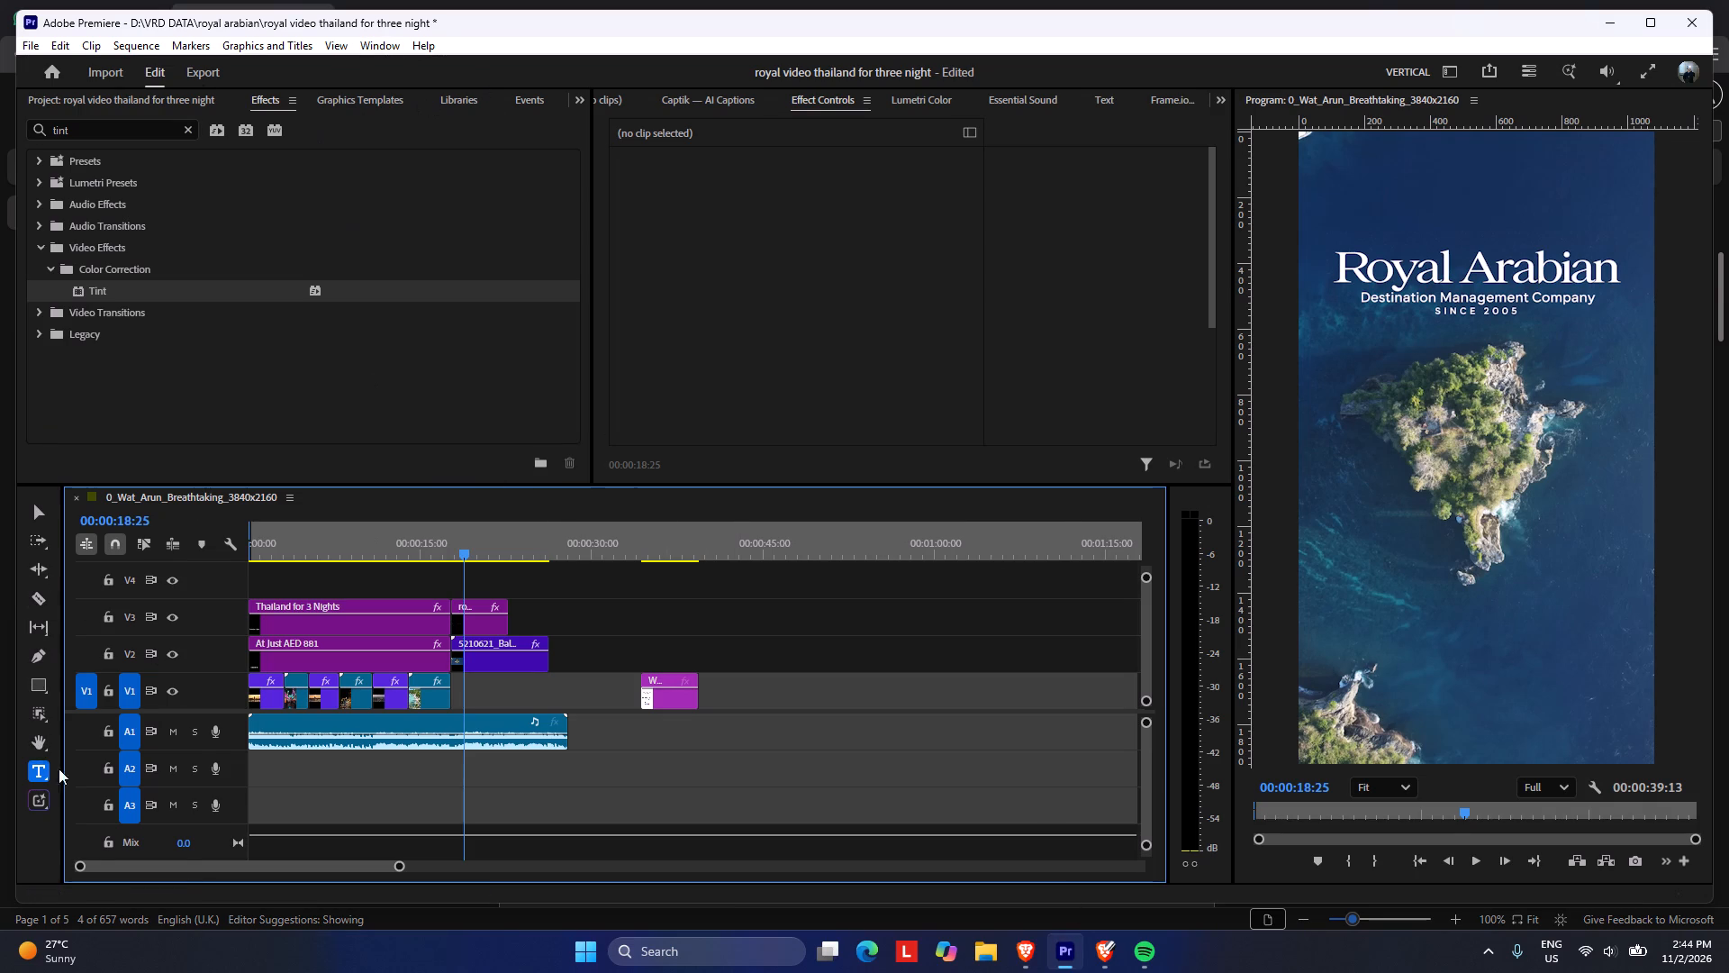
left_click(1369, 550)
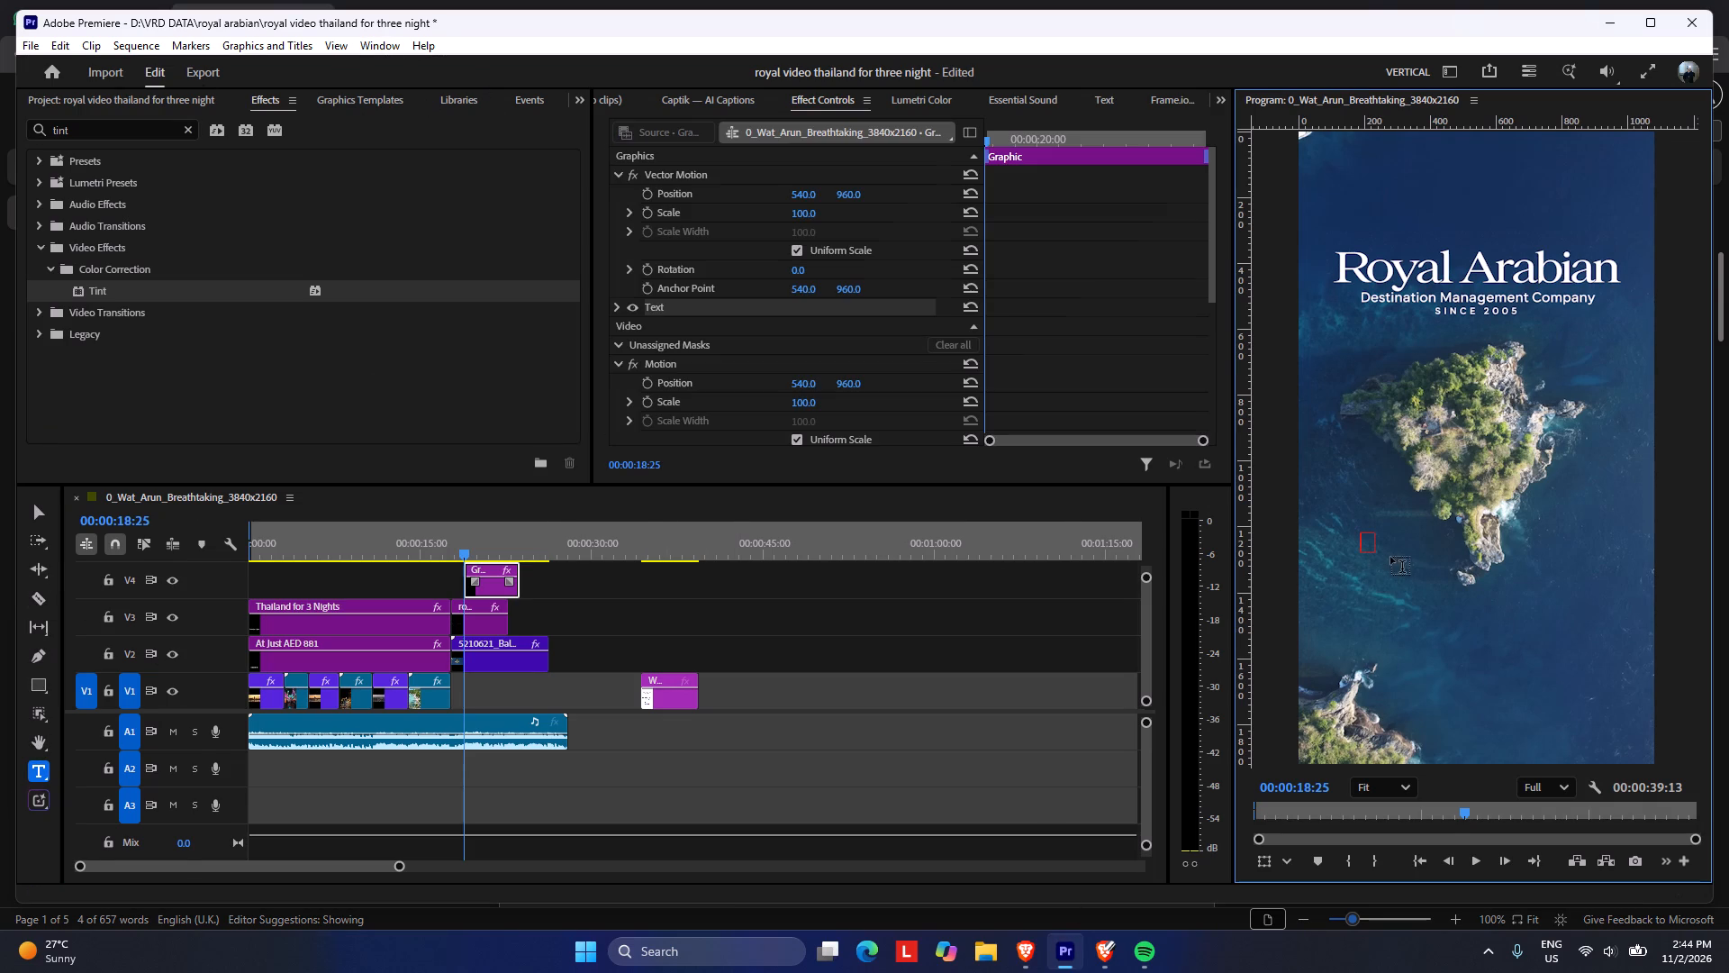
key("ctrl+v")
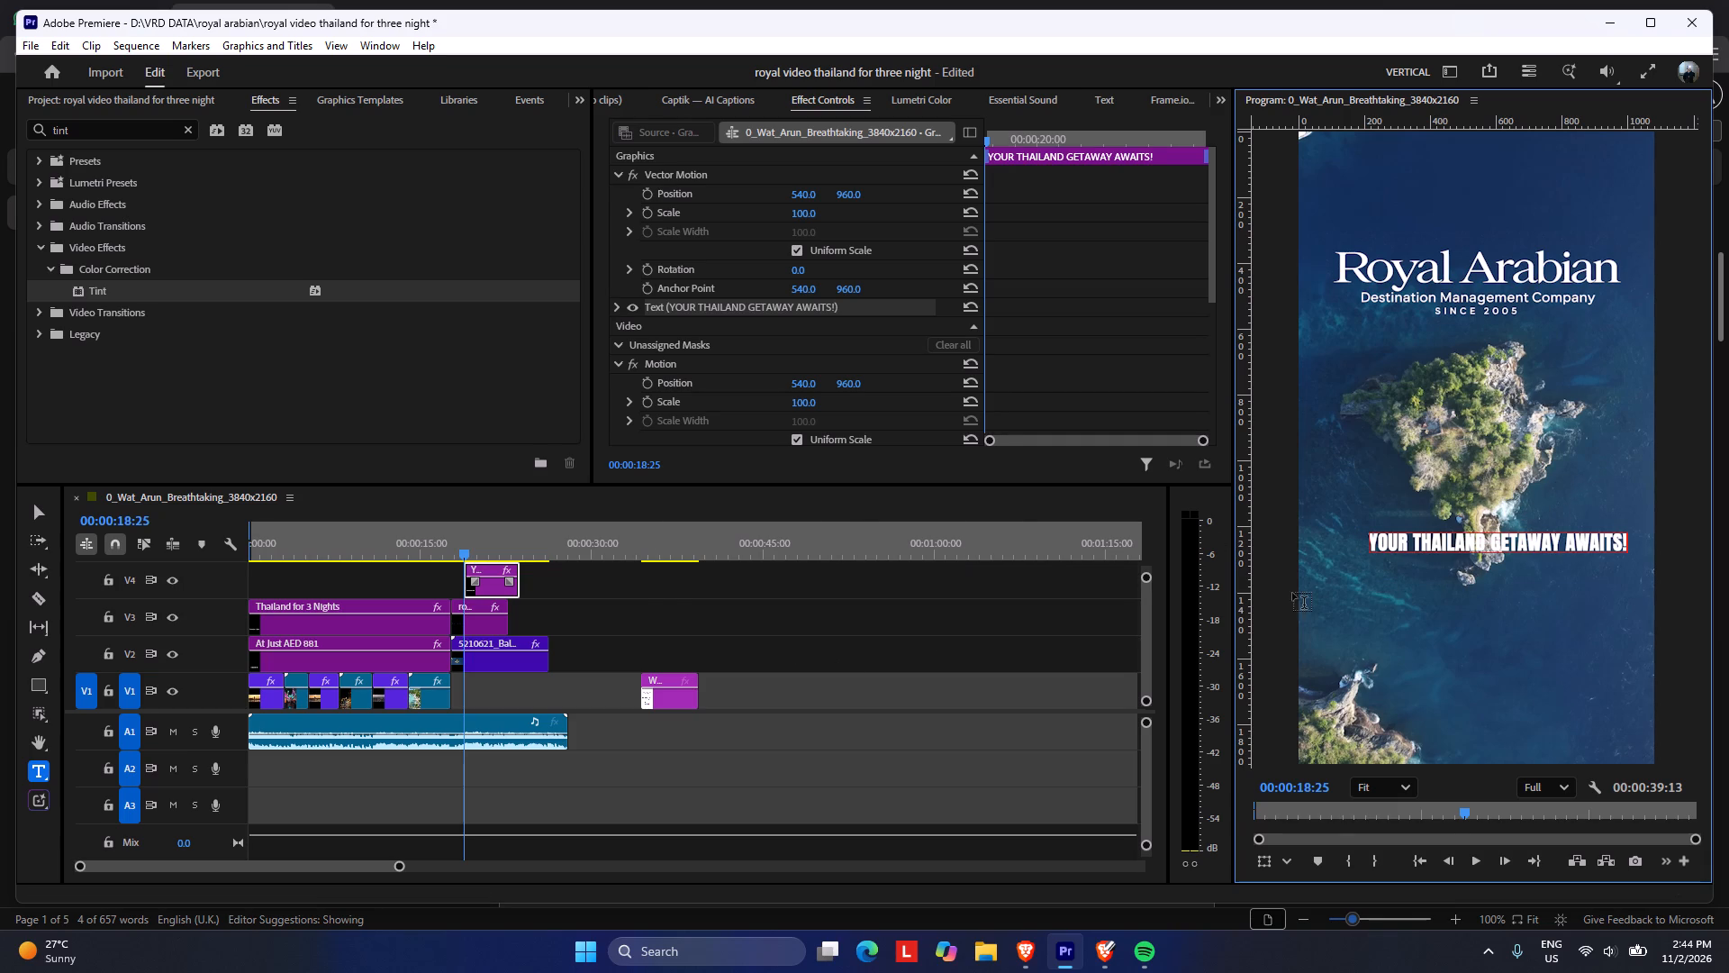
Reduce the video track heights and move the new text clip on V4 to start with the logo clip on V3.
left_click(1147, 575)
left_click_drag(572, 656, 548, 659)
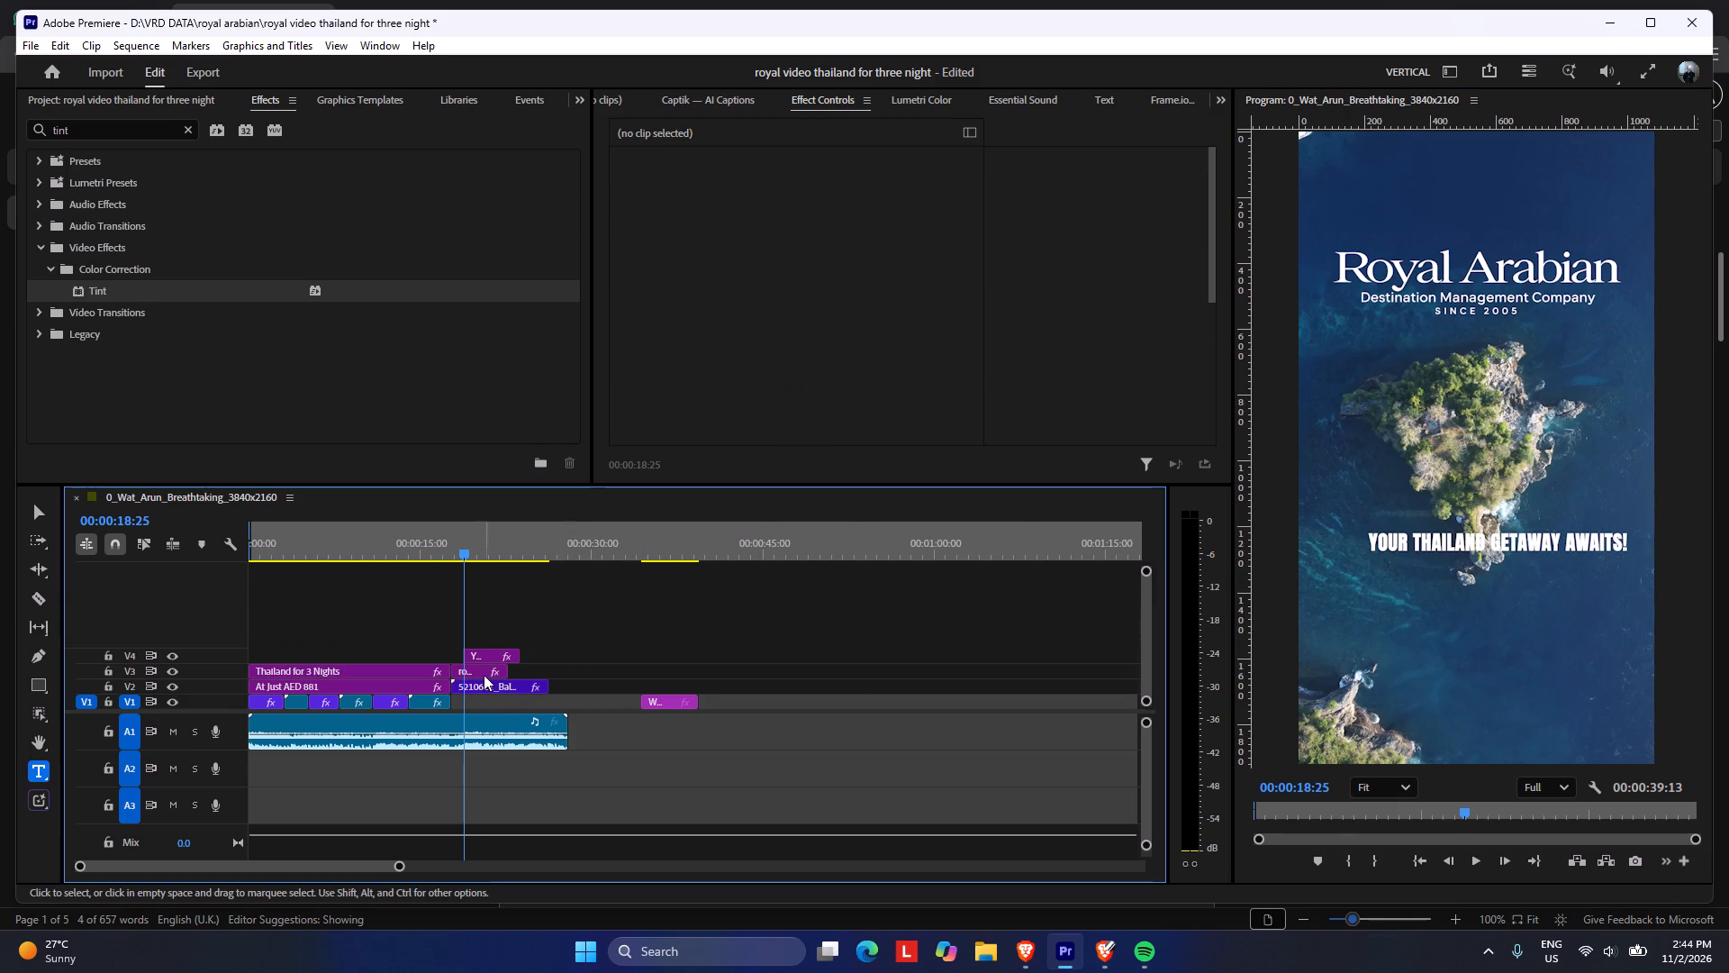
left_click_drag(478, 656, 466, 653)
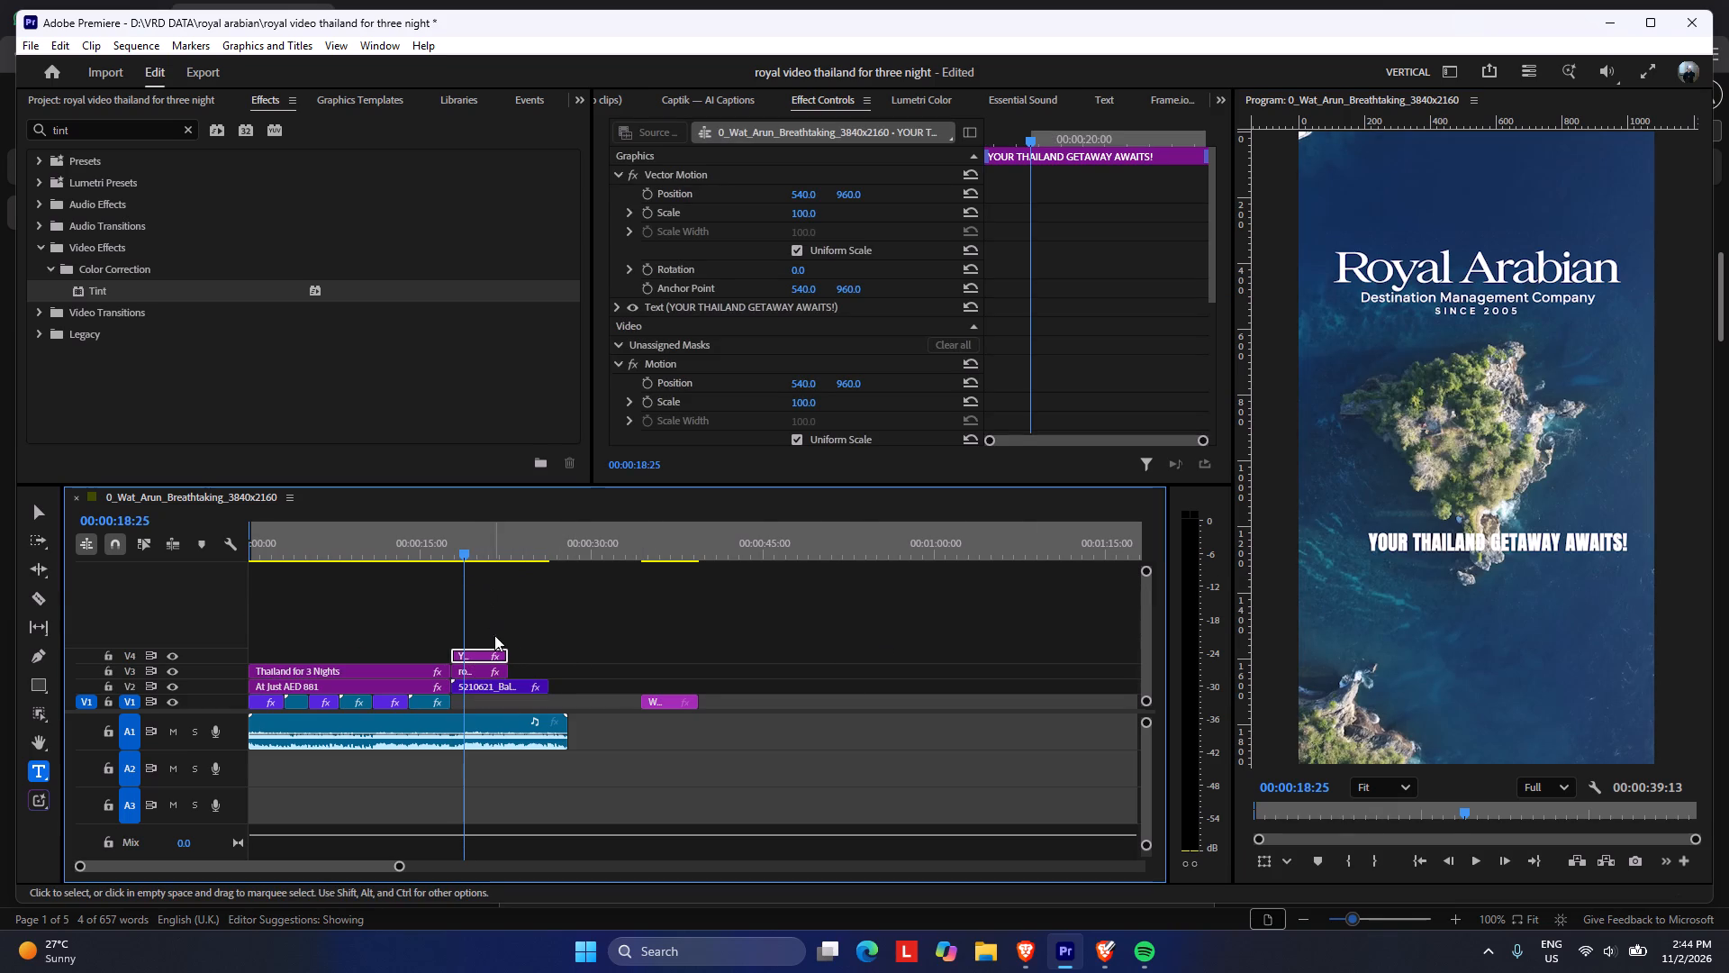
Set the V4 text clip's vector motion scale to 123 and its position to 453, 737.
left_click(493, 654)
left_click_drag(806, 196, 743, 213)
left_click_drag(805, 214, 810, 214)
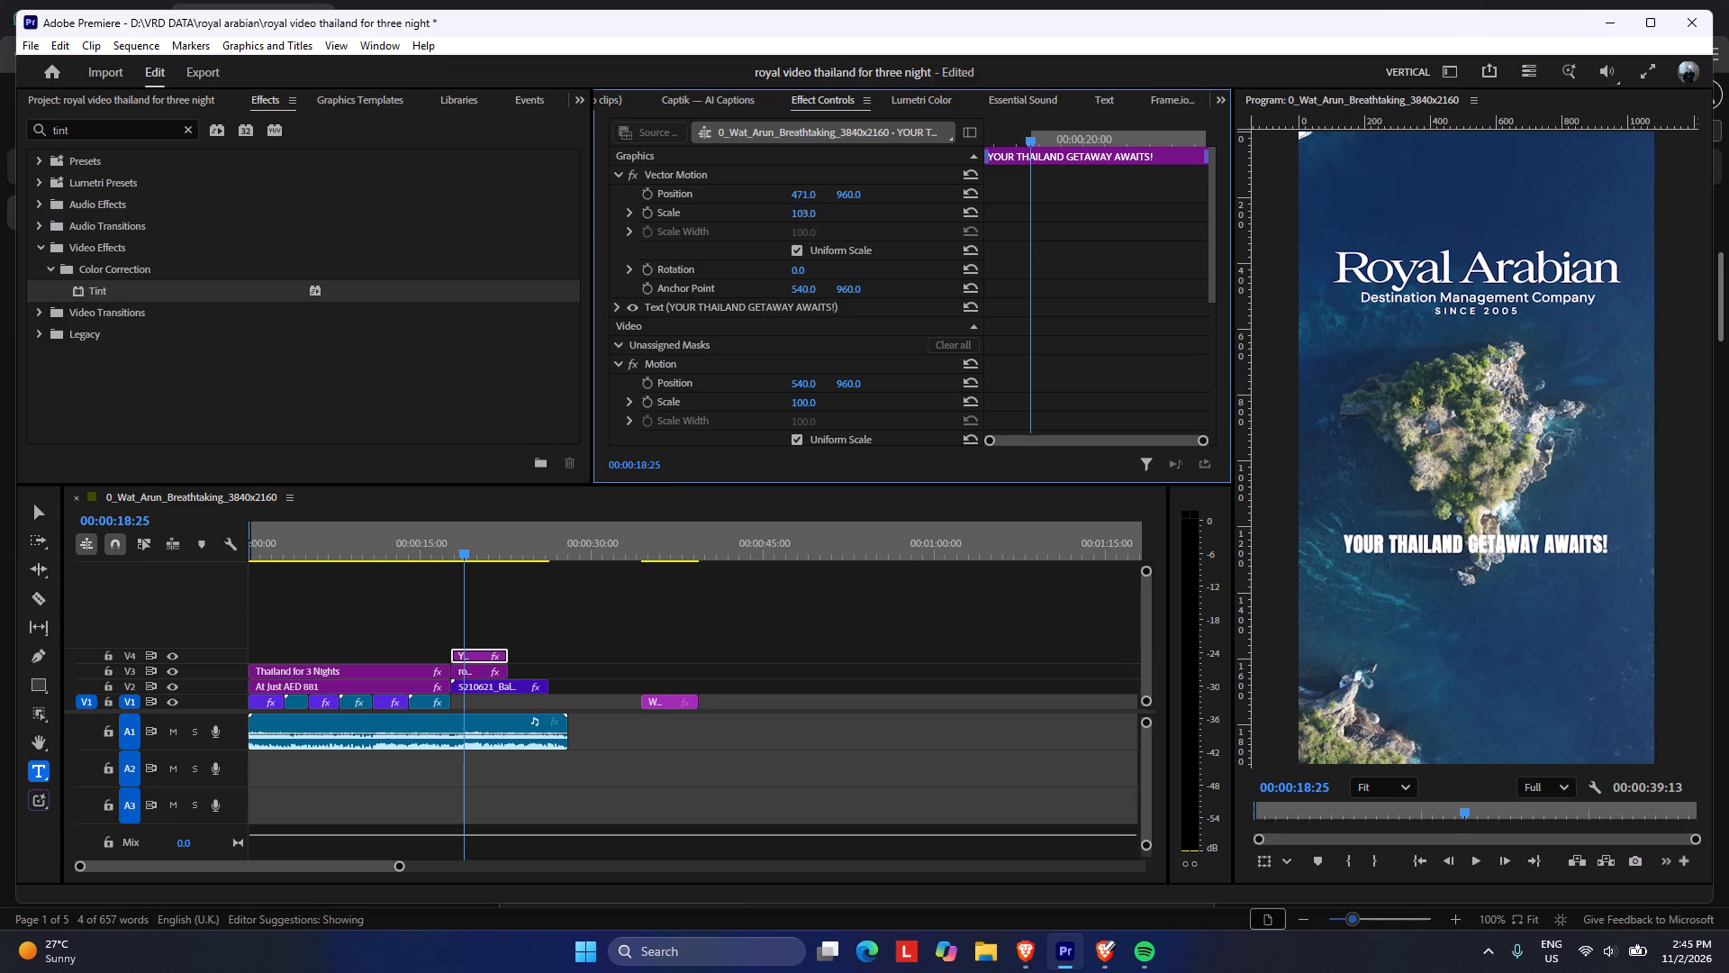
left_click_drag(810, 214, 833, 218)
left_click_drag(810, 196, 798, 198)
left_click_drag(801, 213, 788, 207)
left_click(812, 192)
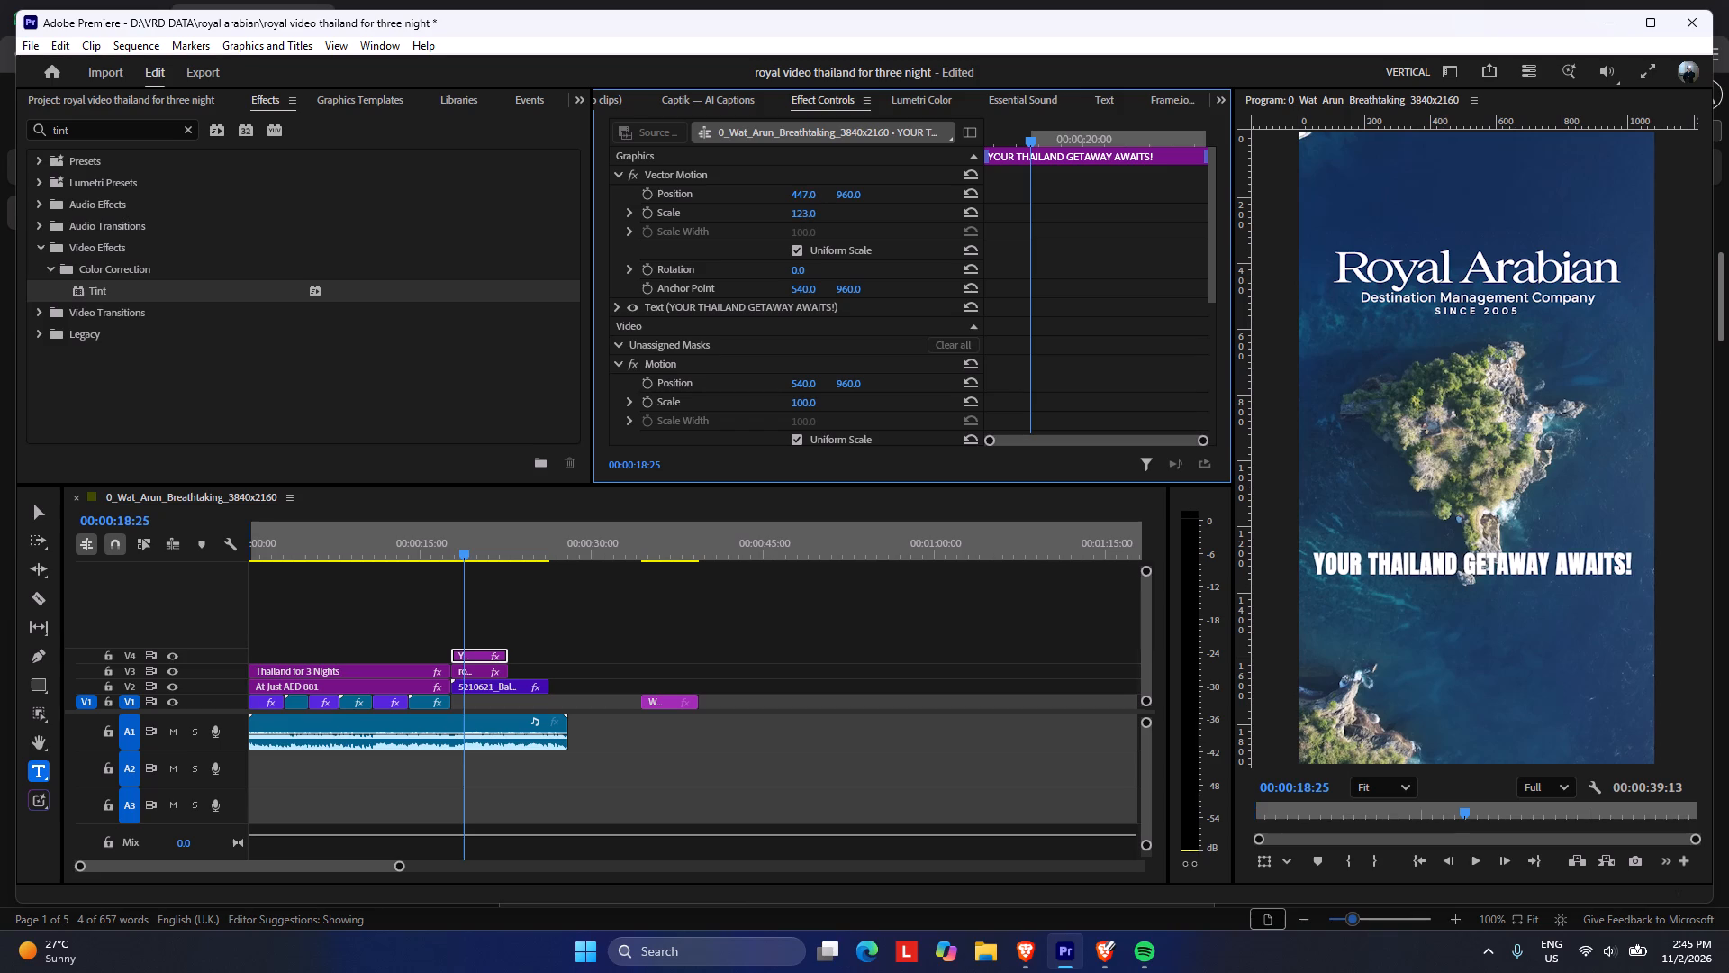
left_click_drag(853, 192, 487, 289)
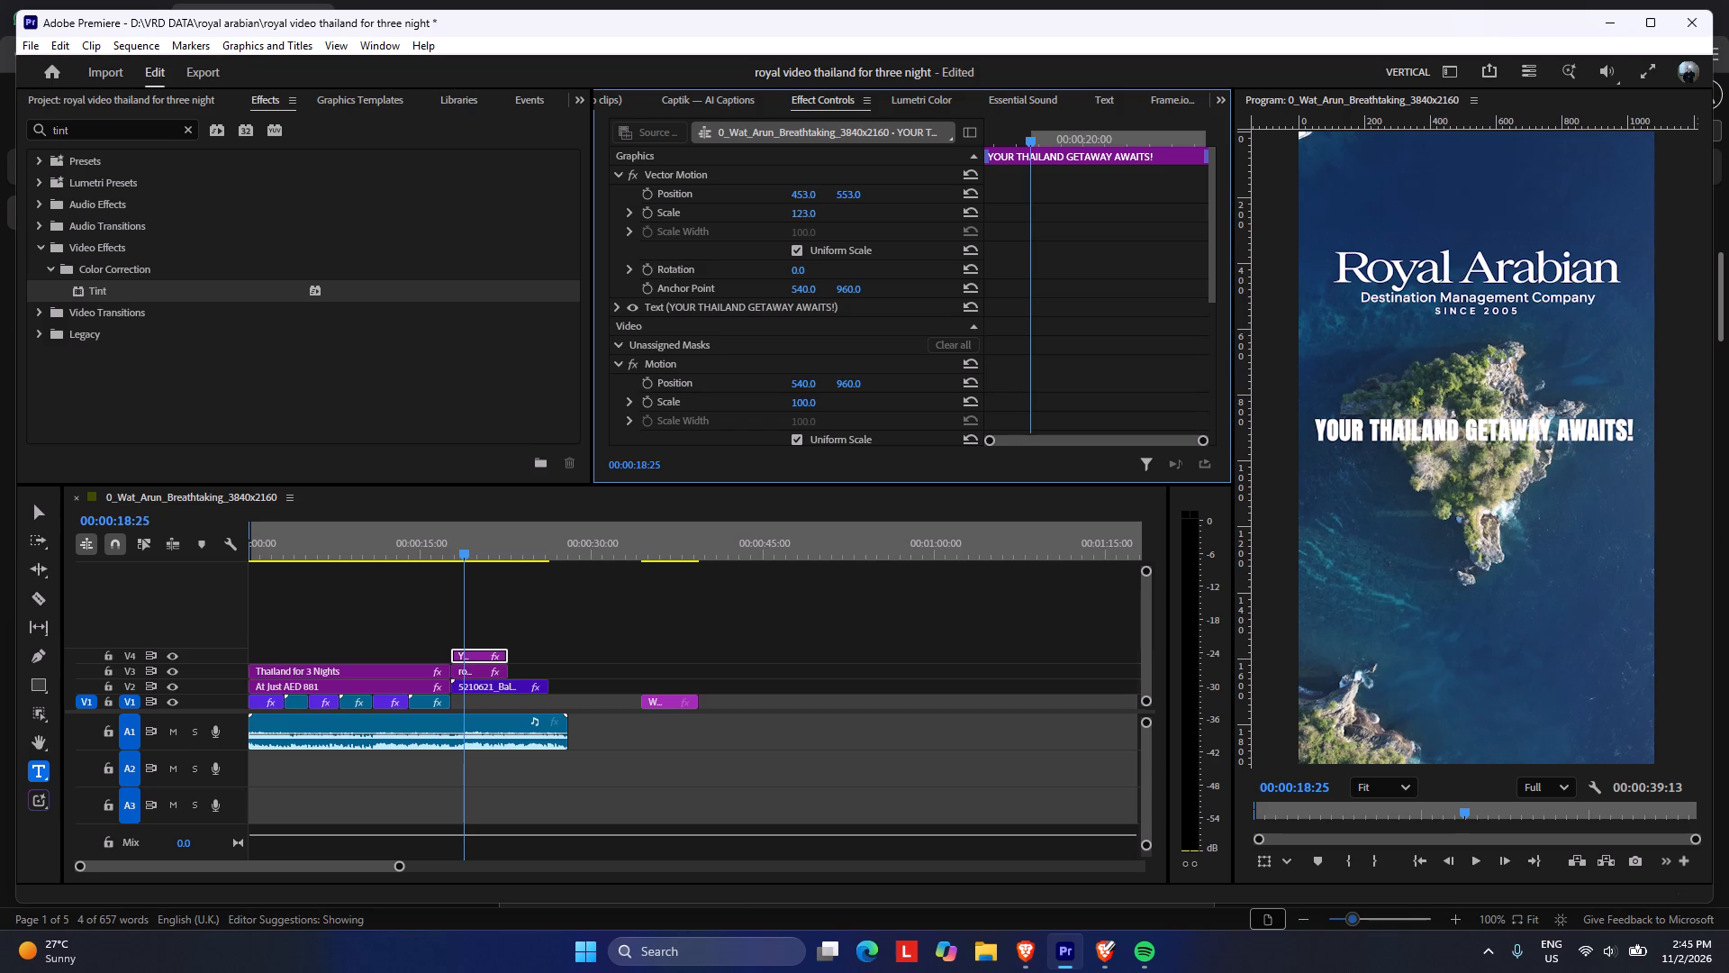
left_click_drag(487, 289, 645, 281)
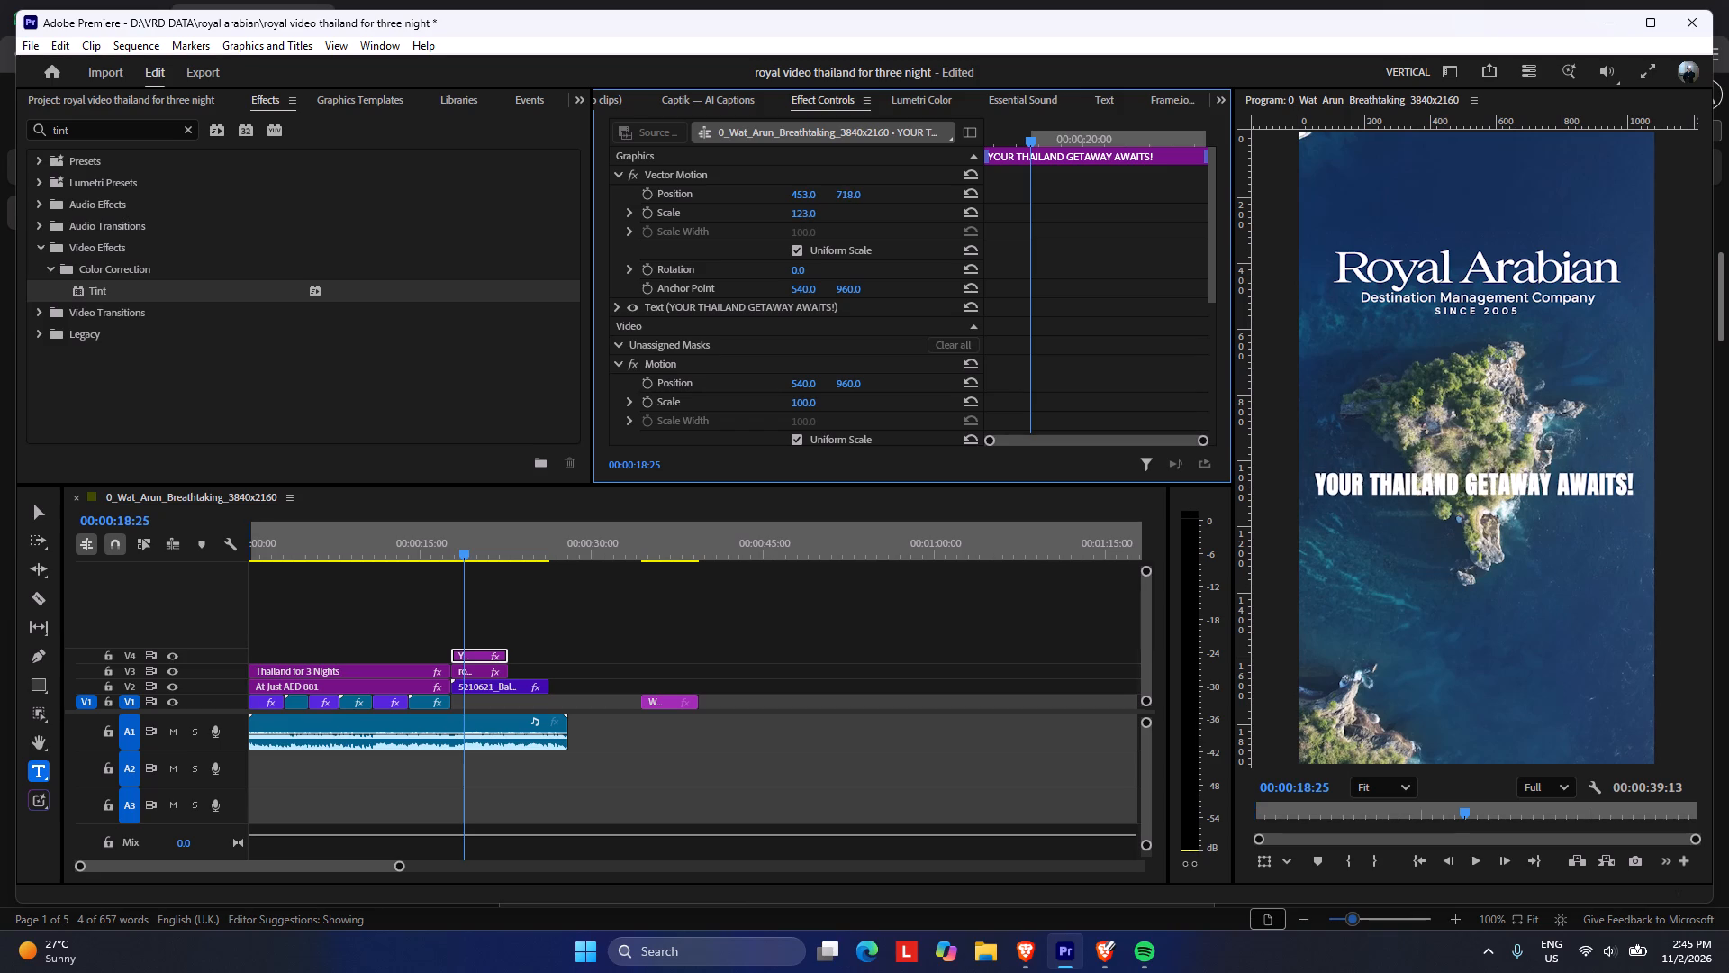
left_click_drag(645, 281, 662, 281)
Switch to Brave and copy the line "BOOK NOW WITH ROYAL ARABIAN DMC" from the reel script.
left_click(1027, 954)
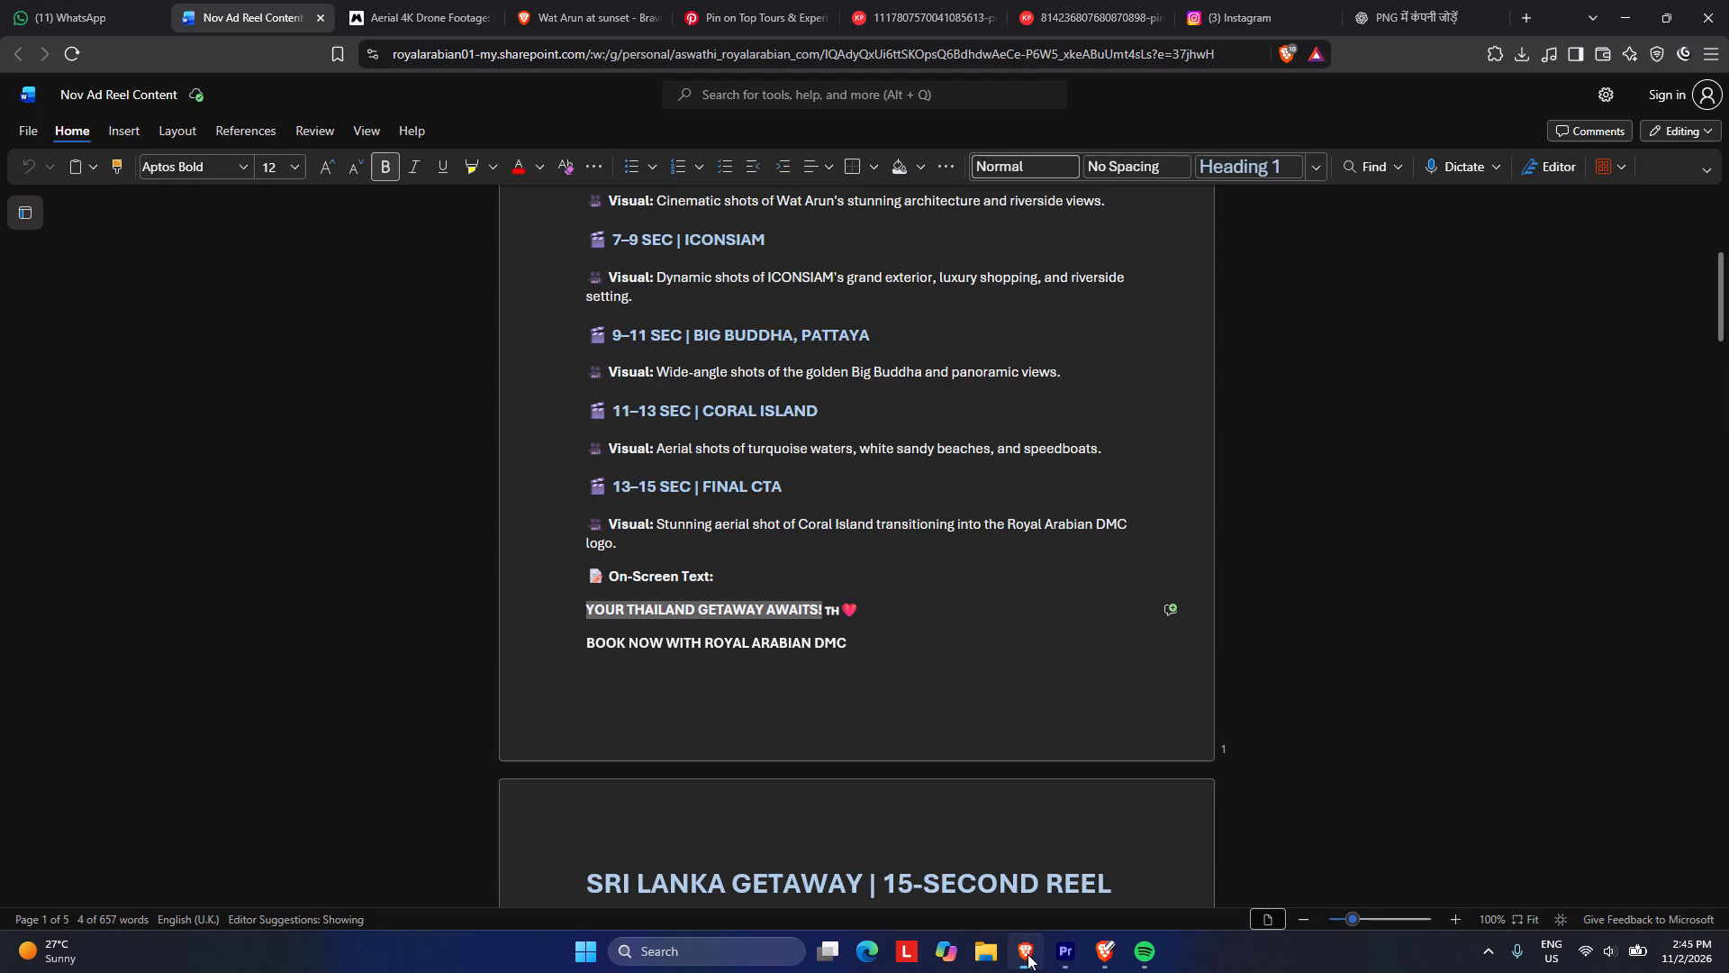
left_click_drag(584, 644, 720, 632)
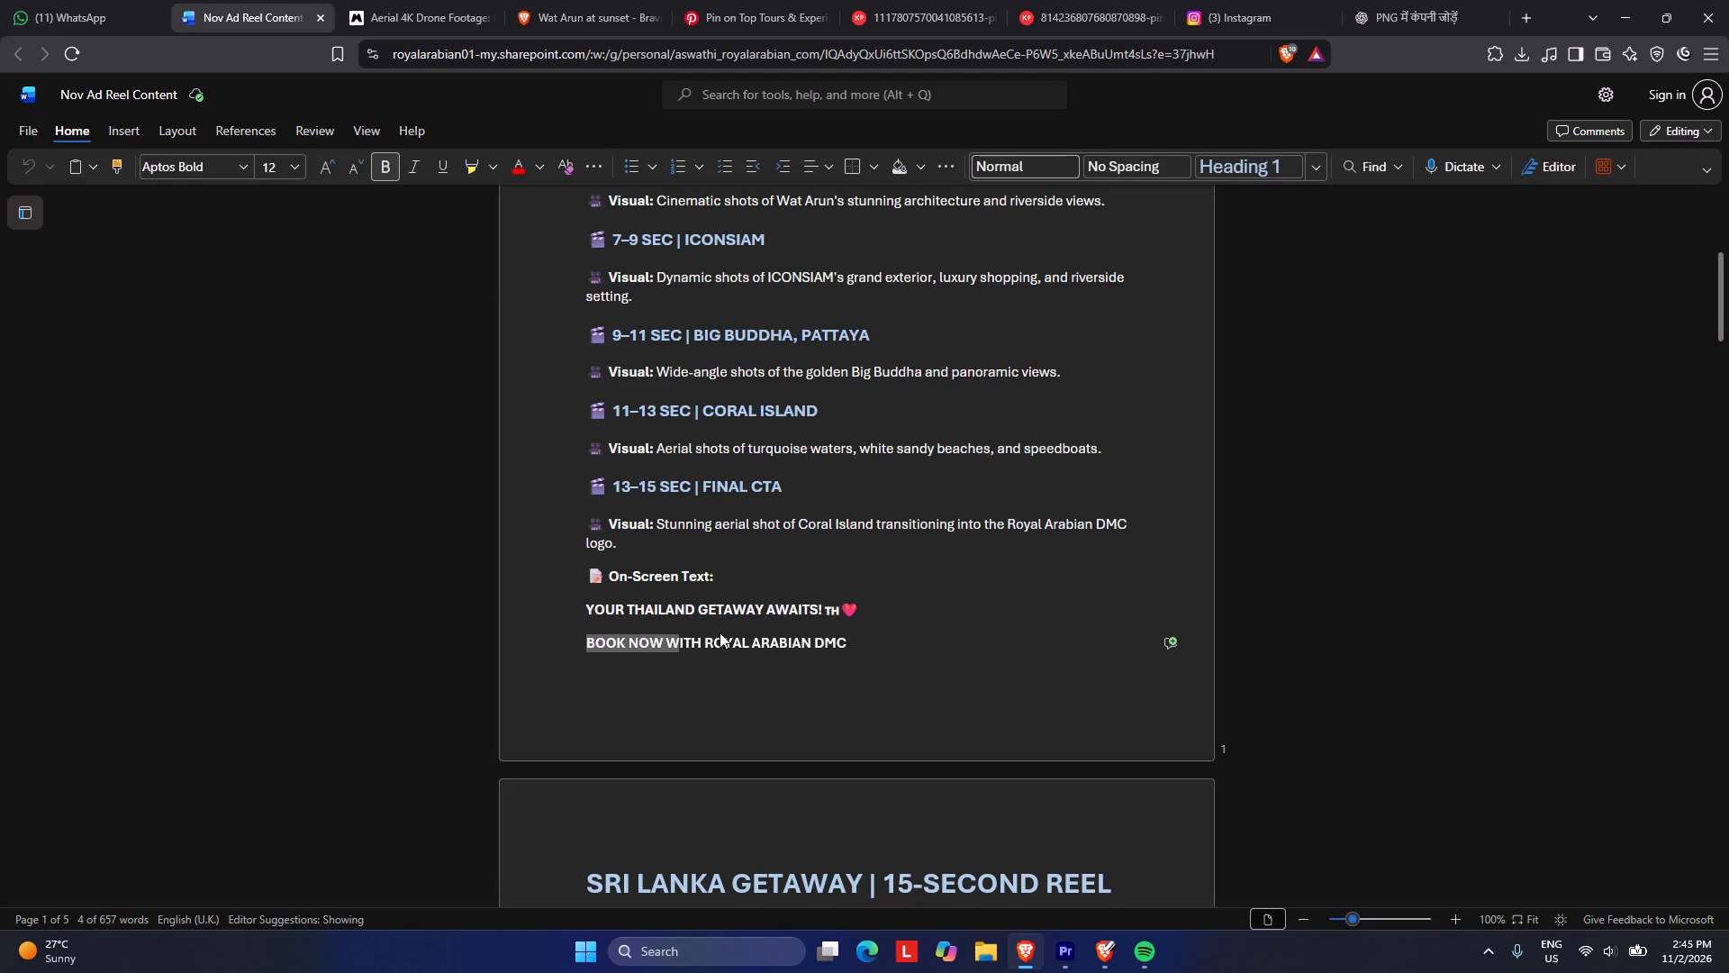
left_click_drag(720, 632, 845, 635)
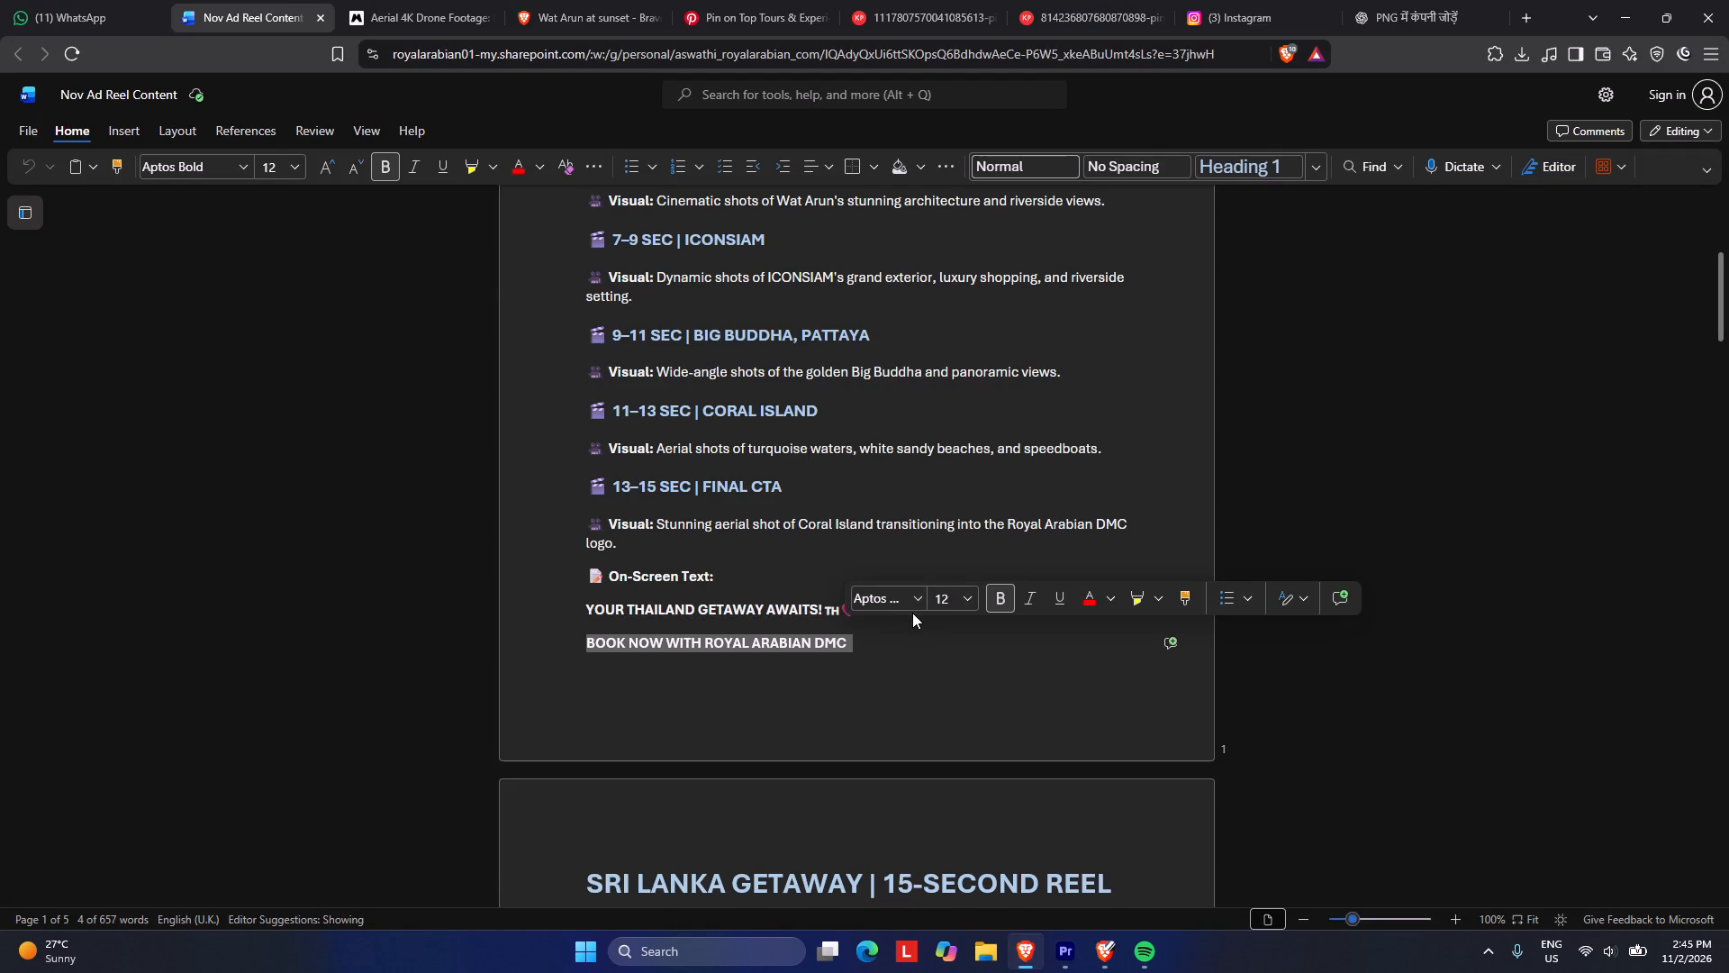
key("ctrl+c")
In Premiere, duplicate the V4 text clip onto V5 and set the copy's vertical position to 931.
left_click(1066, 952)
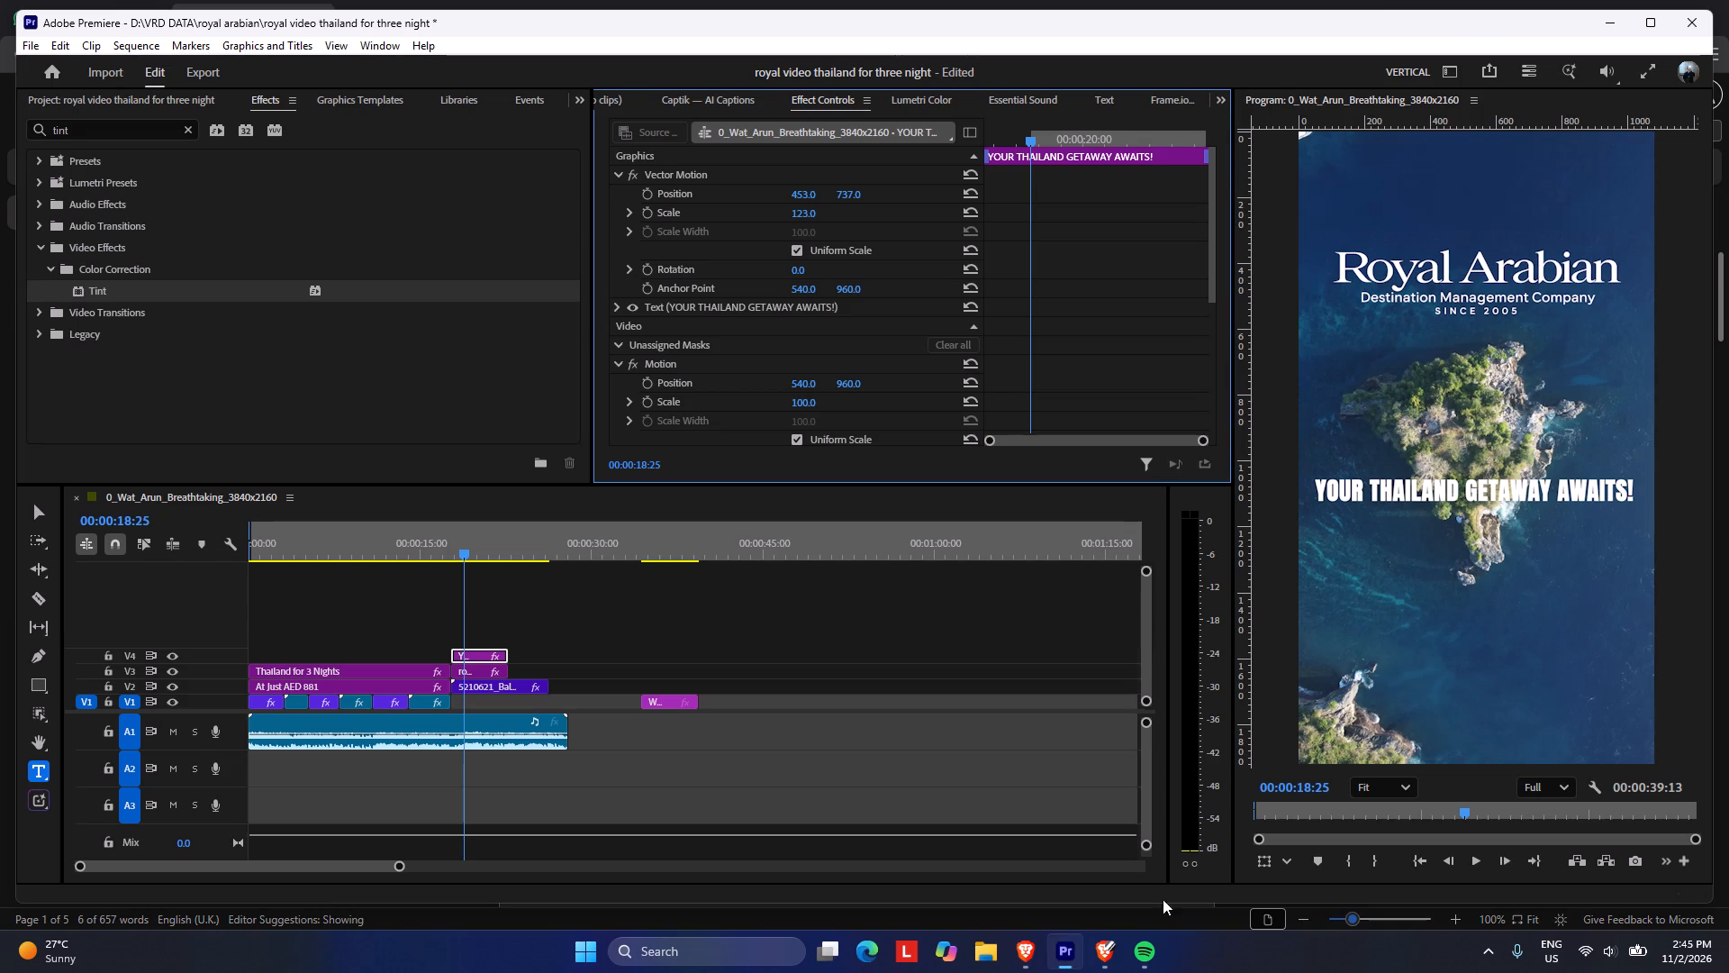
left_click_drag(480, 653, 476, 642)
left_click(487, 636)
left_click(488, 625)
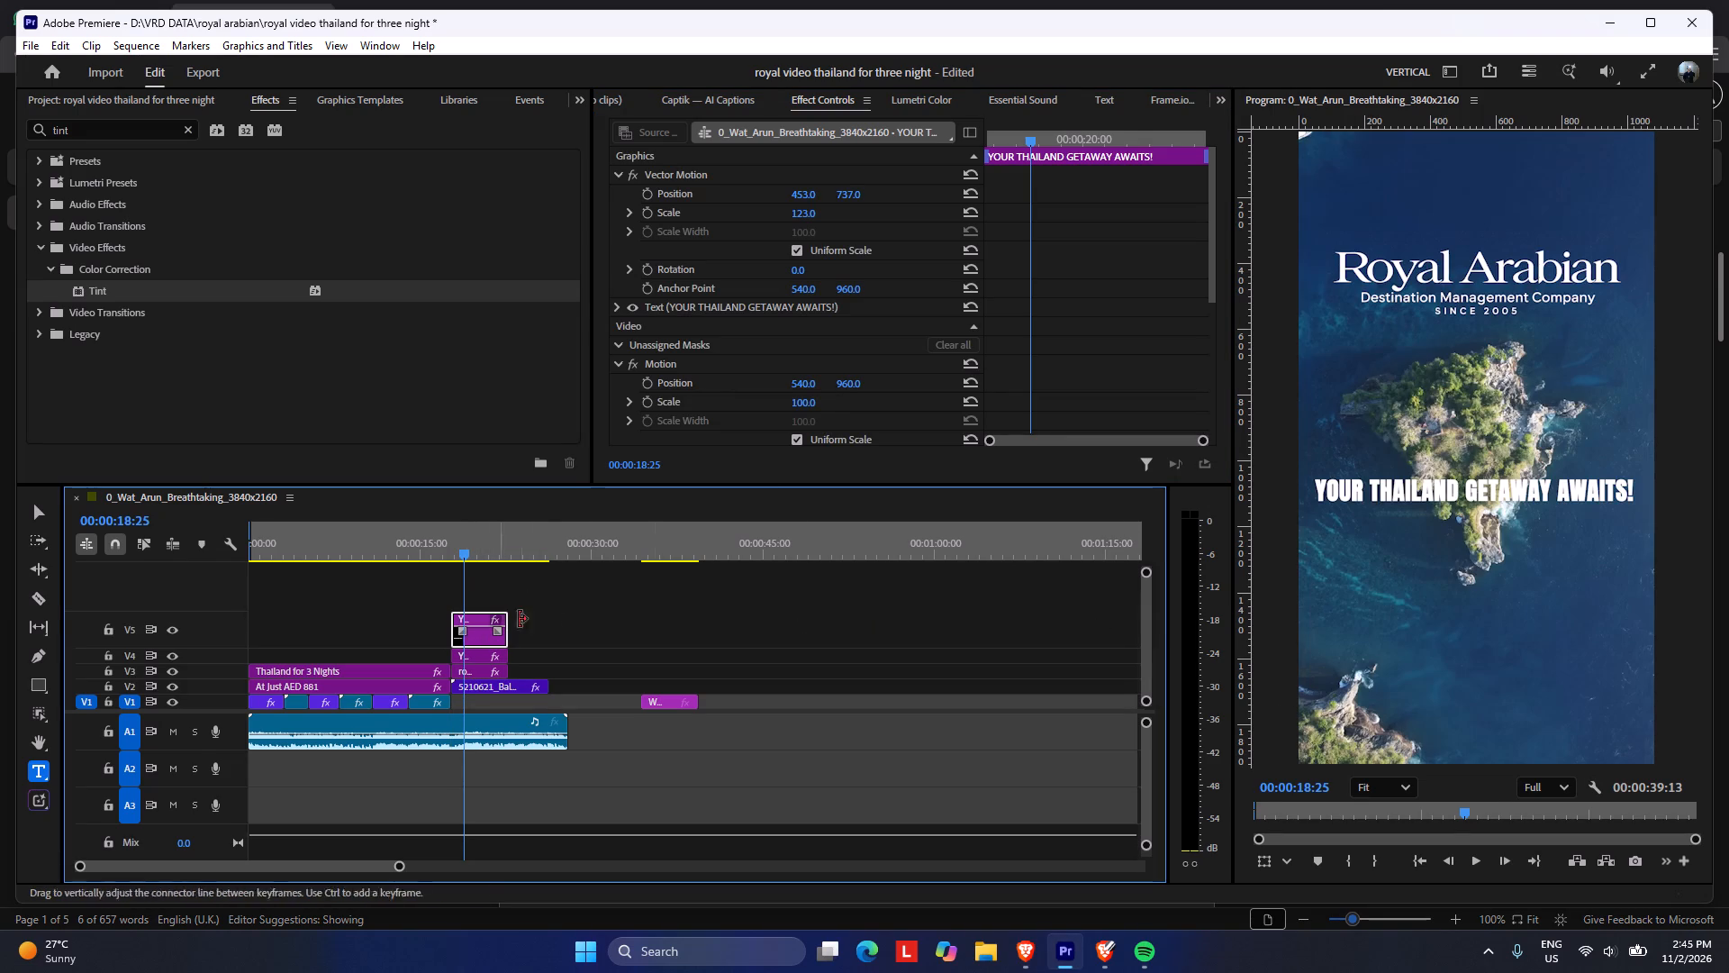
left_click_drag(845, 192, 1033, 229)
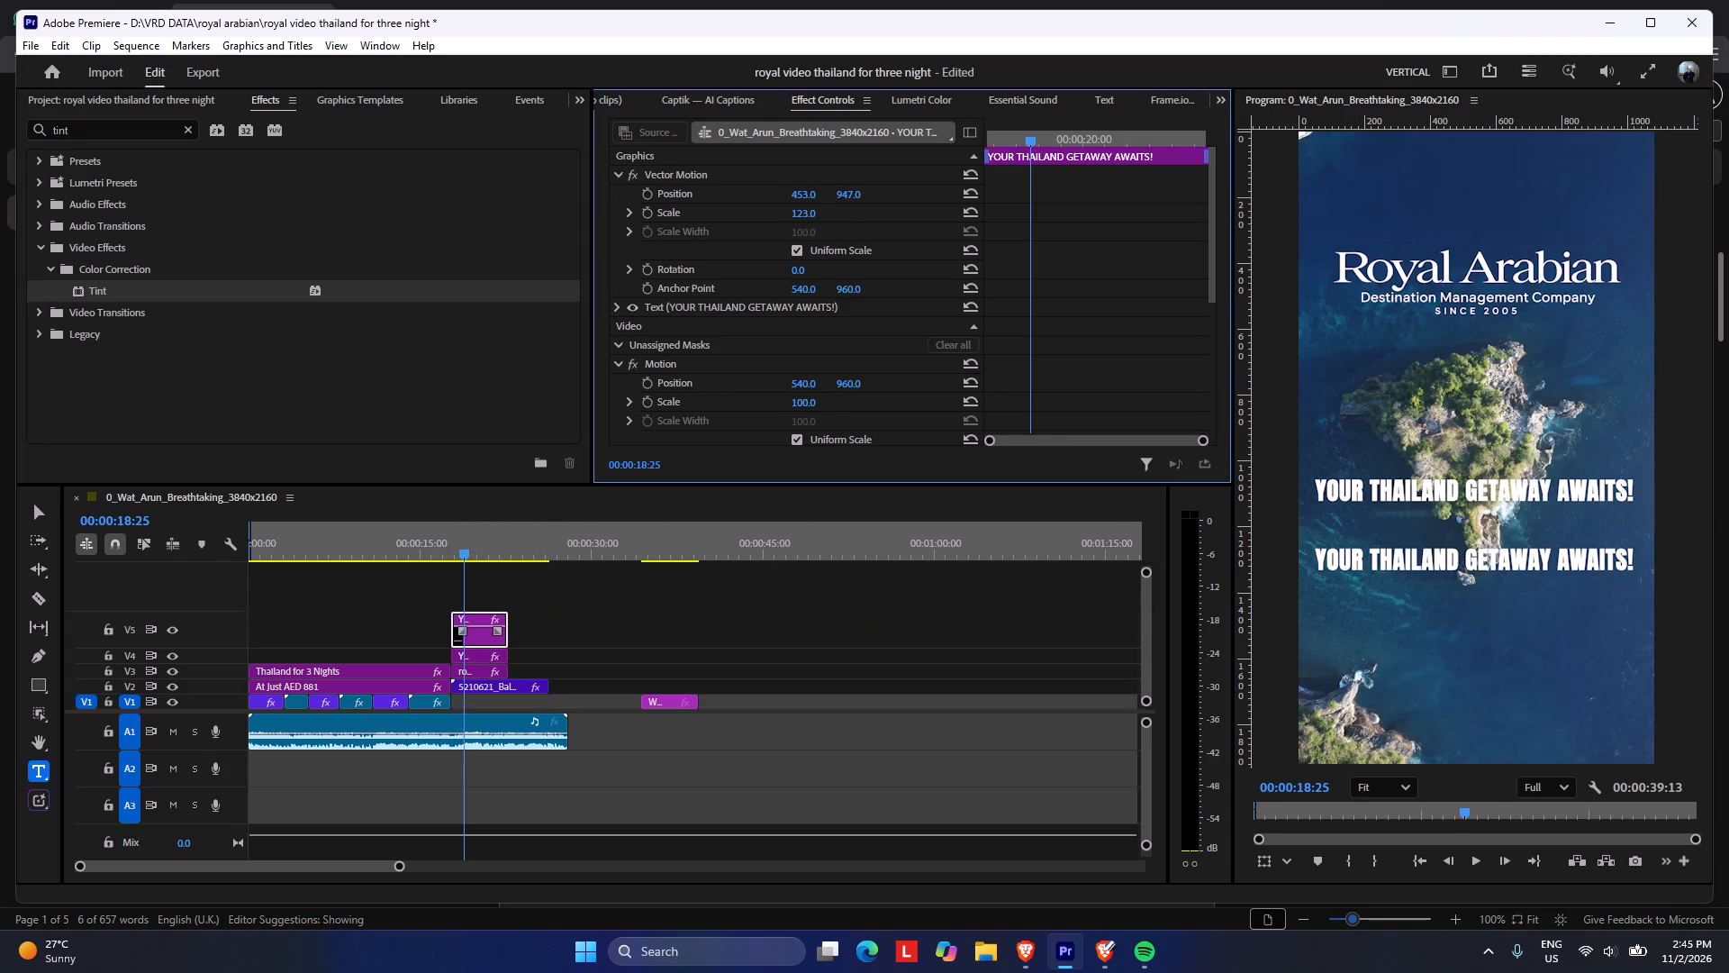
left_click_drag(1033, 229, 1016, 229)
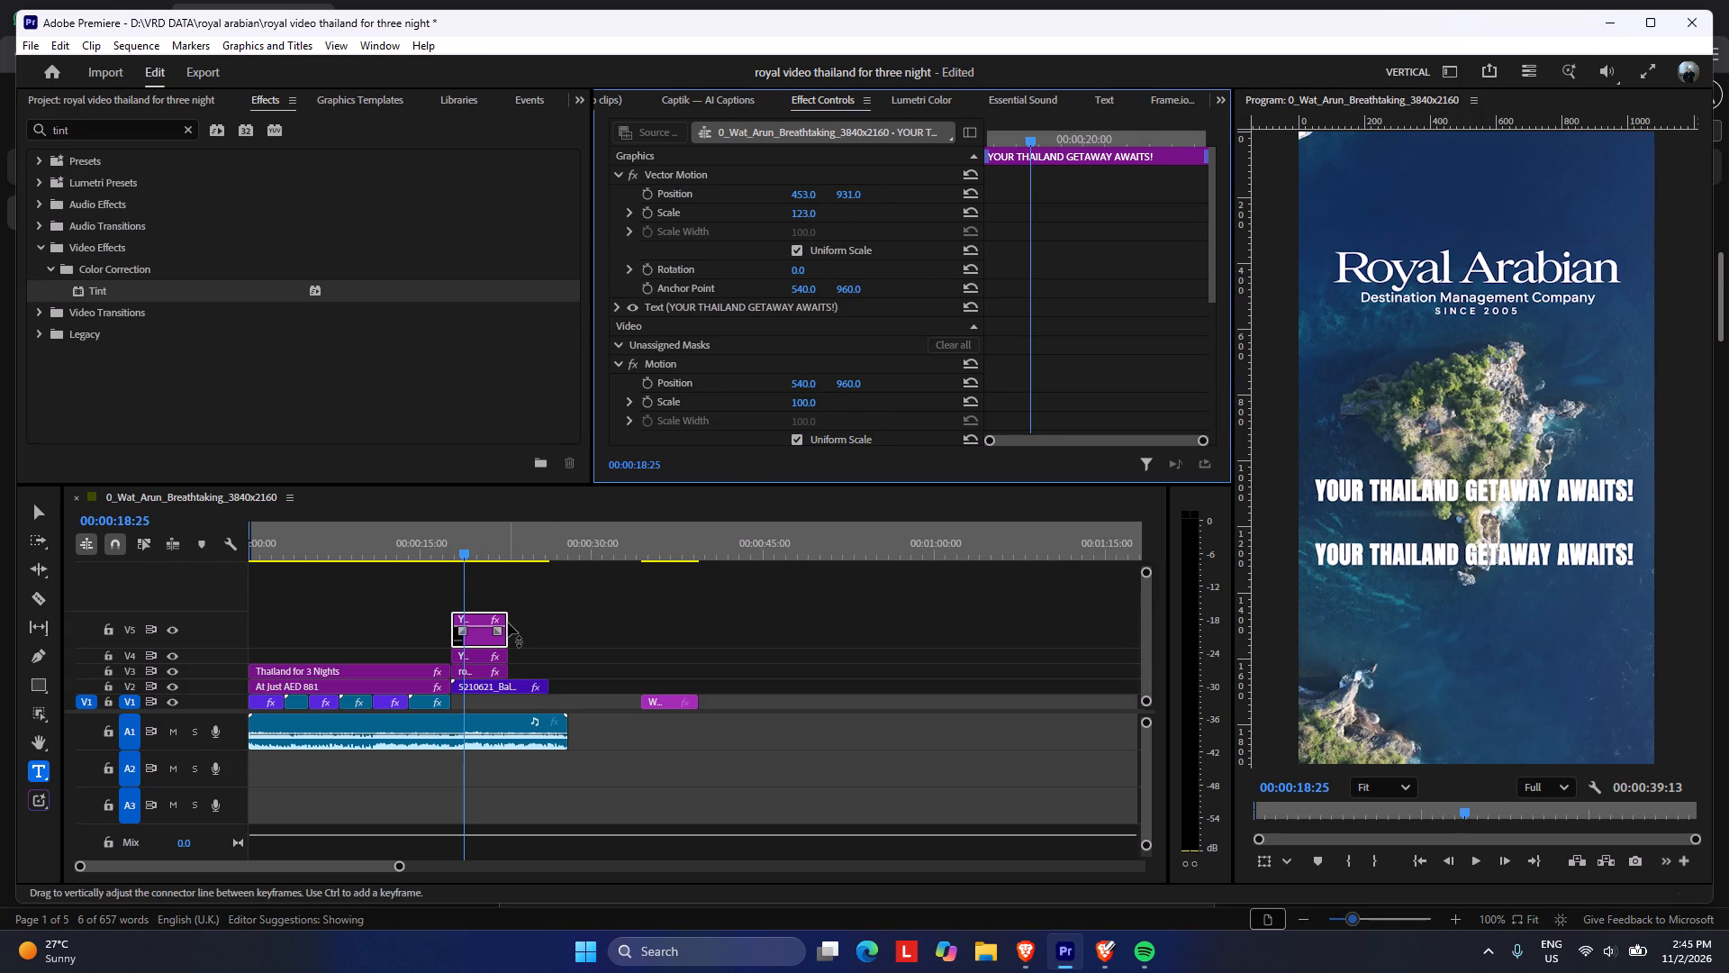
Replace the V5 text with the copied "BOOK NOW WITH ROYAL ARABIAN DMC", breaking it into two lines after "WITH".
scroll(774, 258, "down", 9)
scroll(781, 279, "up", 16)
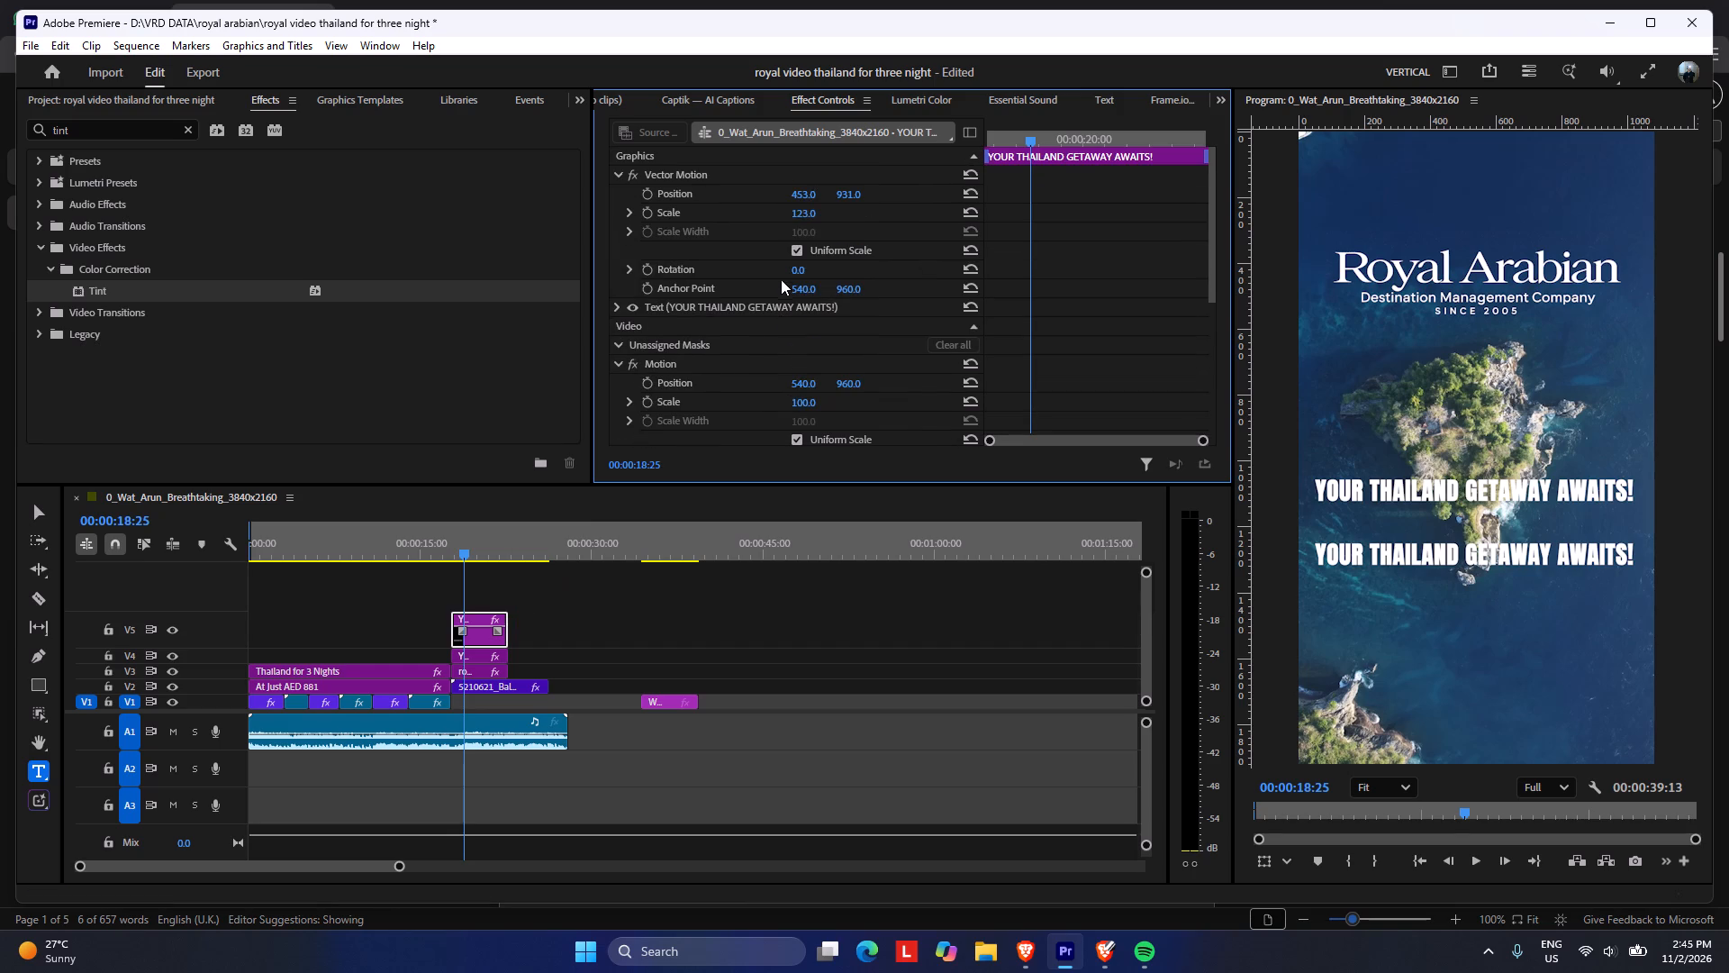
scroll(781, 279, "up", 2)
scroll(739, 228, "down", 19)
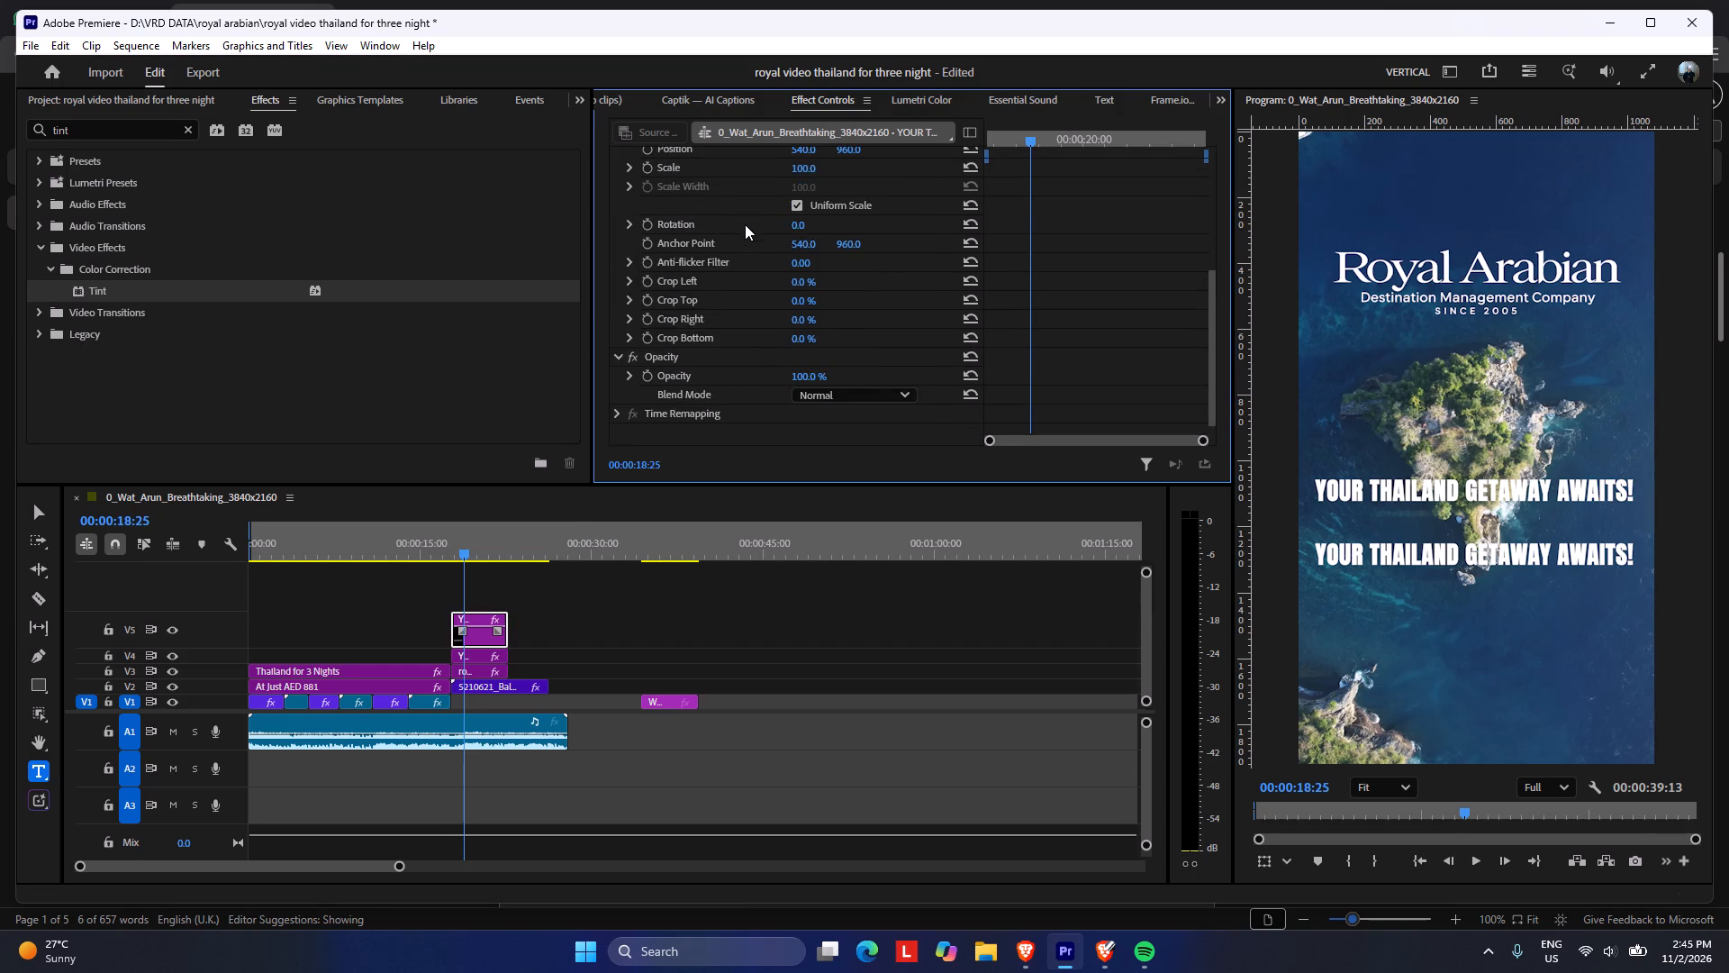
scroll(745, 224, "down", 4)
scroll(743, 236, "up", 11)
left_click(635, 94)
scroll(635, 94, "up", 9)
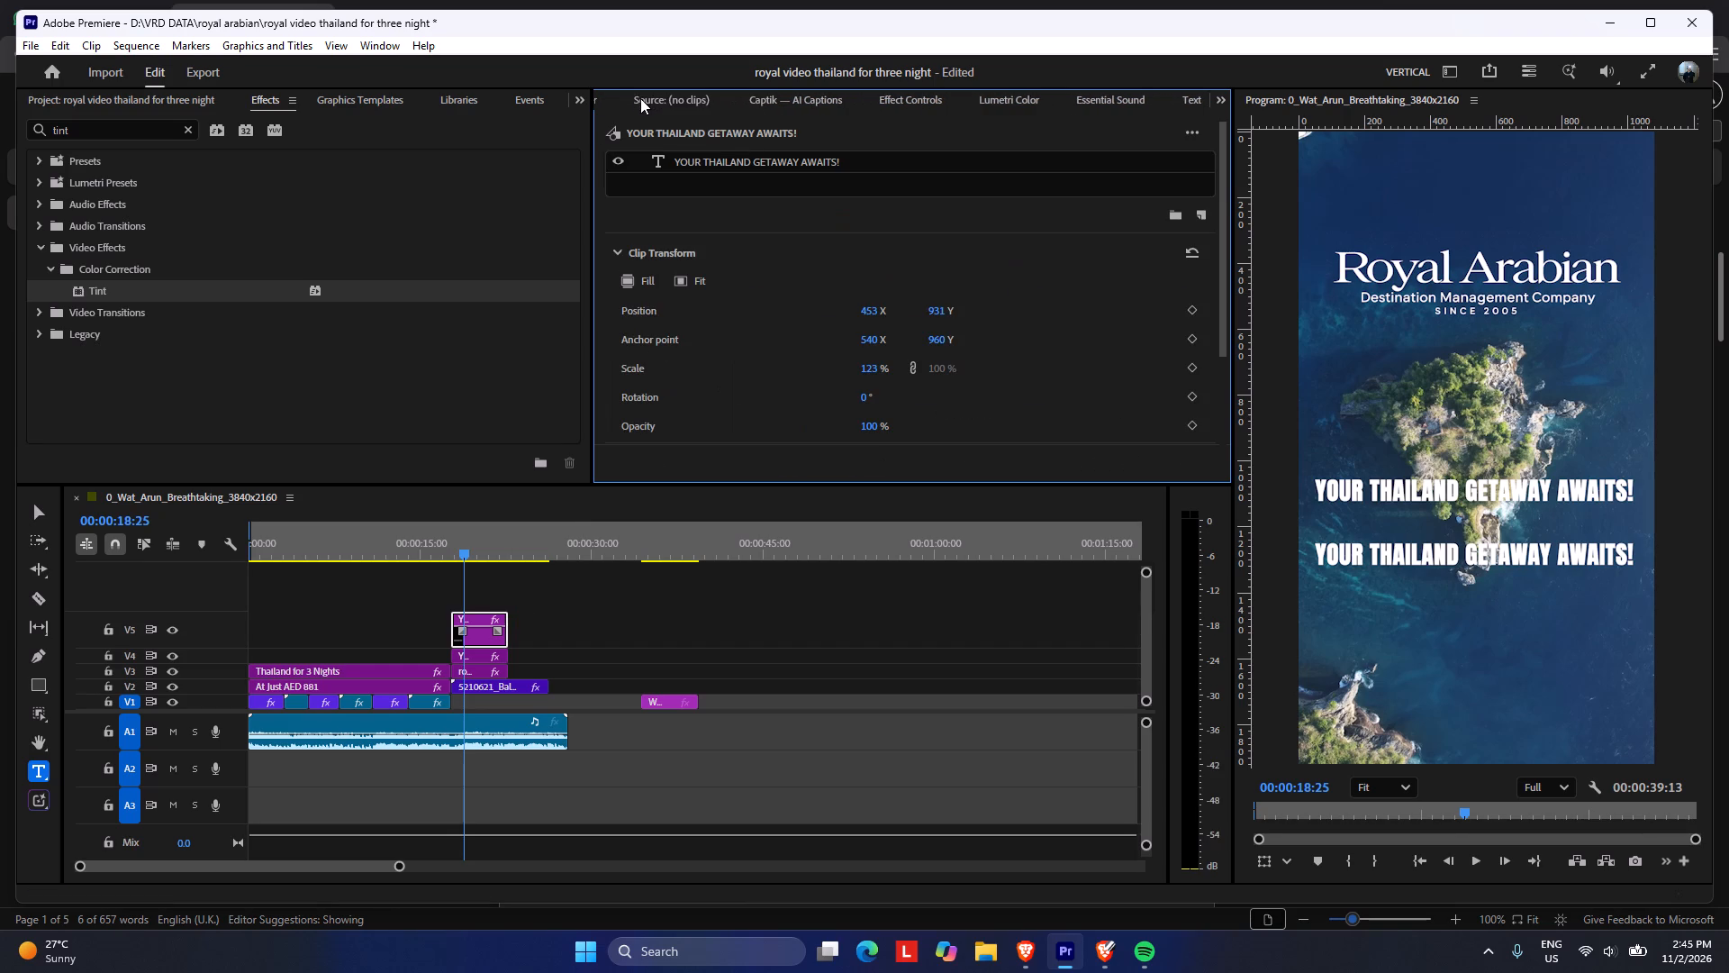
triple_click(739, 153)
left_click(741, 155)
double_click(731, 159)
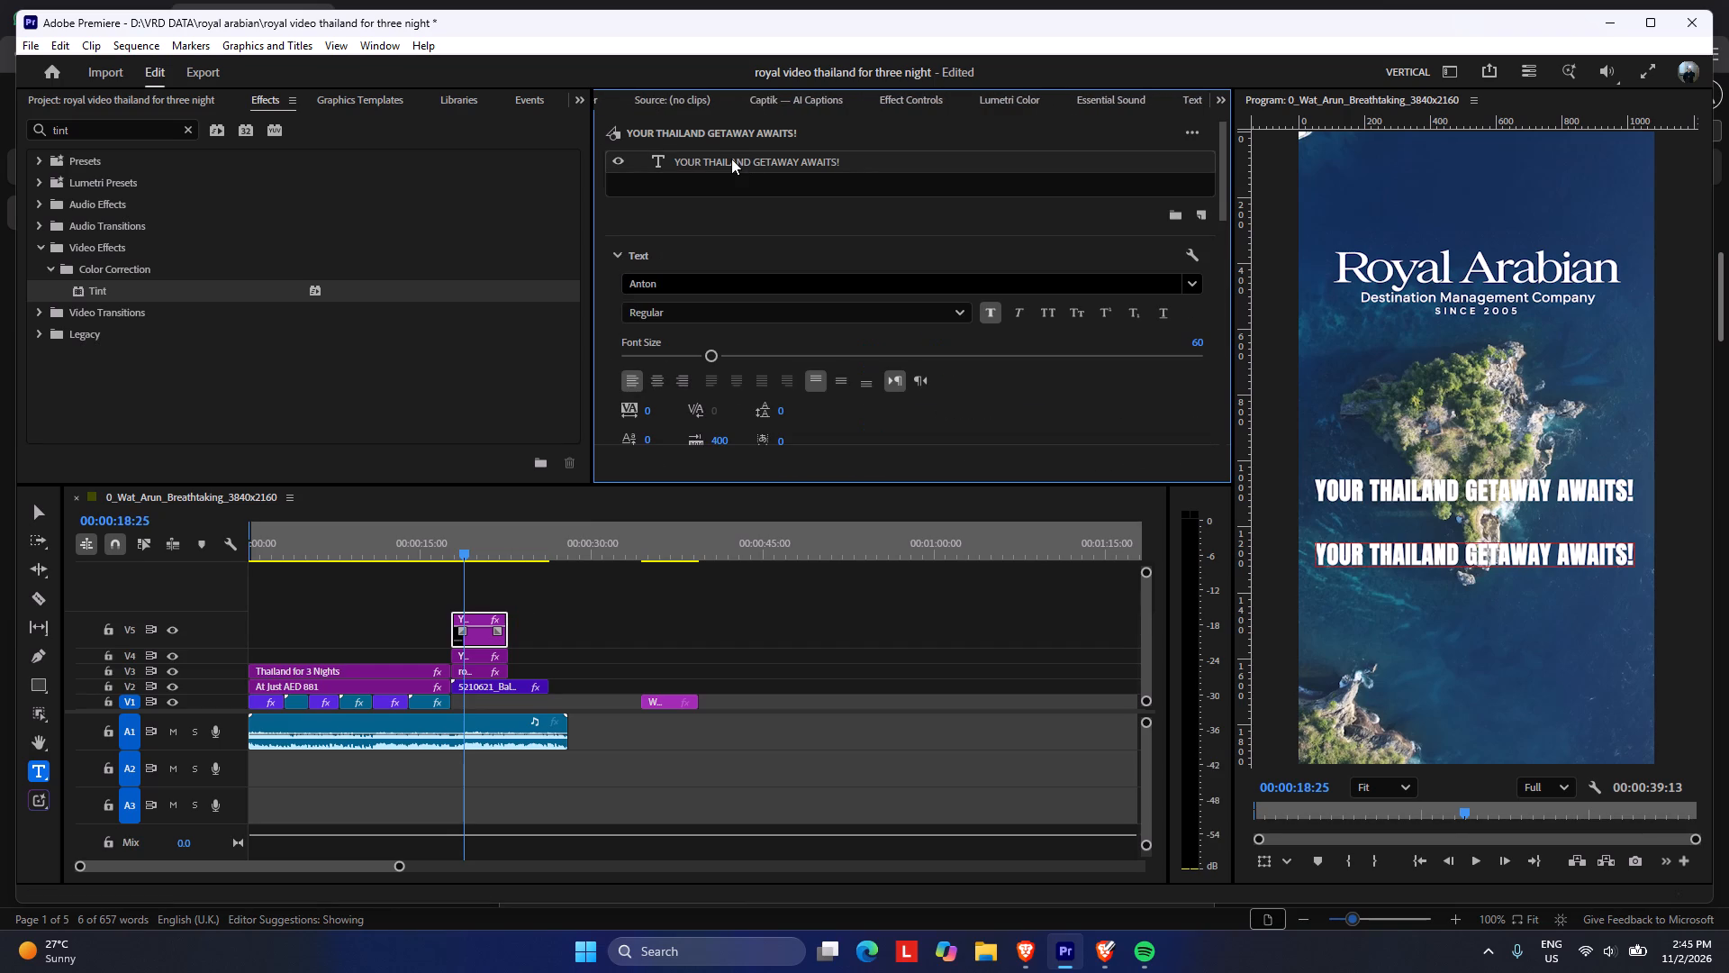
triple_click(735, 160)
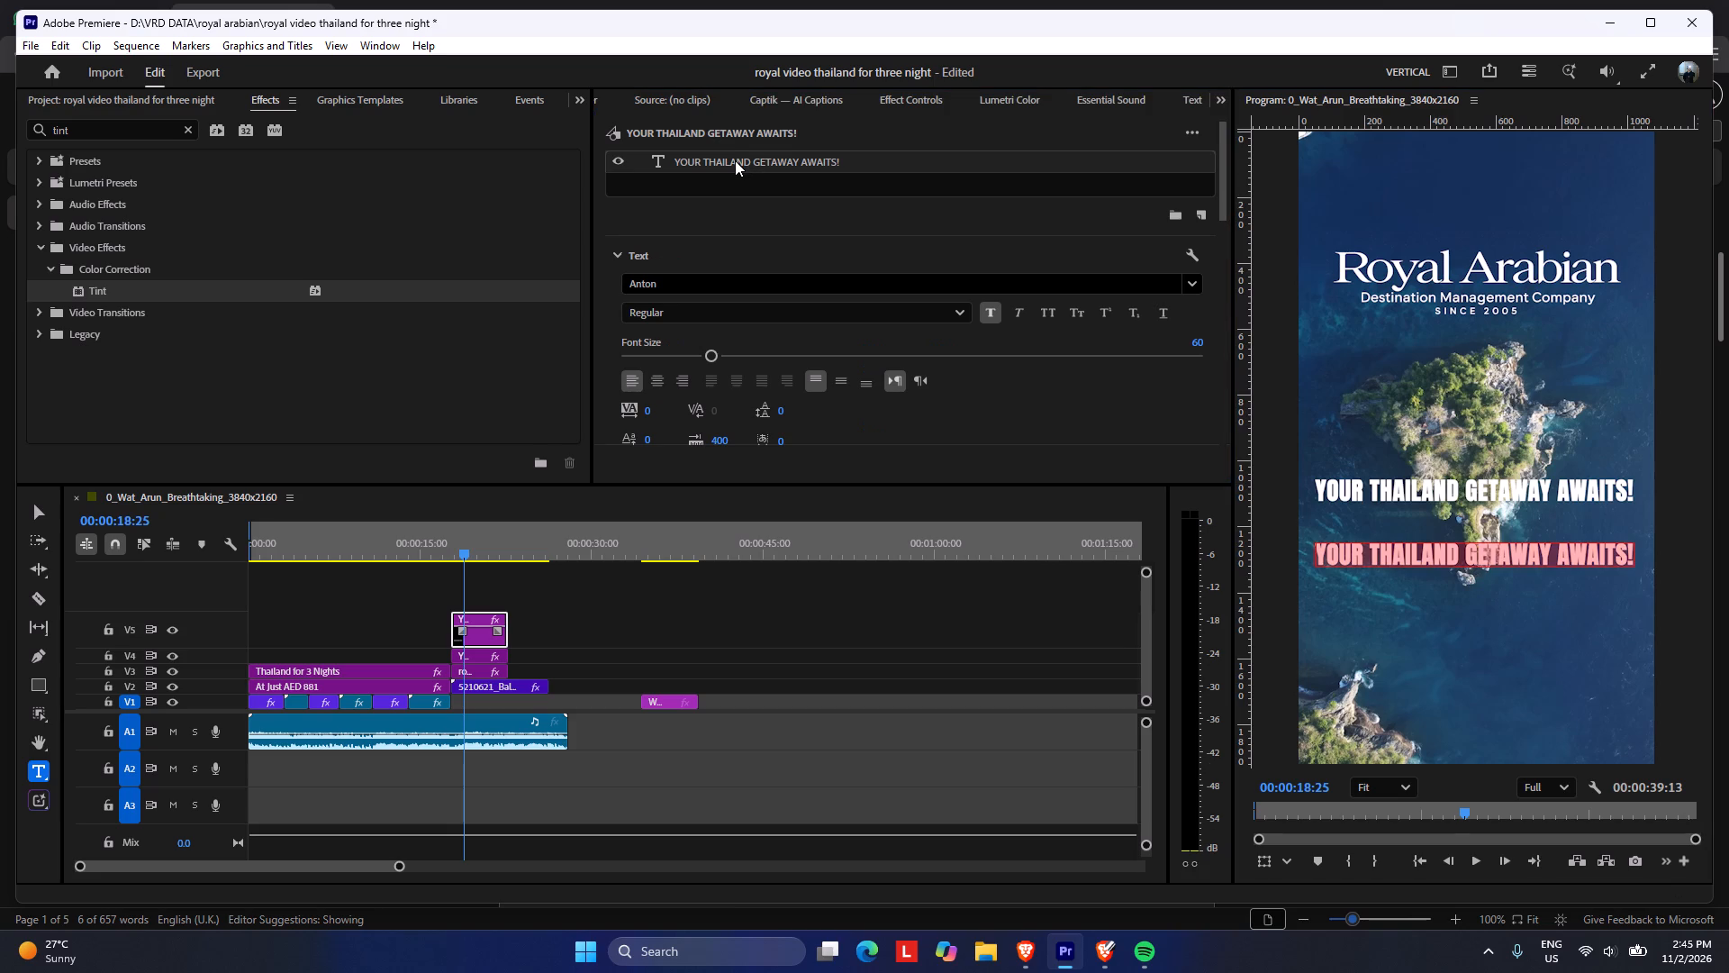
key("ctrl+v")
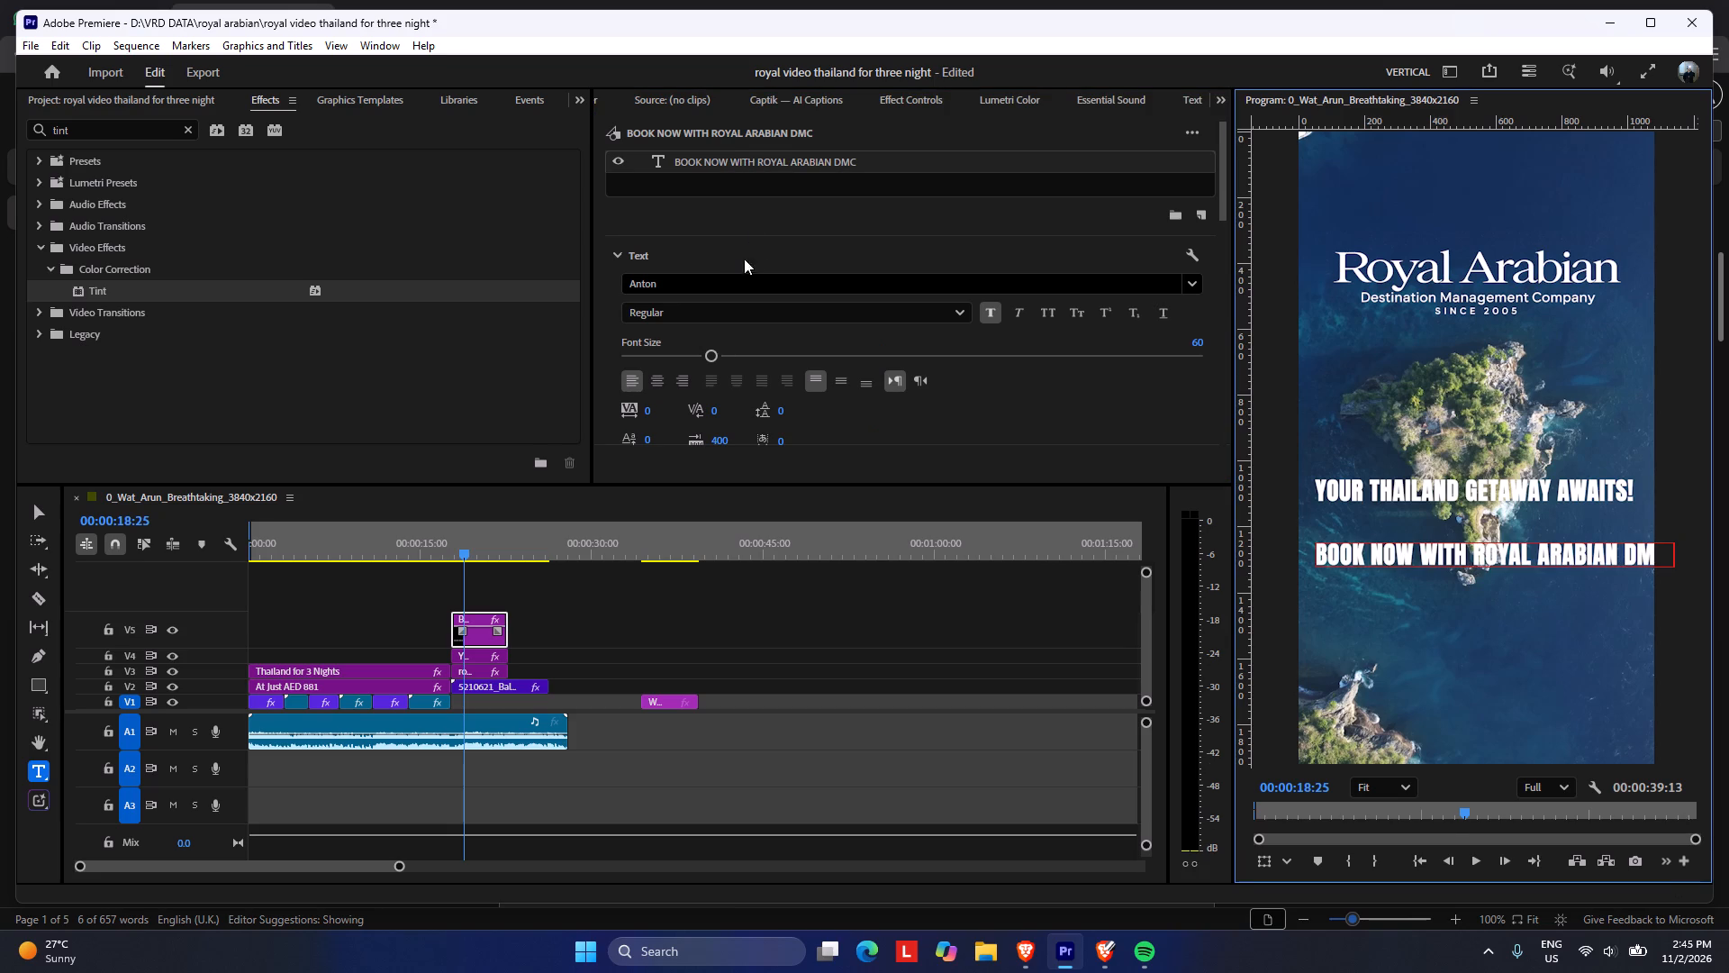
left_click(1477, 552)
key("shift+Return")
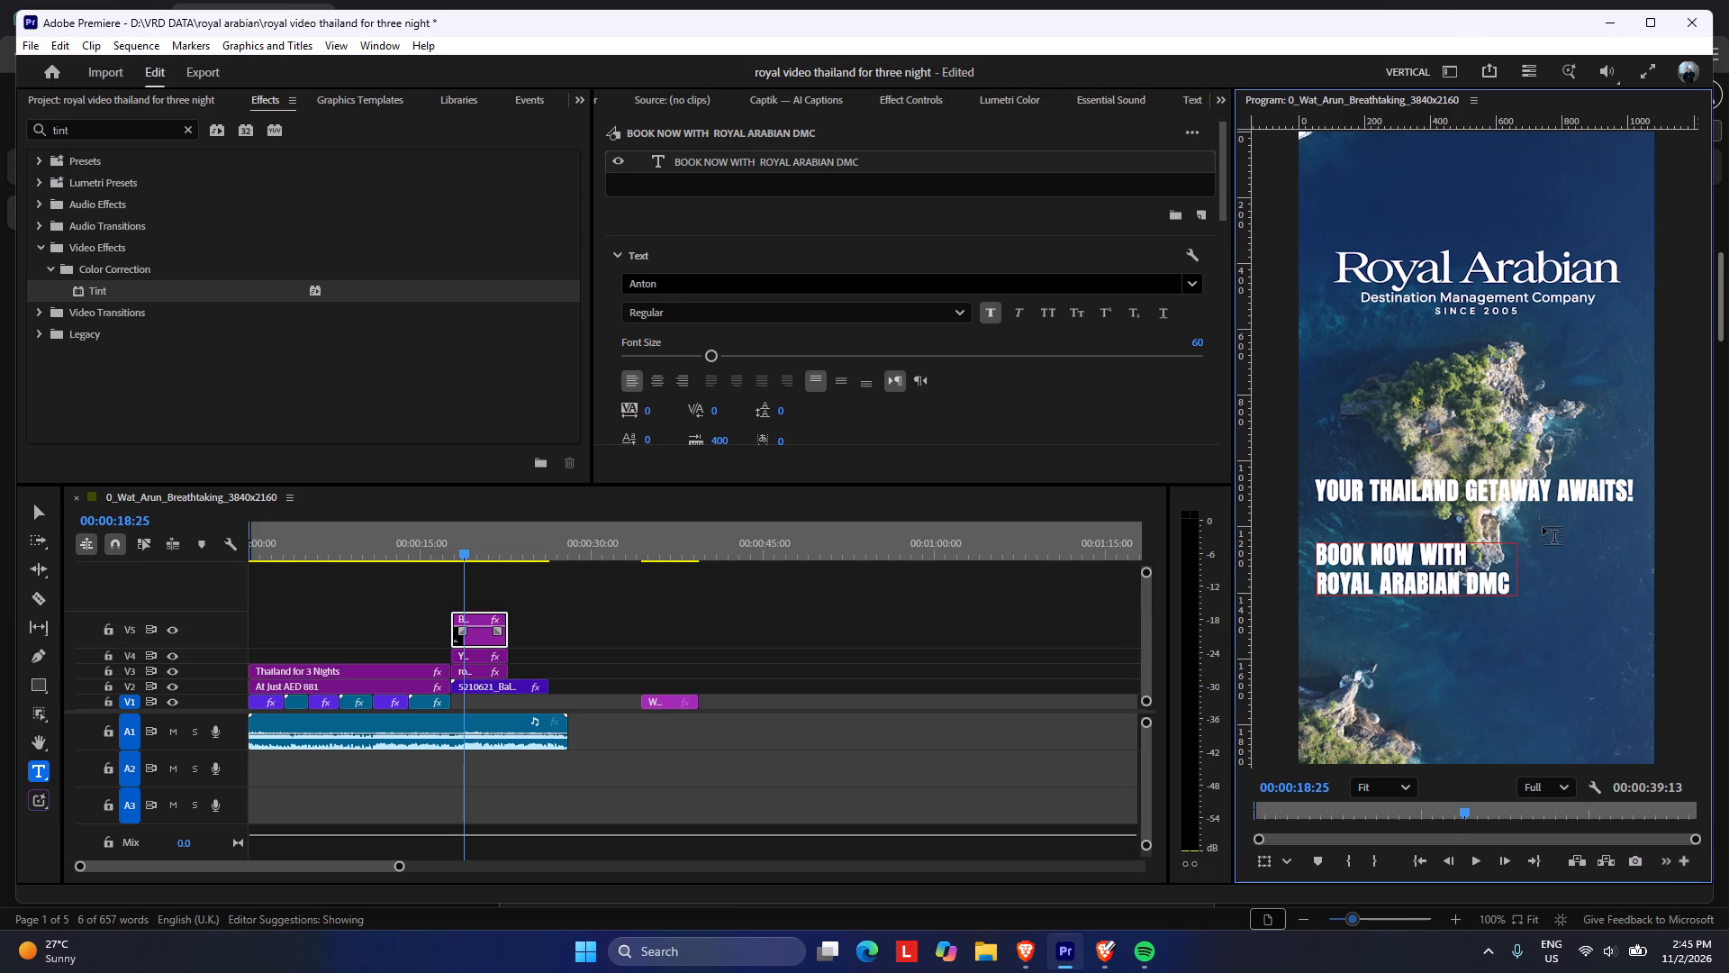
Centre-align the two-line "BOOK NOW WITH ROYAL ARABIAN DMC" text and centre it horizontally in the frame.
left_click(650, 377)
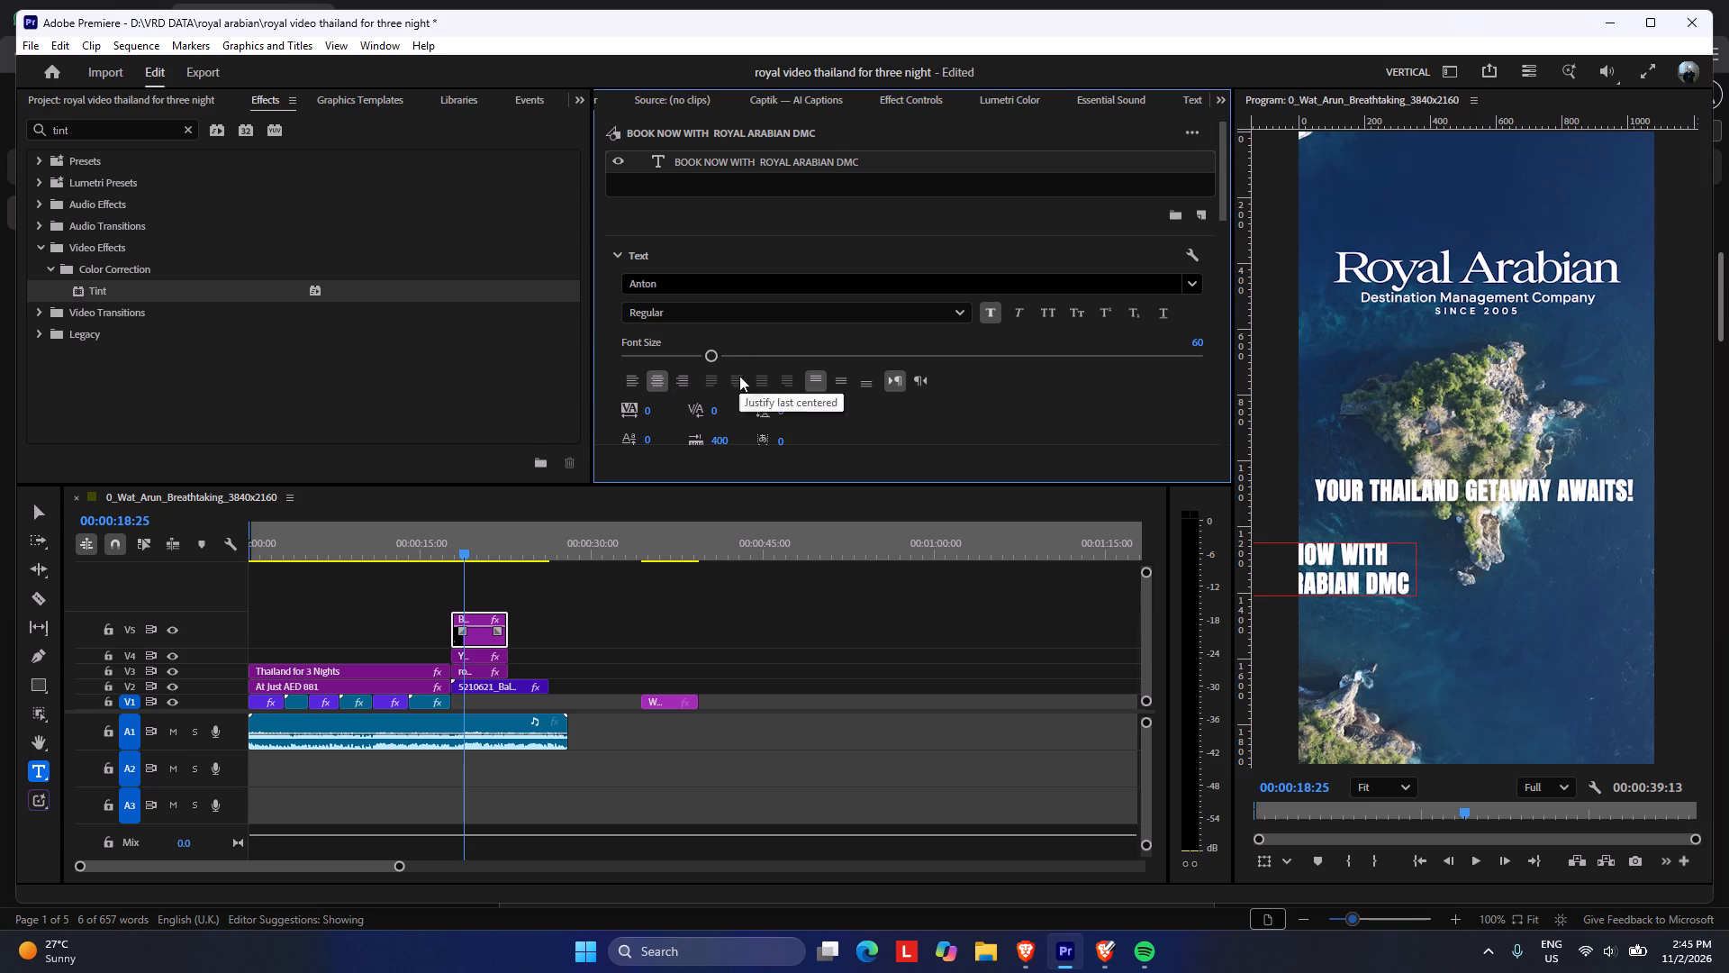
scroll(815, 259, "up", 7)
scroll(817, 258, "down", 12)
scroll(832, 268, "up", 2)
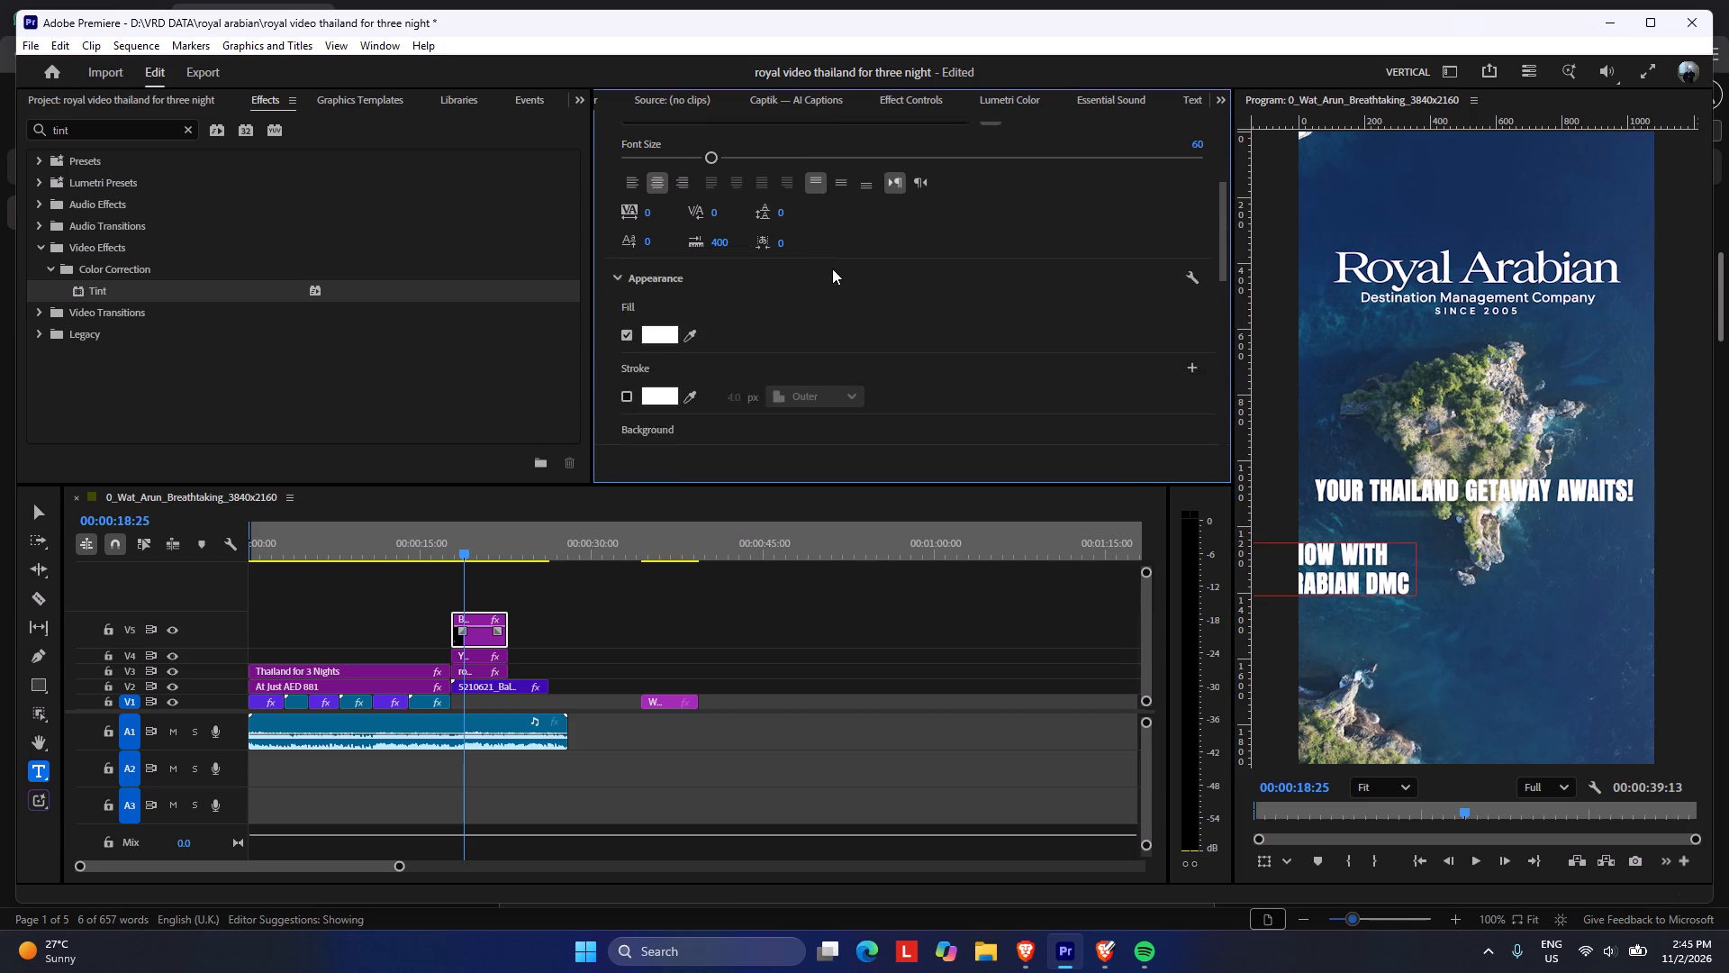
scroll(832, 268, "down", 17)
left_click(894, 332)
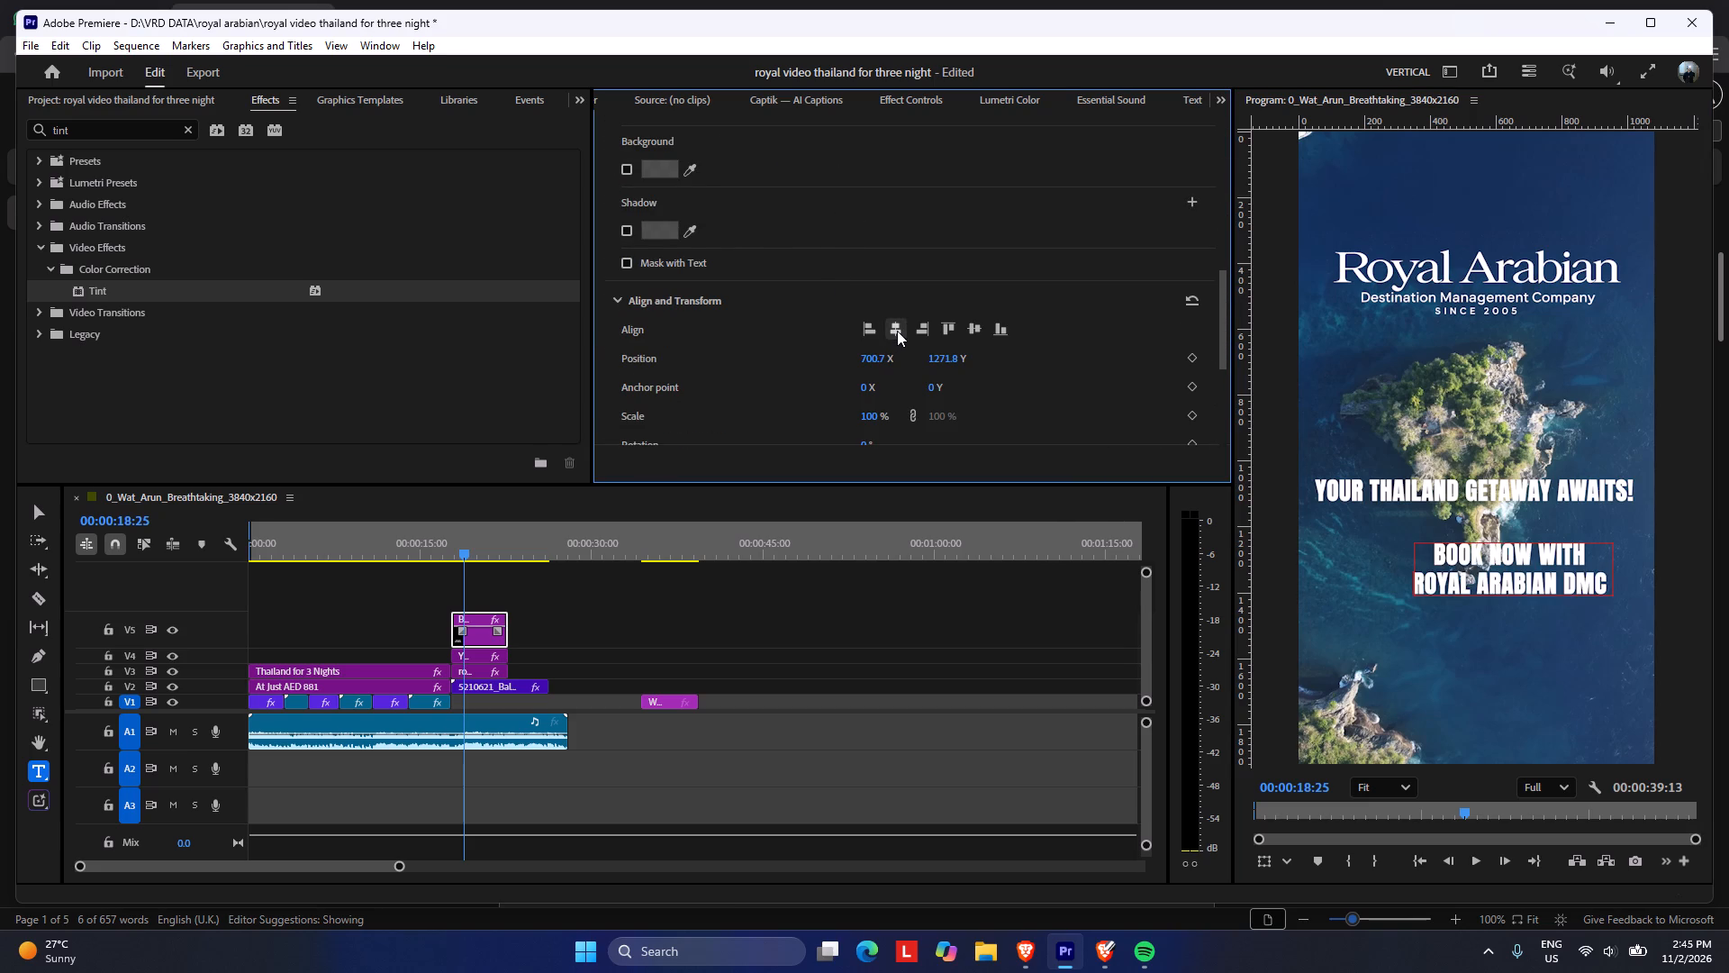
triple_click(897, 331)
triple_click(897, 331)
triple_click(897, 331)
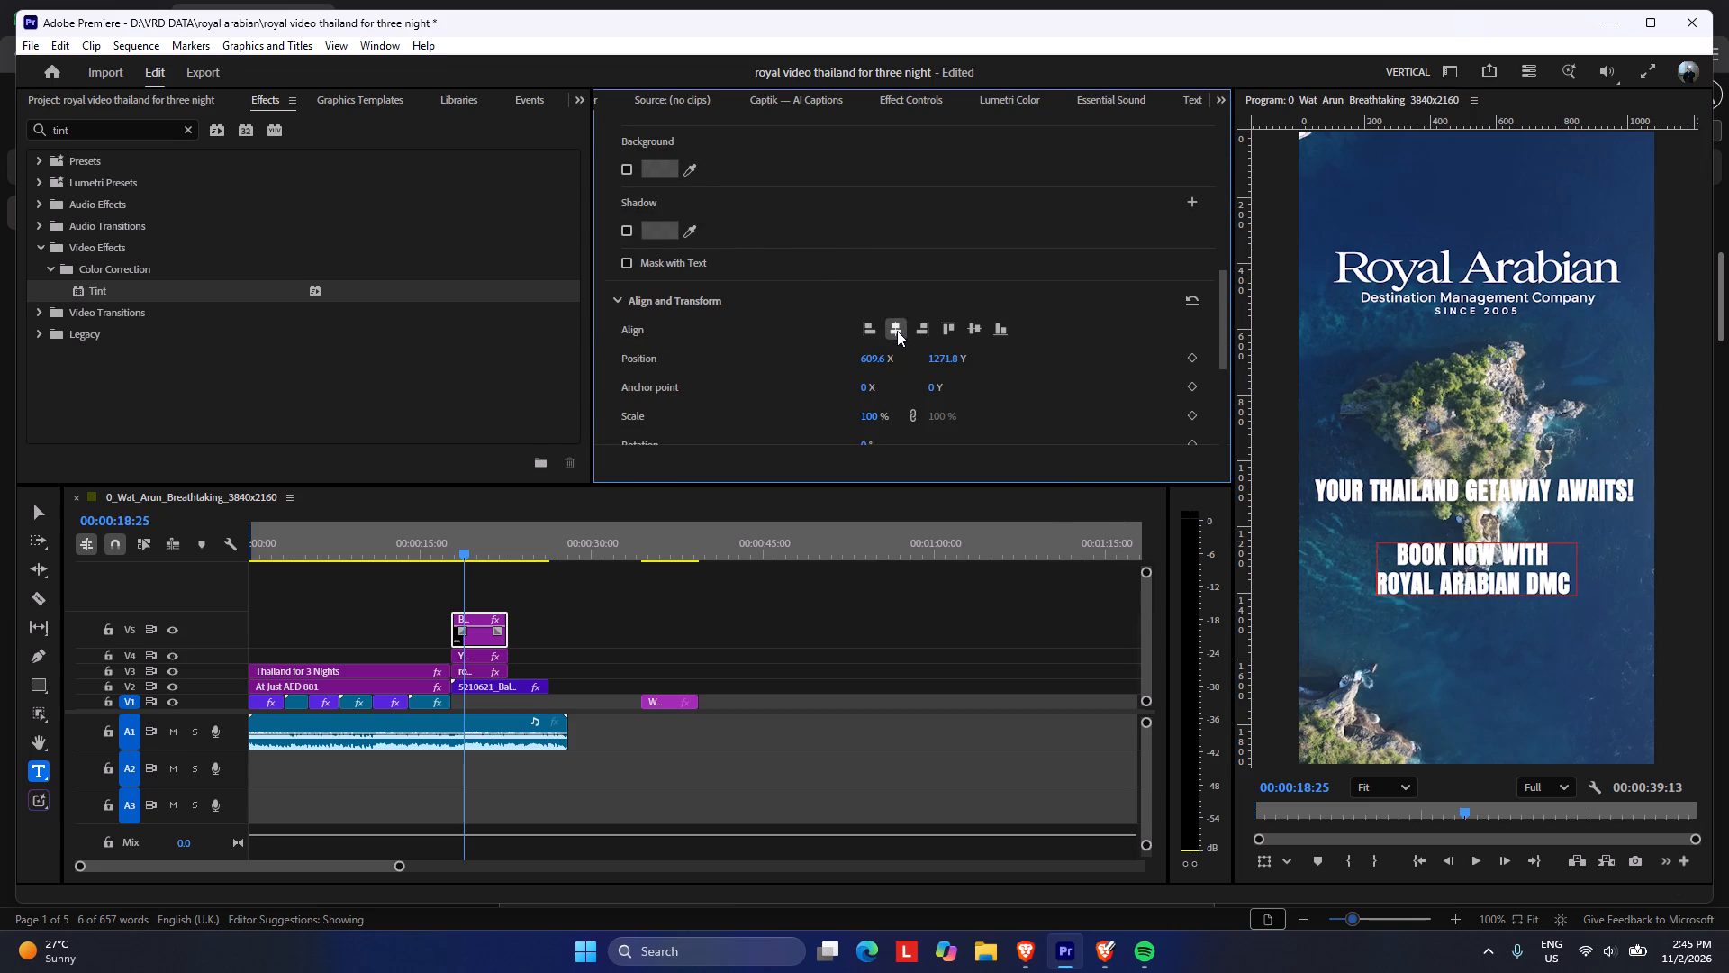
Centre-align the "YOUR THAILAND GETAWAY AWAITS!" text on V4 and centre it horizontally in the frame.
left_click(473, 659)
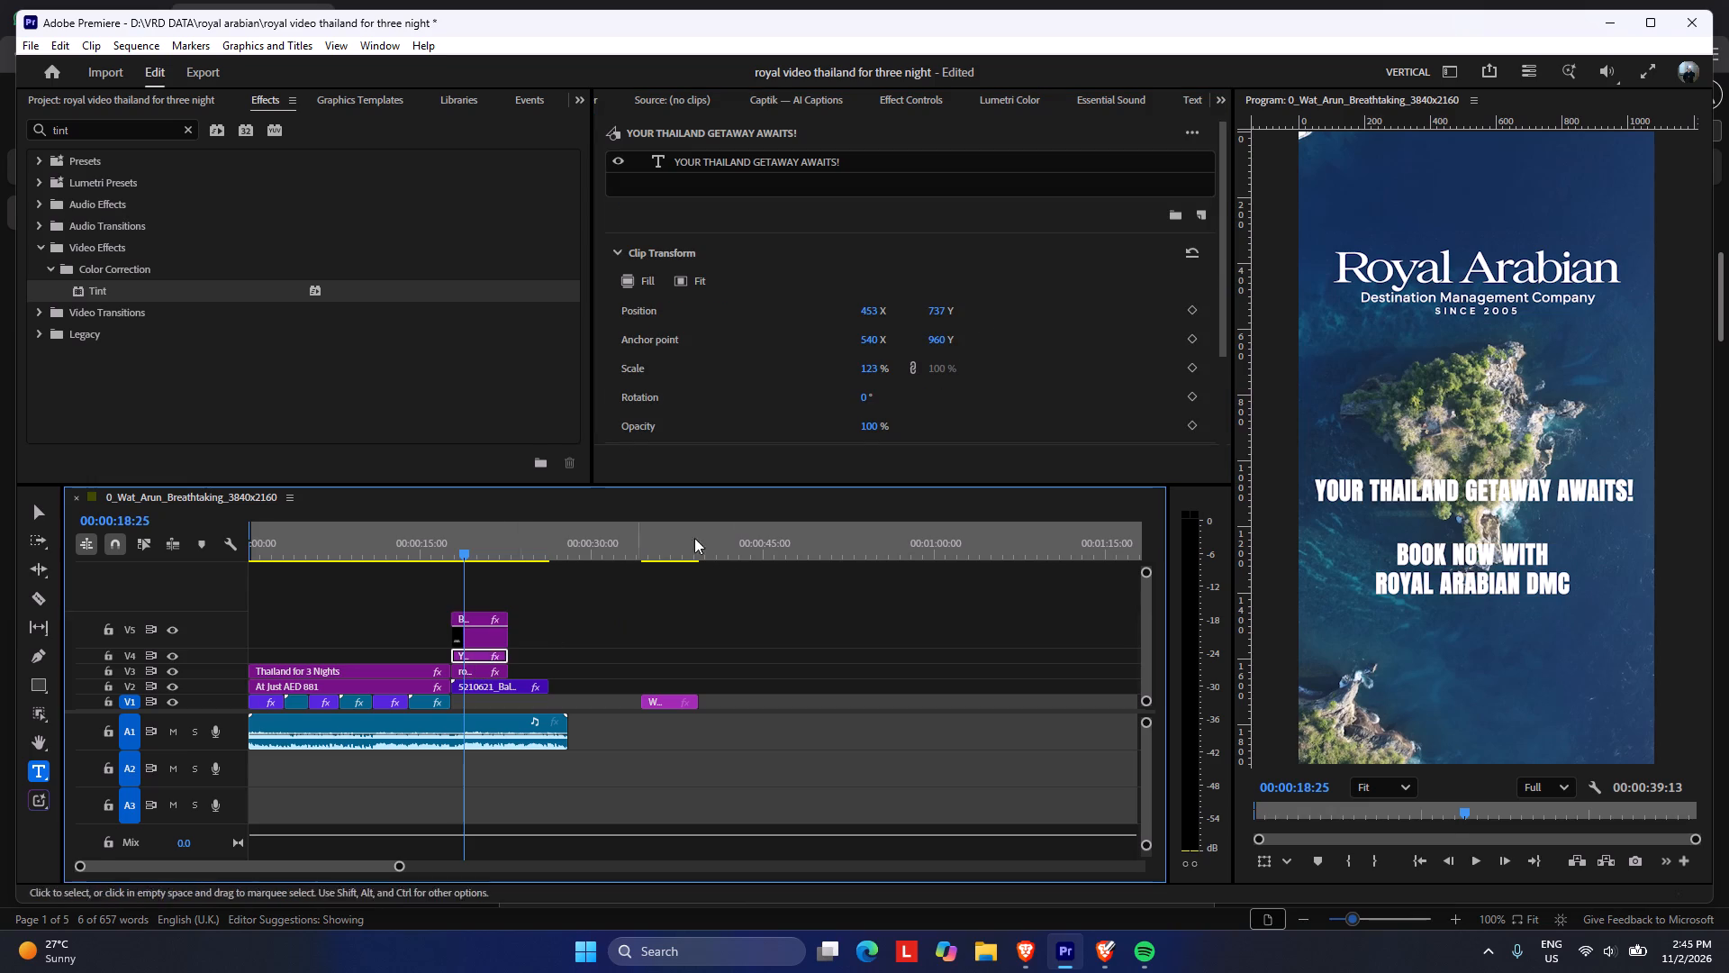
left_click(747, 156)
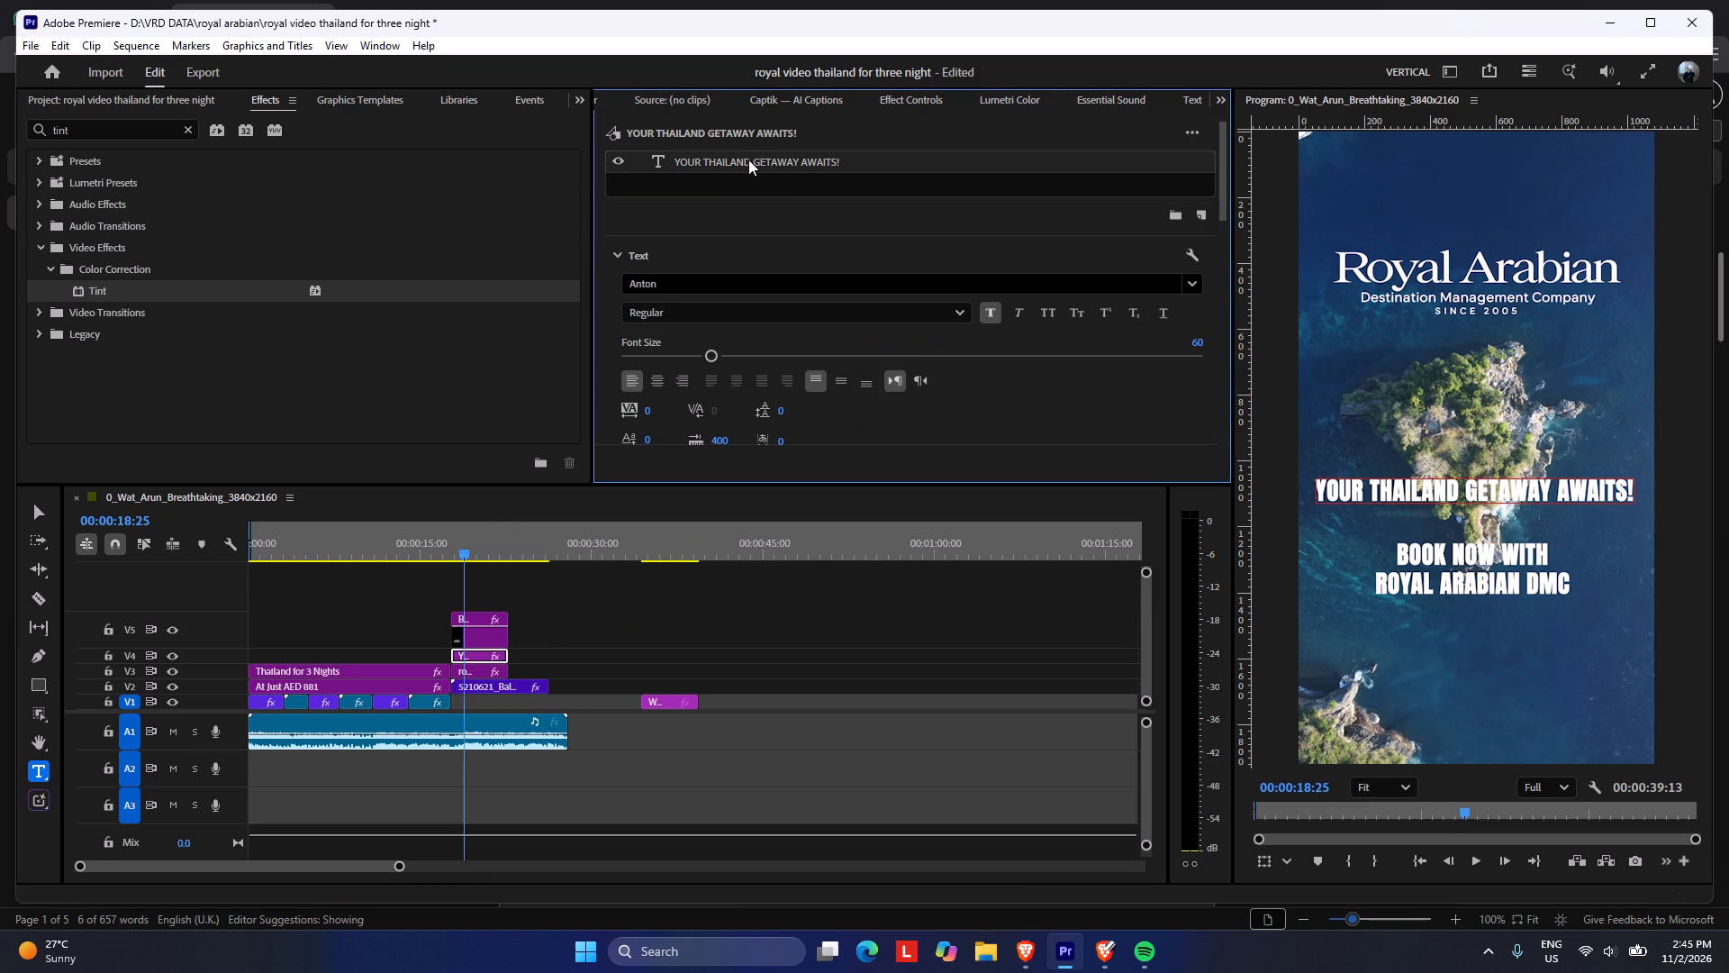
left_click(747, 162)
scroll(720, 330, "down", 4)
left_click(657, 305)
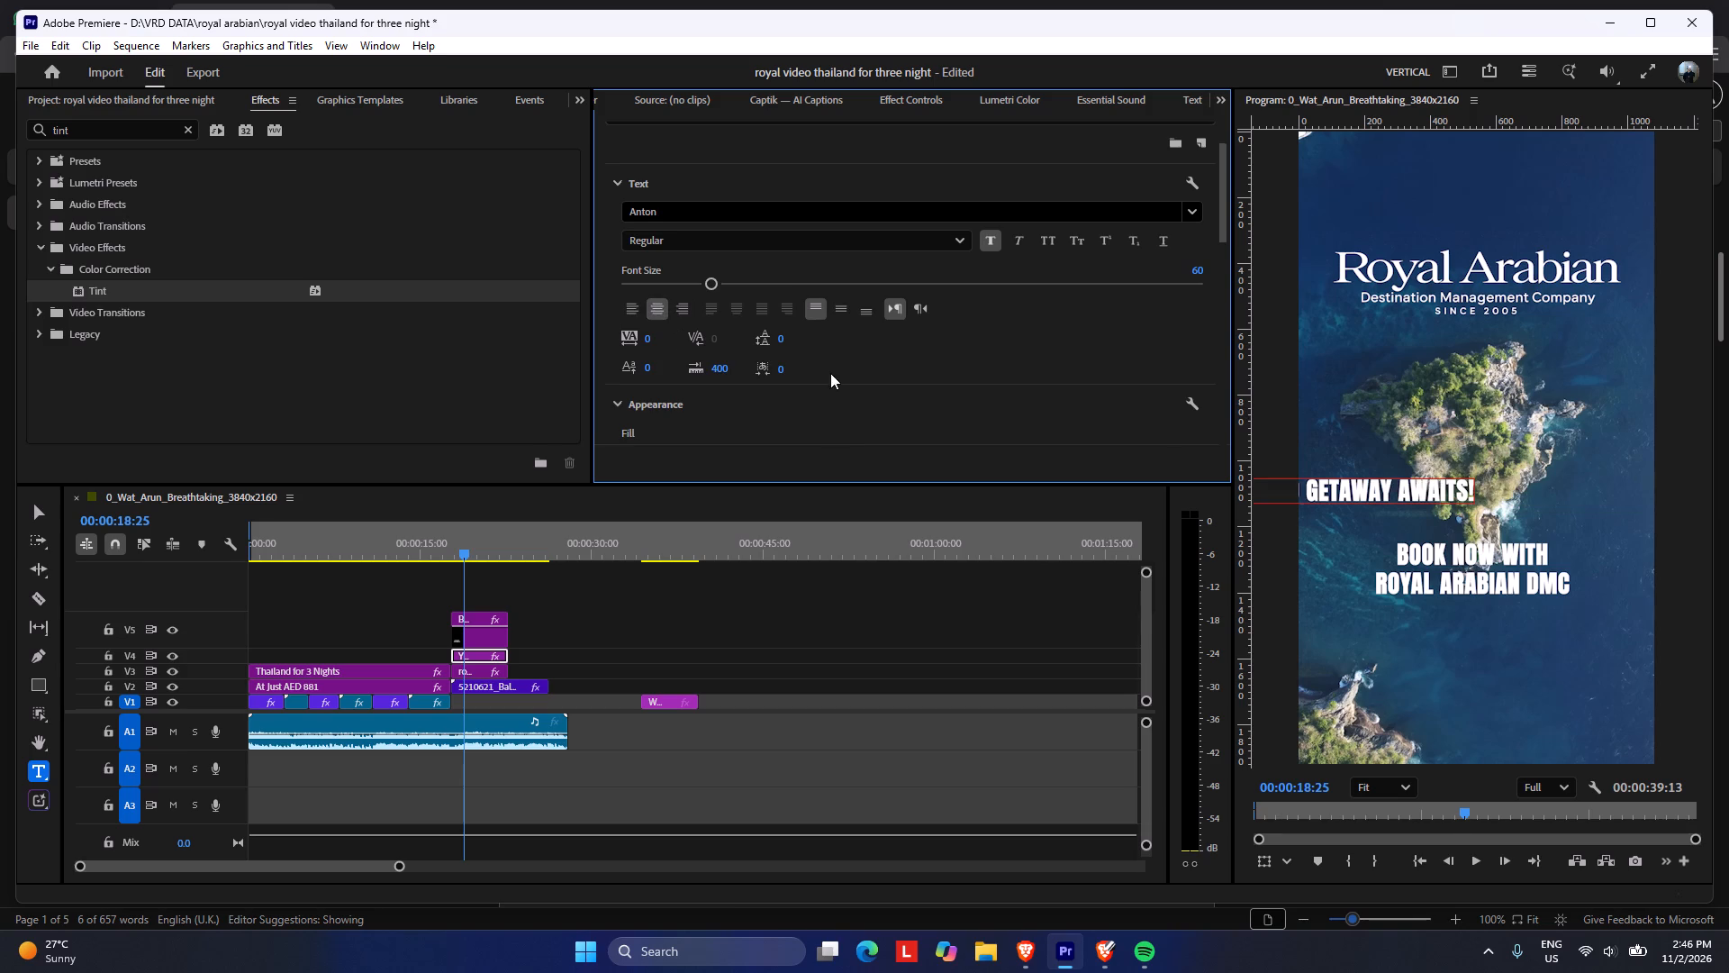
scroll(831, 372, "down", 20)
scroll(831, 372, "down", 8)
triple_click(894, 238)
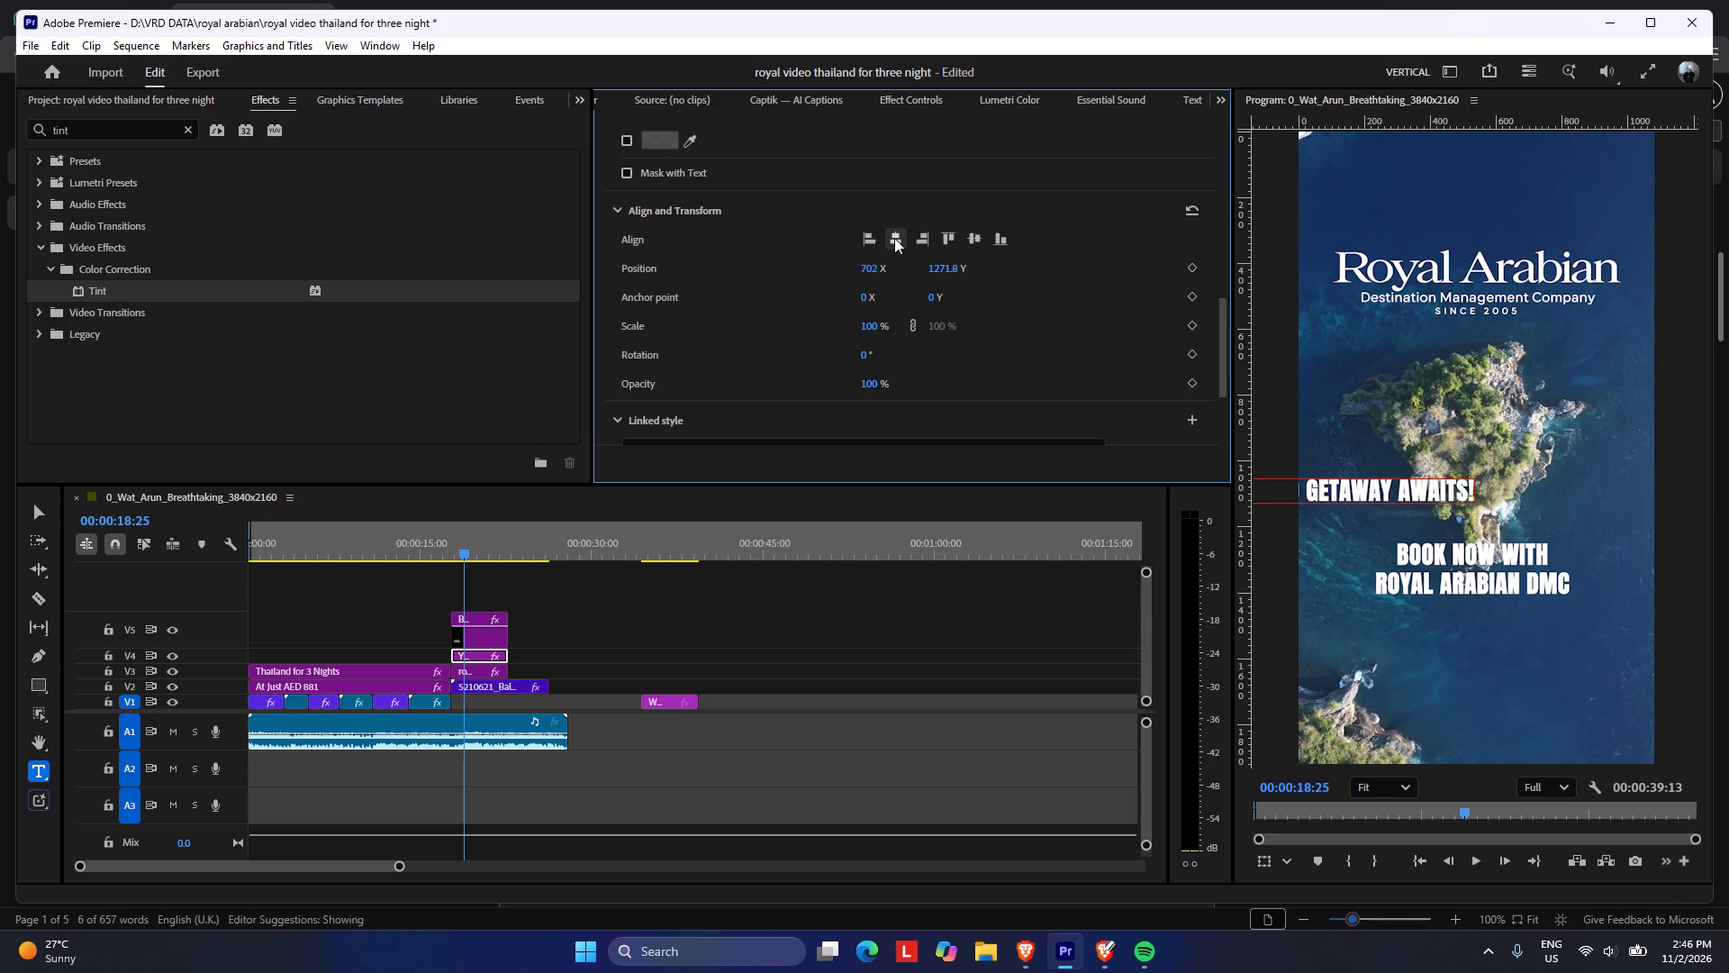
triple_click(894, 238)
triple_click(894, 238)
left_click(894, 238)
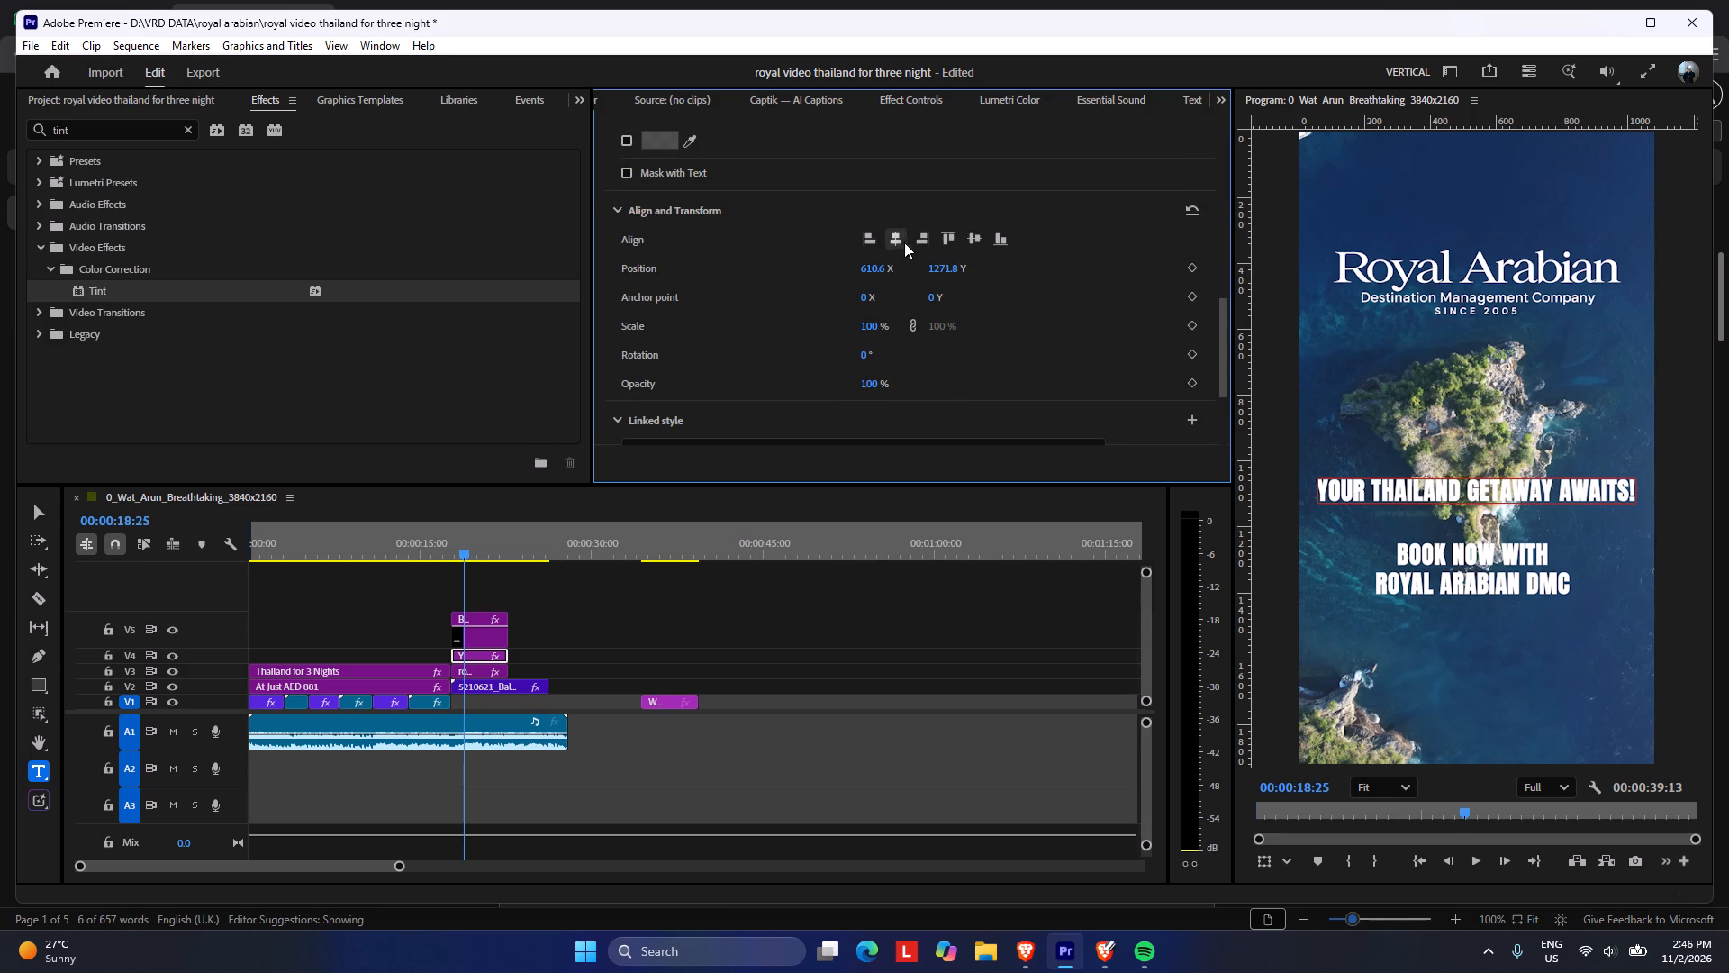
Break the "YOUR THAILAND GETAWAY AWAITS!" text into two lines before "AWAITS!".
left_click(1560, 487)
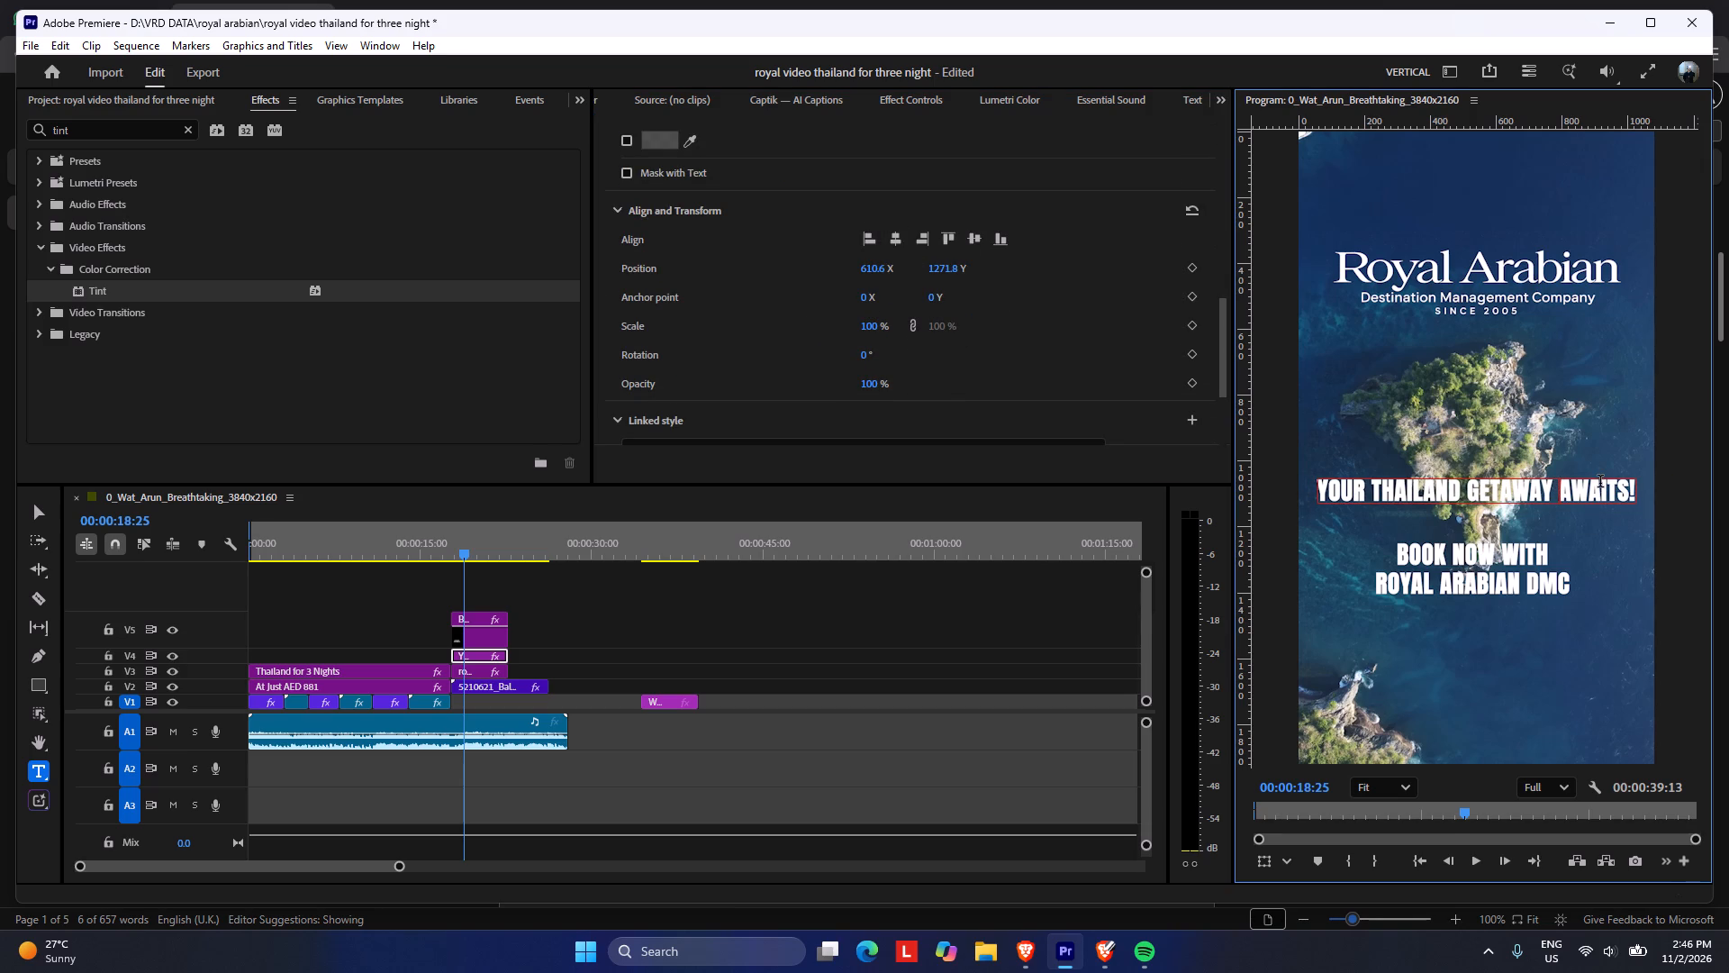
key("shift+Return")
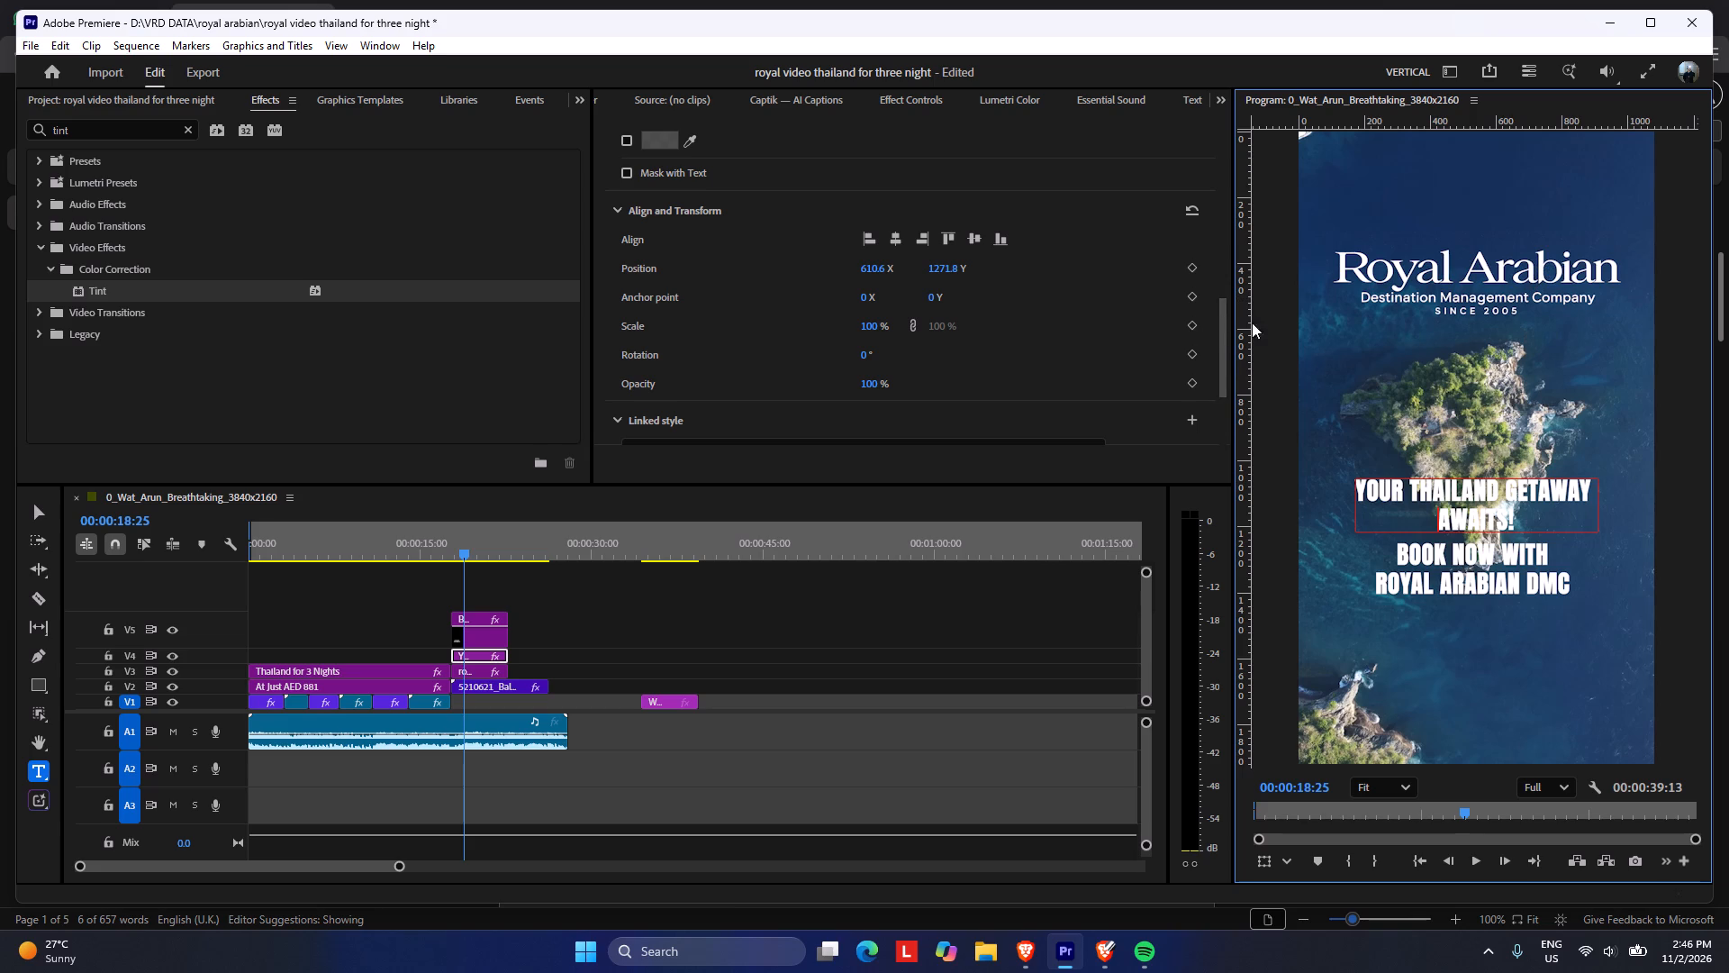
left_click(564, 626)
Scale the V4 "YOUR THAILAND GETAWAY AWAITS!" clip to 155% and set its position to 449, 471.
left_click(483, 658)
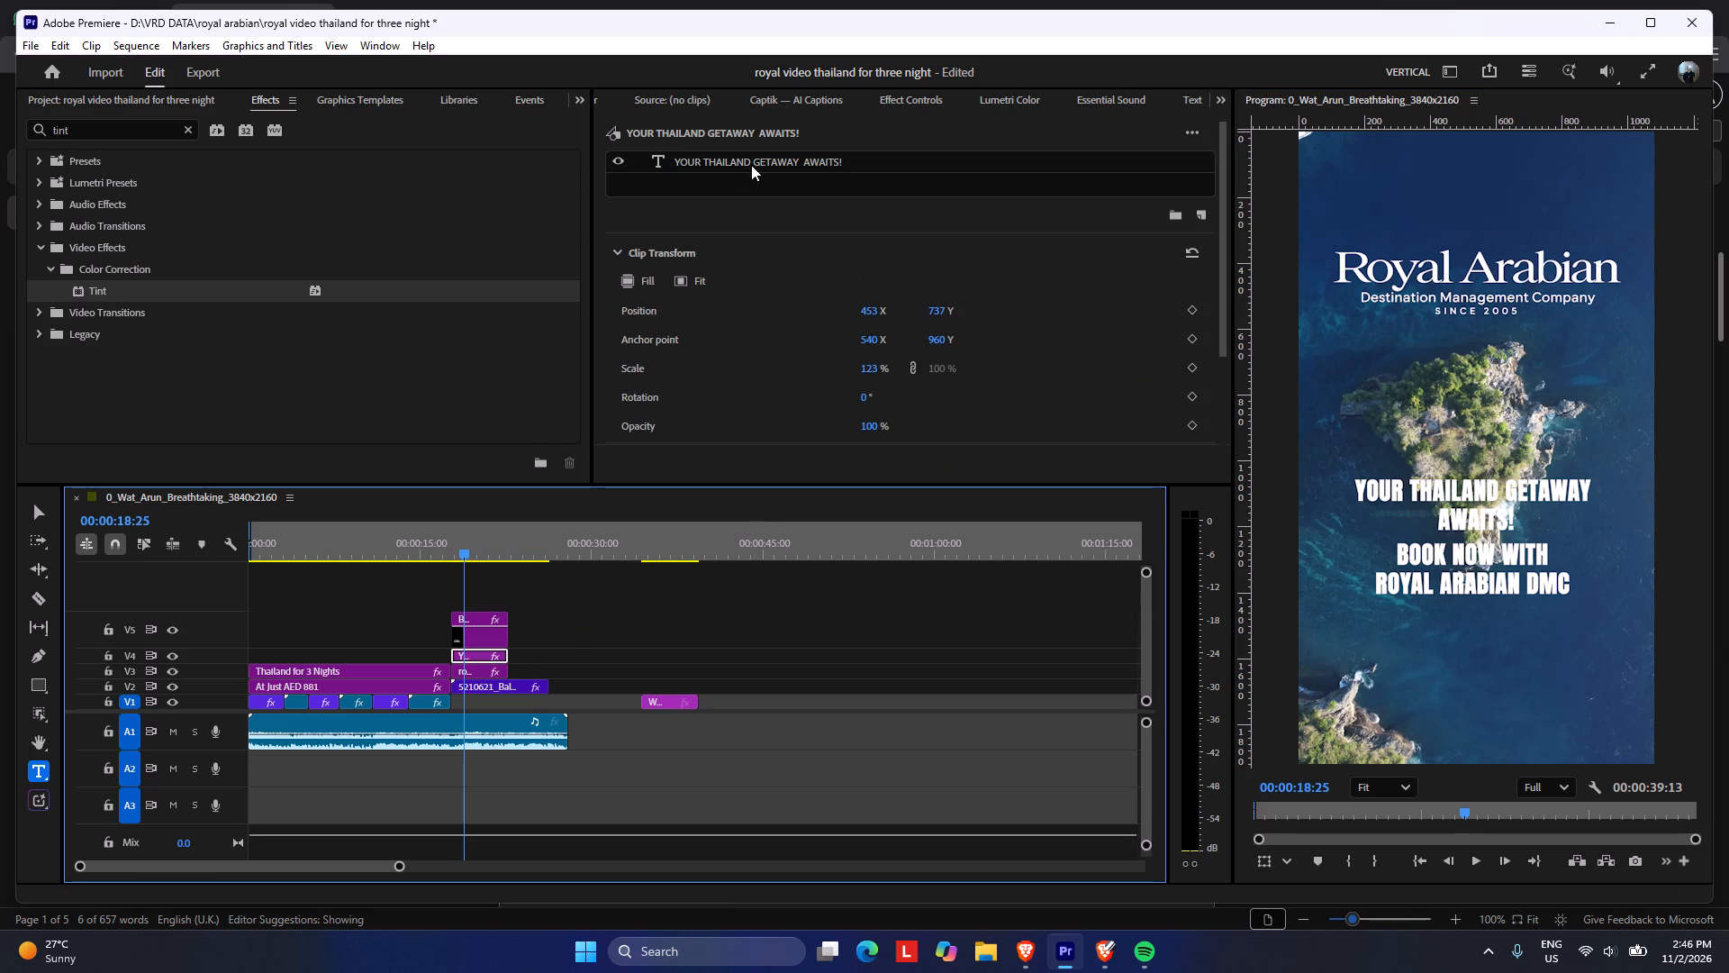
left_click_drag(877, 367, 880, 368)
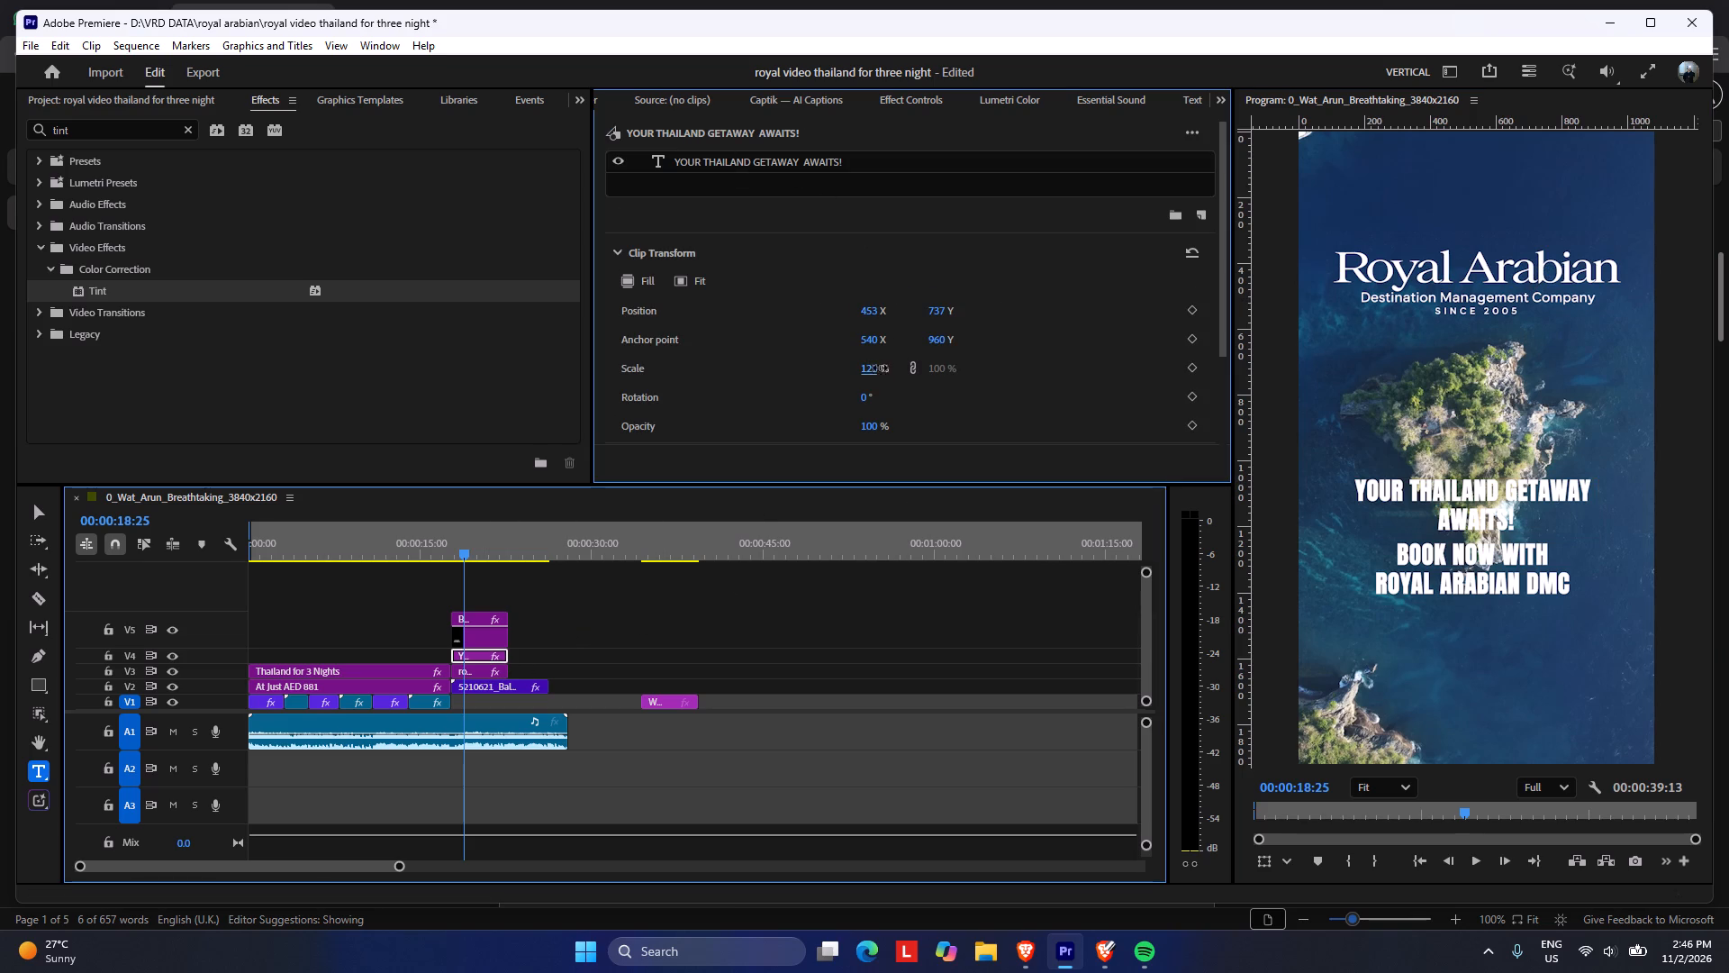
left_click_drag(880, 368, 912, 370)
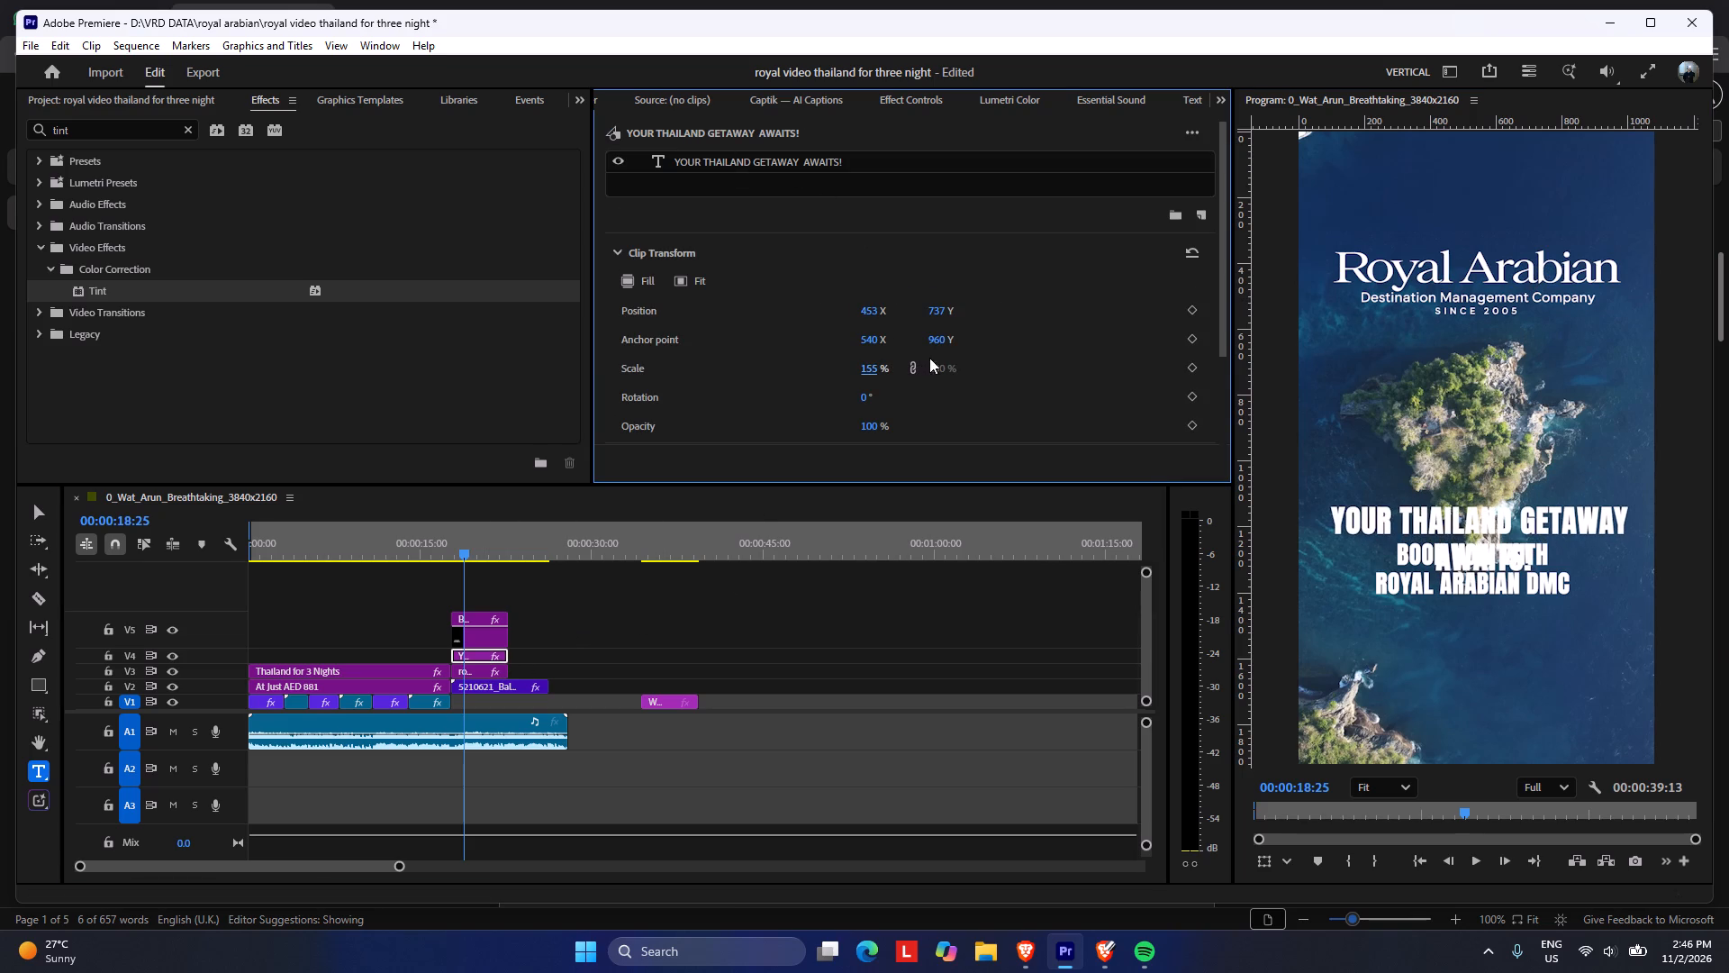
left_click_drag(936, 311, 687, 300)
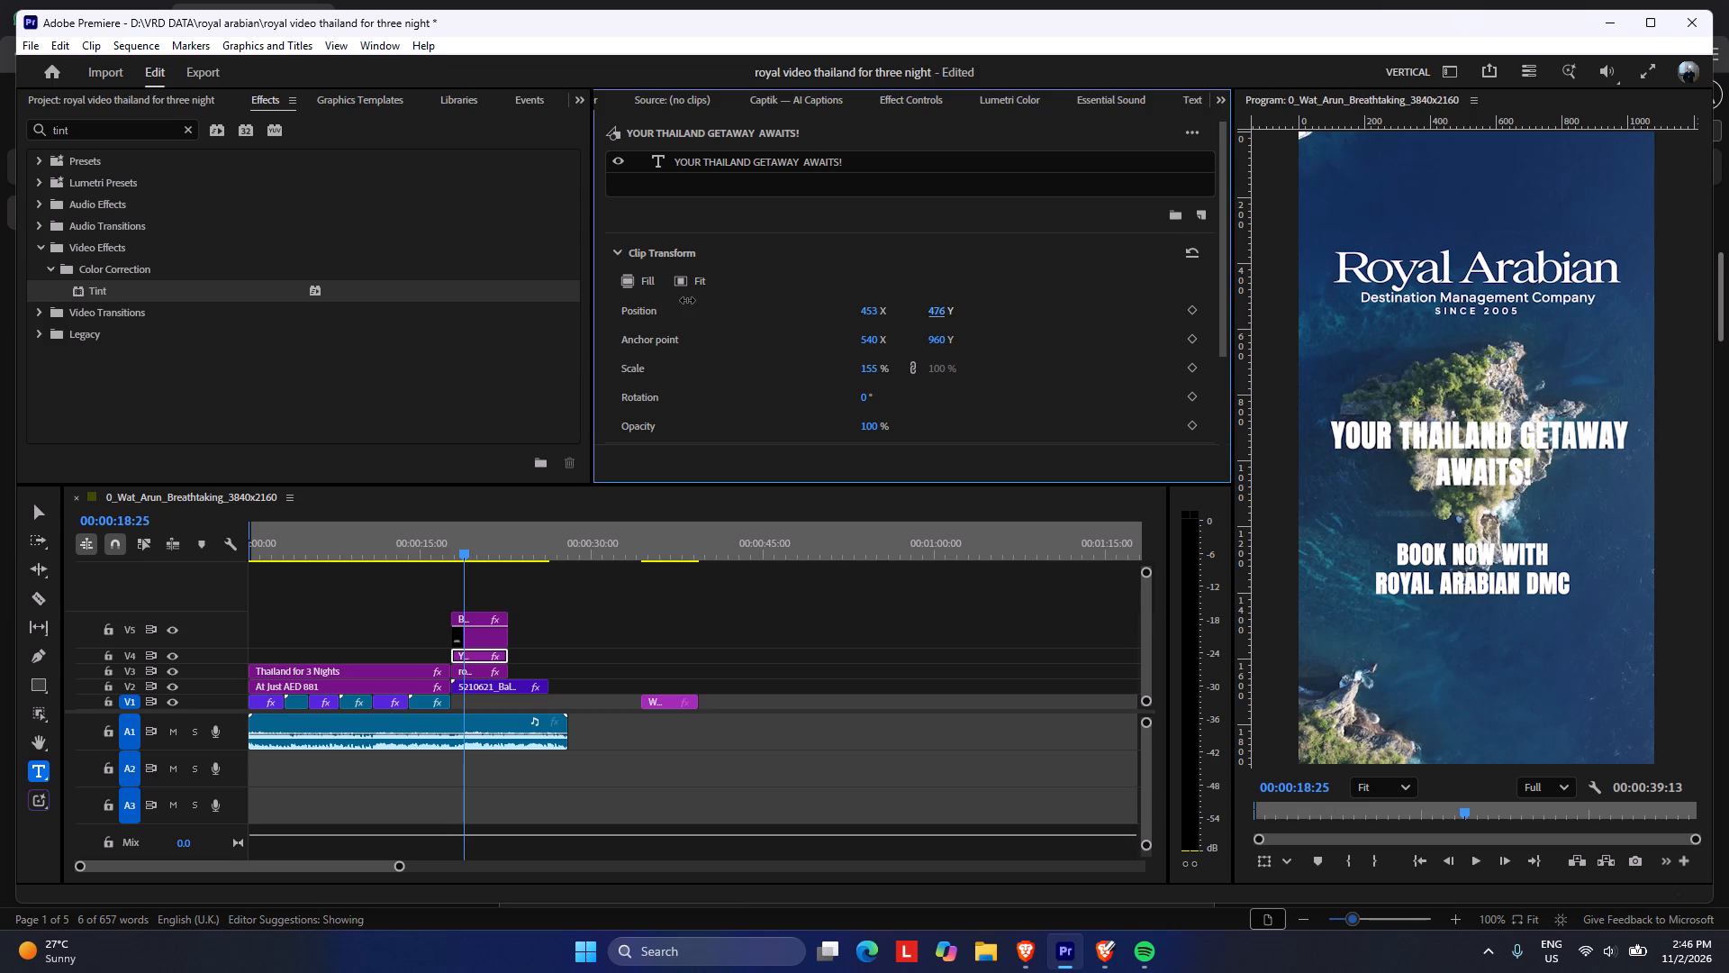
left_click_drag(687, 300, 682, 299)
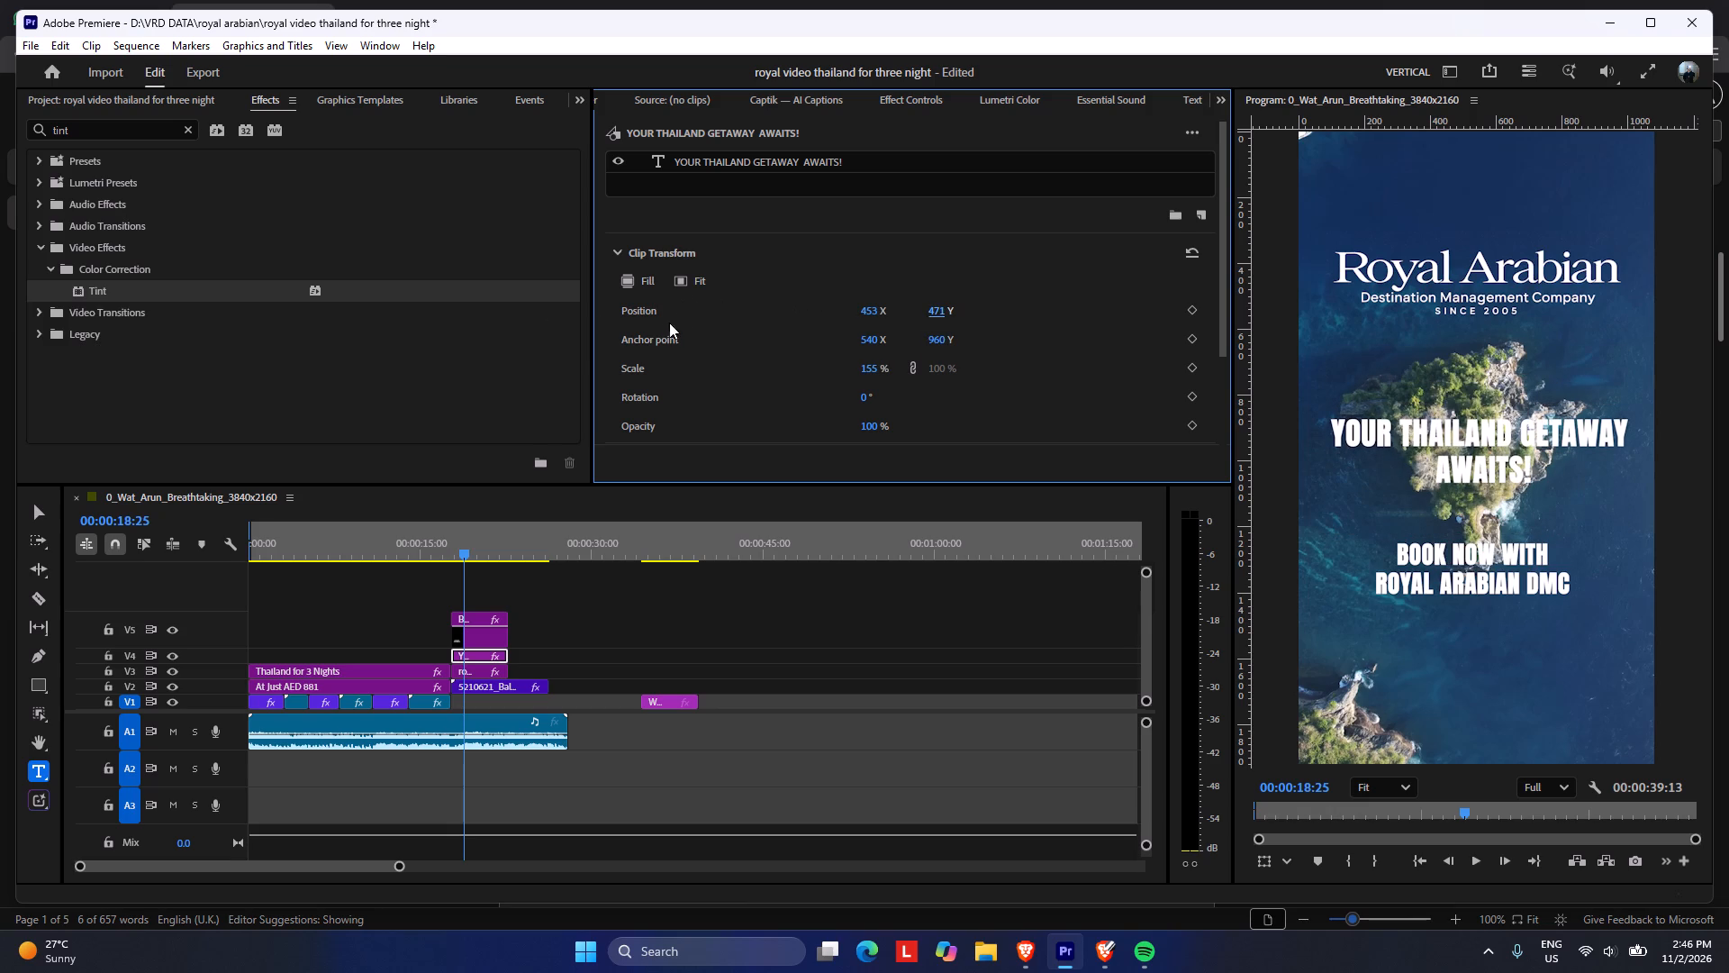
left_click_drag(873, 308, 867, 306)
left_click_drag(867, 306, 864, 306)
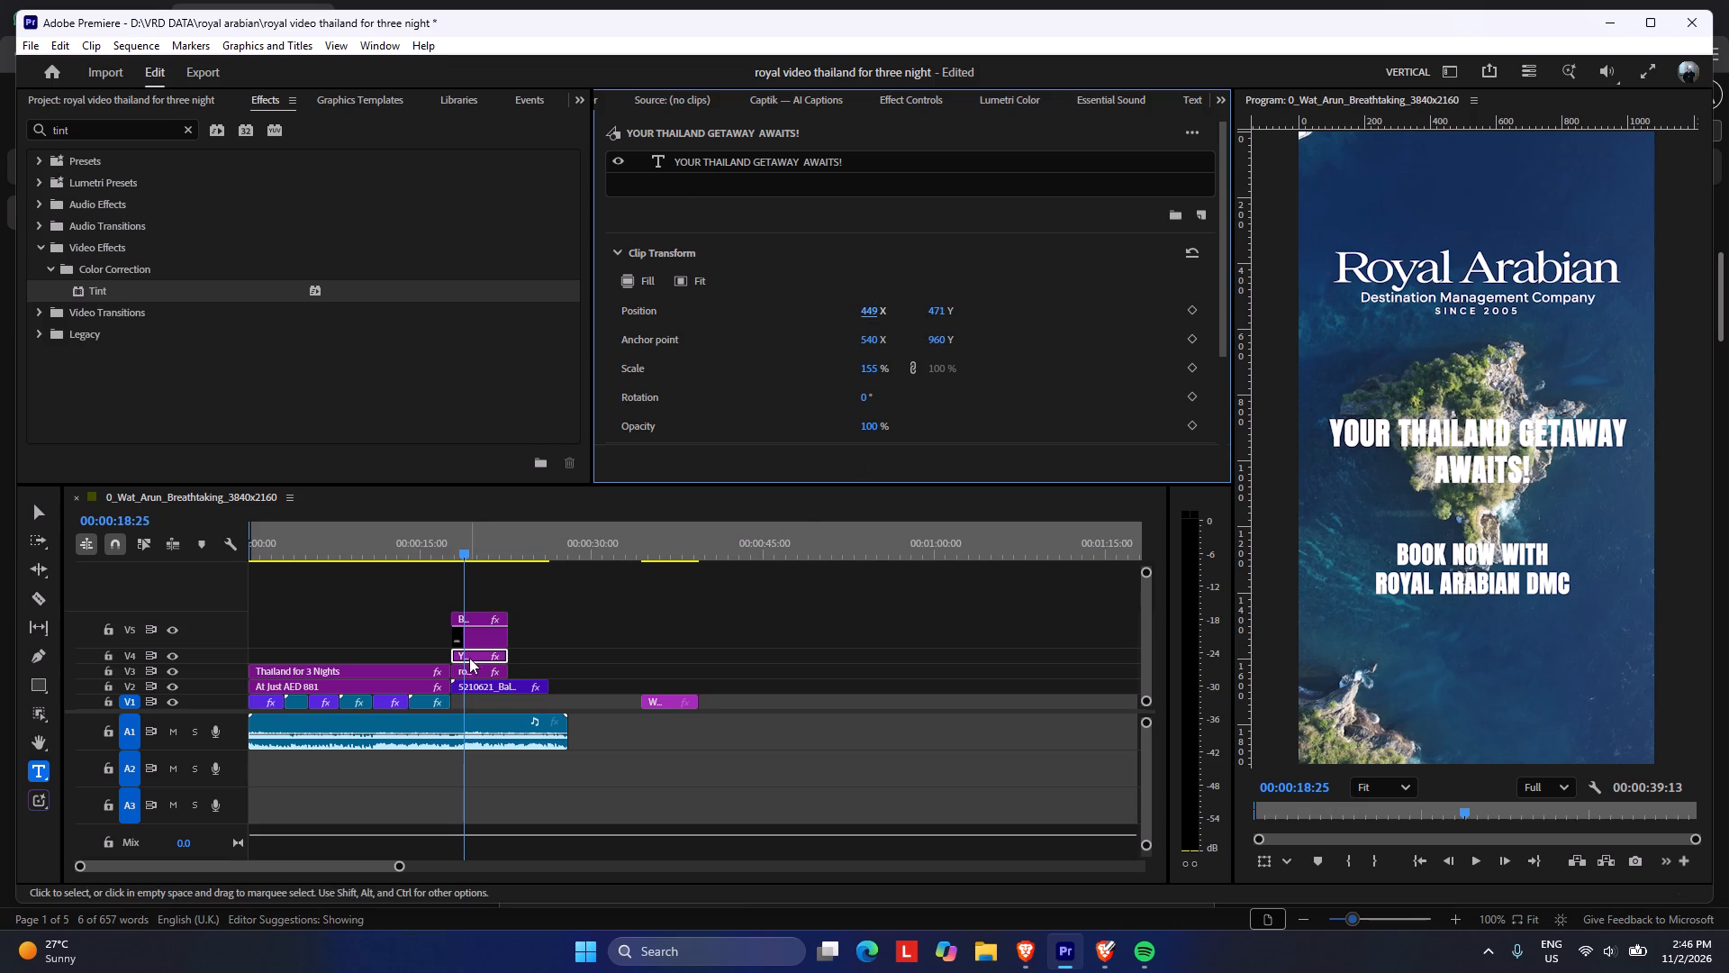
Scale the V5 "BOOK NOW WITH ROYAL ARABIAN DMC" clip to 155% and set its position to 440, 824, keeping the anchor point at 540, 960.
left_click(474, 646)
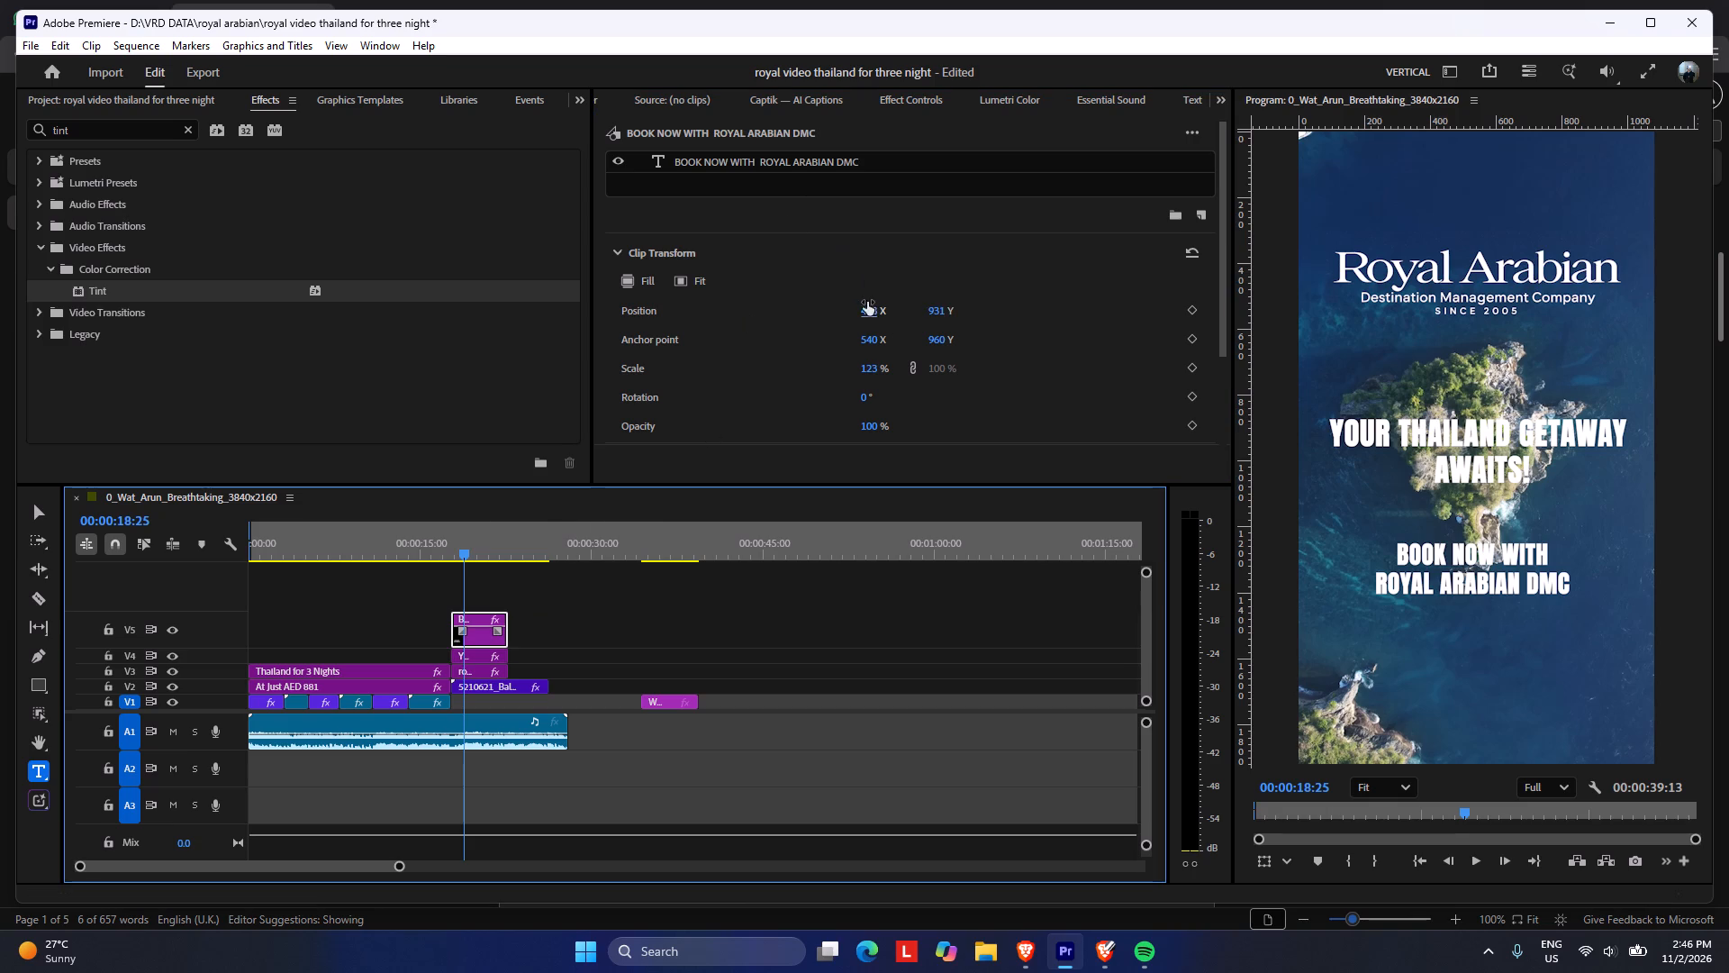
left_click_drag(866, 302, 886, 314)
left_click_drag(878, 338, 891, 342)
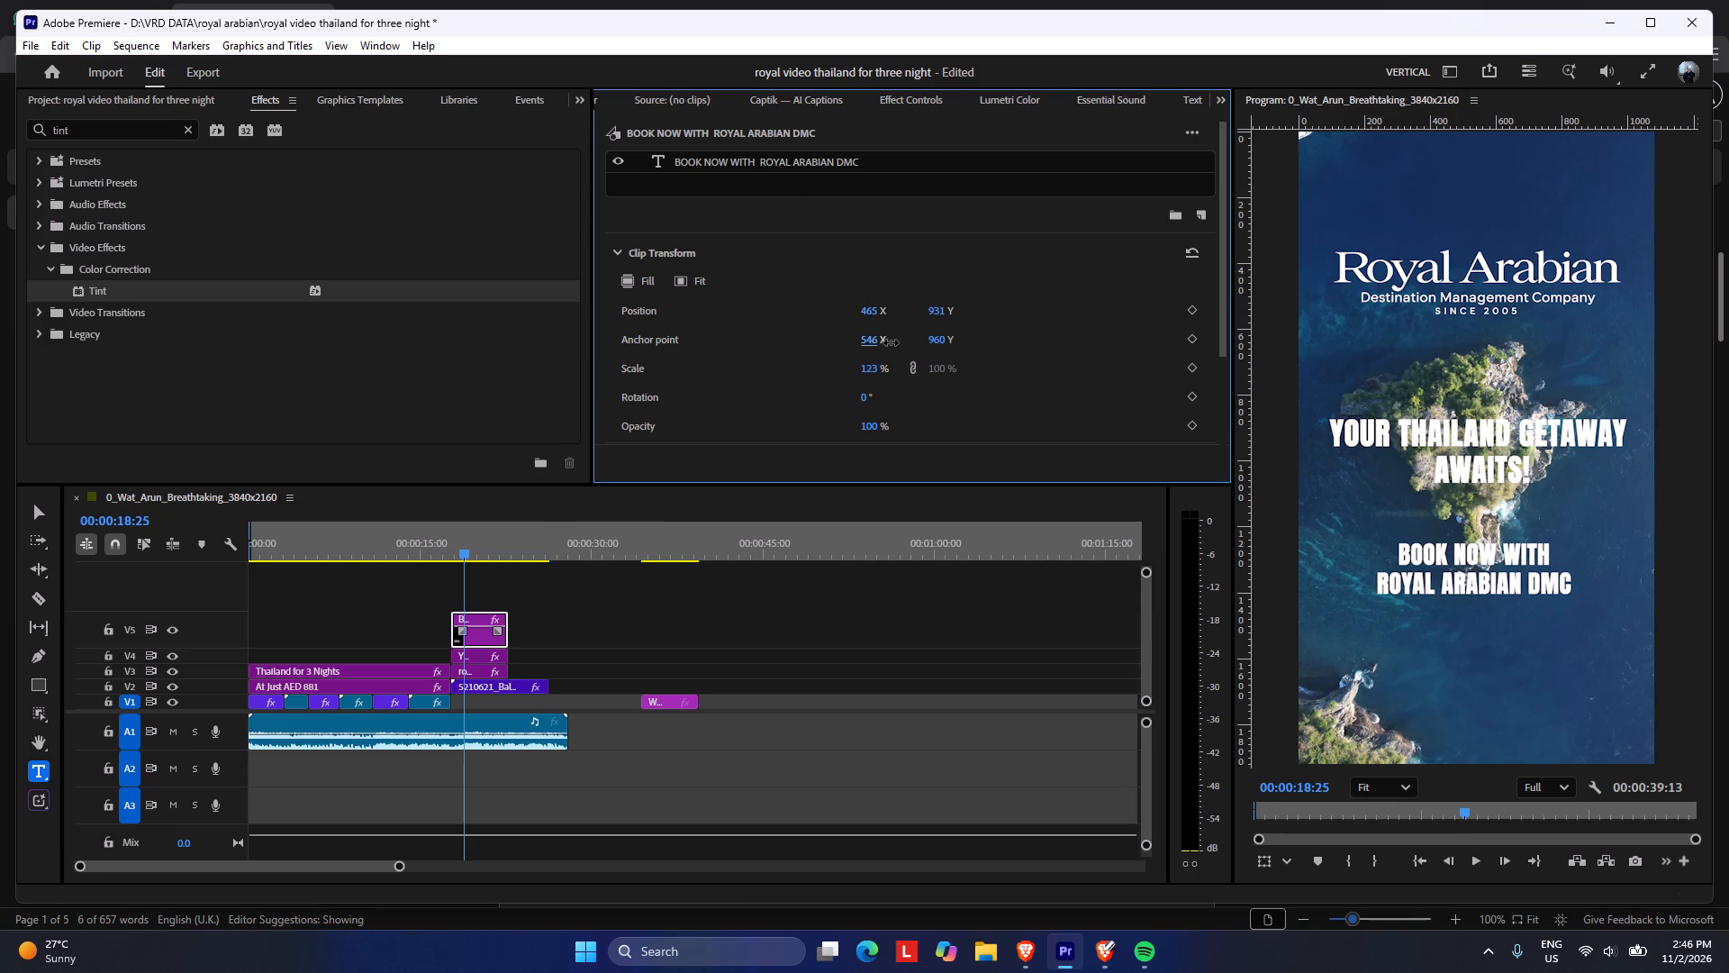
left_click_drag(891, 342, 876, 350)
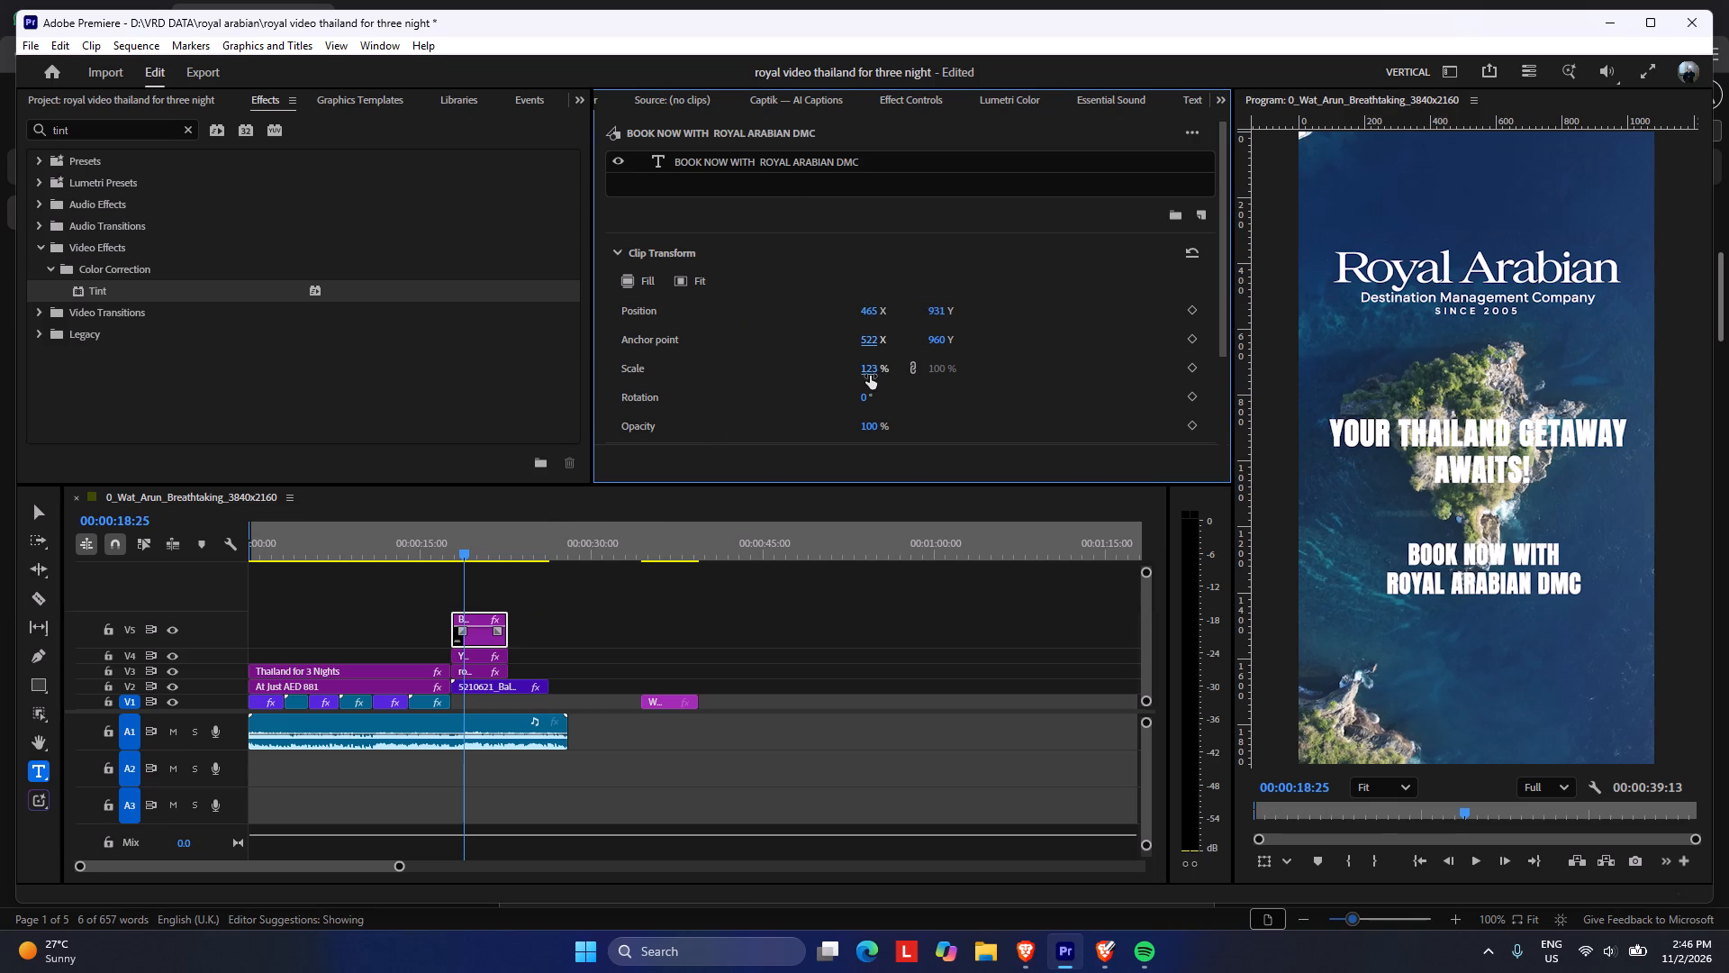
left_click_drag(870, 371, 905, 375)
left_click_drag(872, 335, 893, 343)
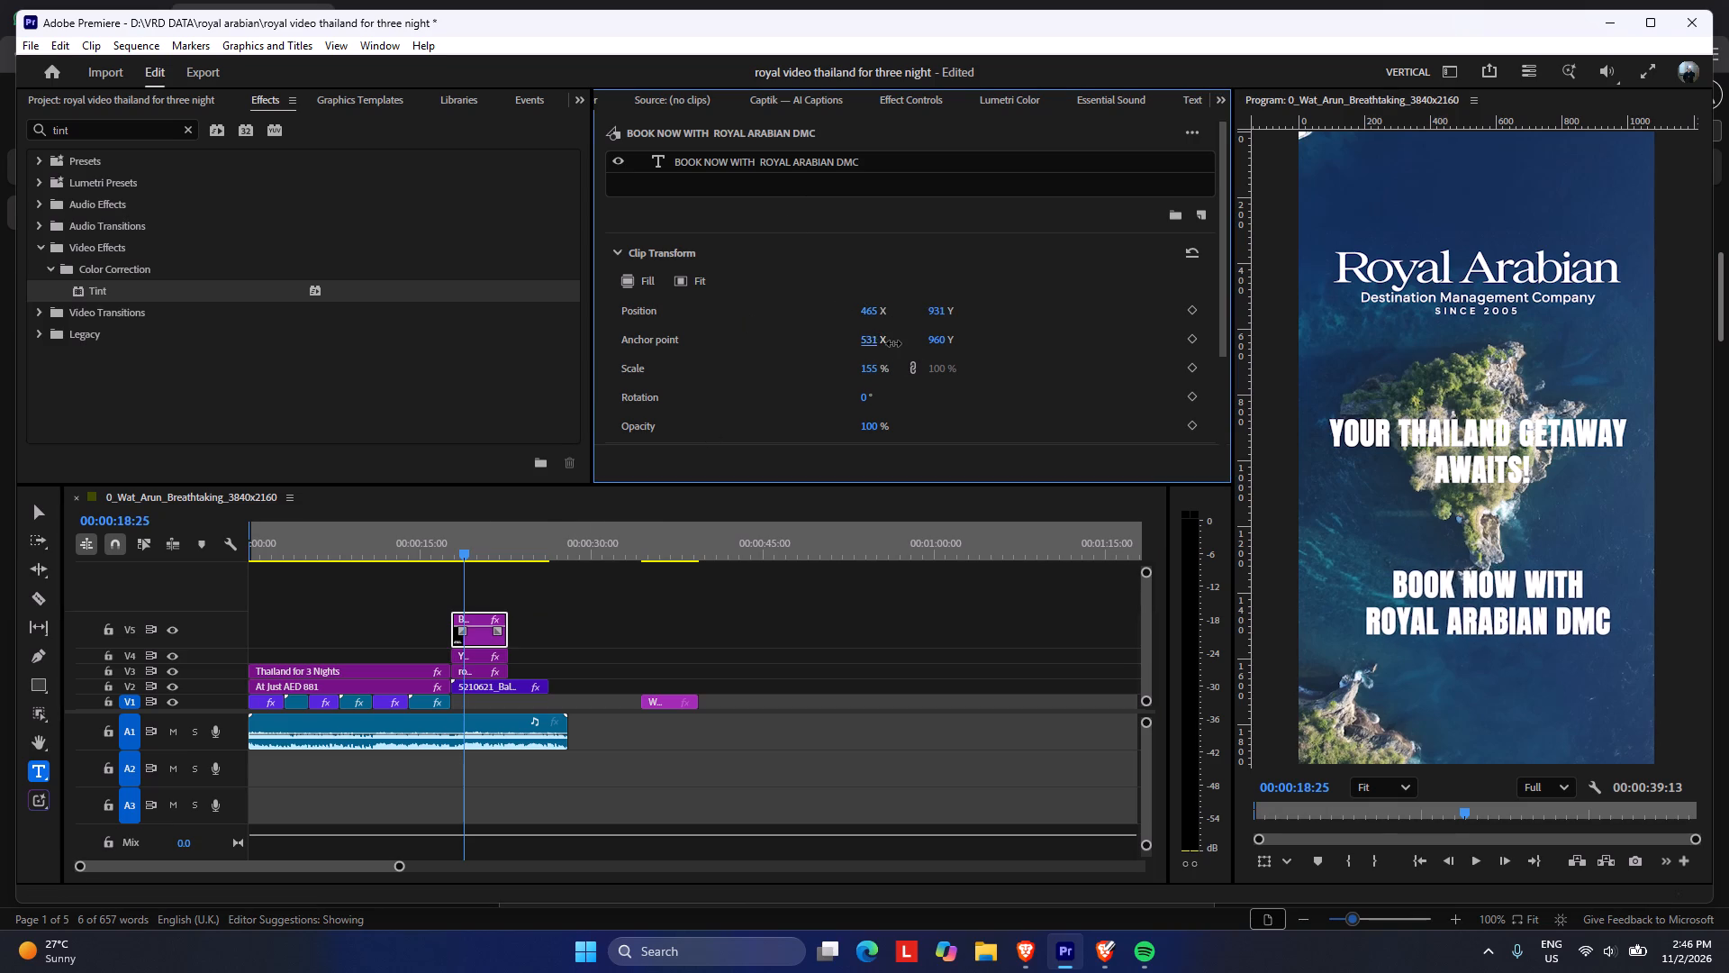
left_click_drag(893, 343, 901, 346)
left_click(935, 310)
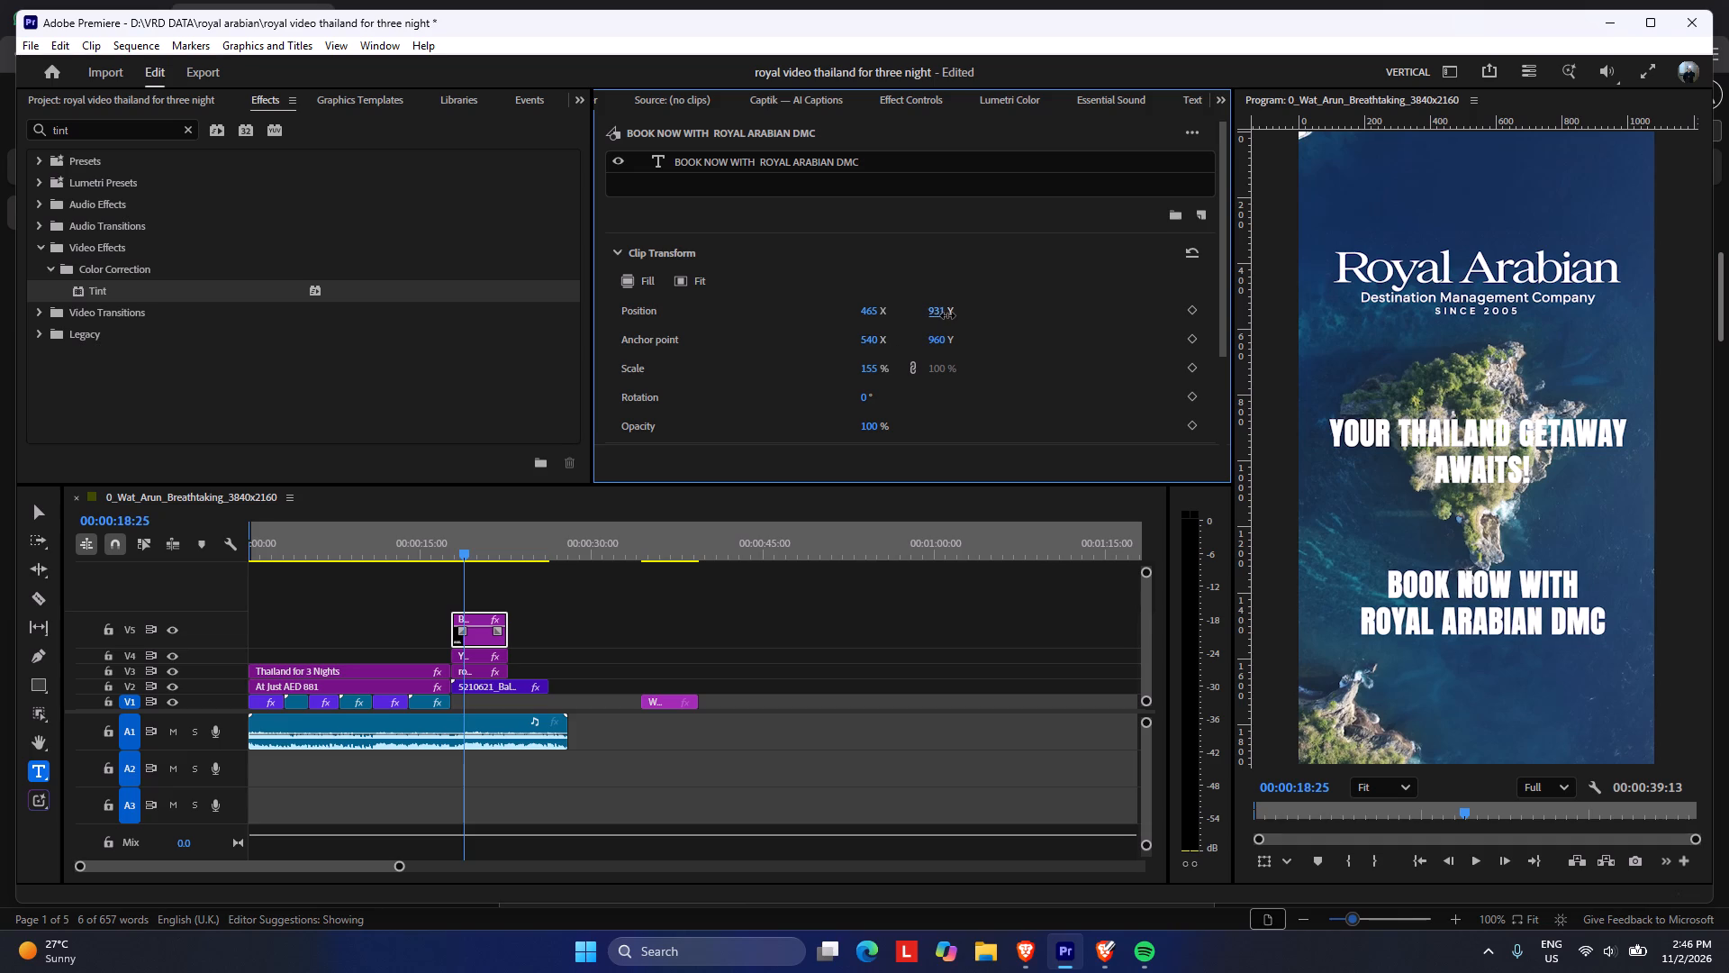
left_click_drag(862, 308, 833, 310)
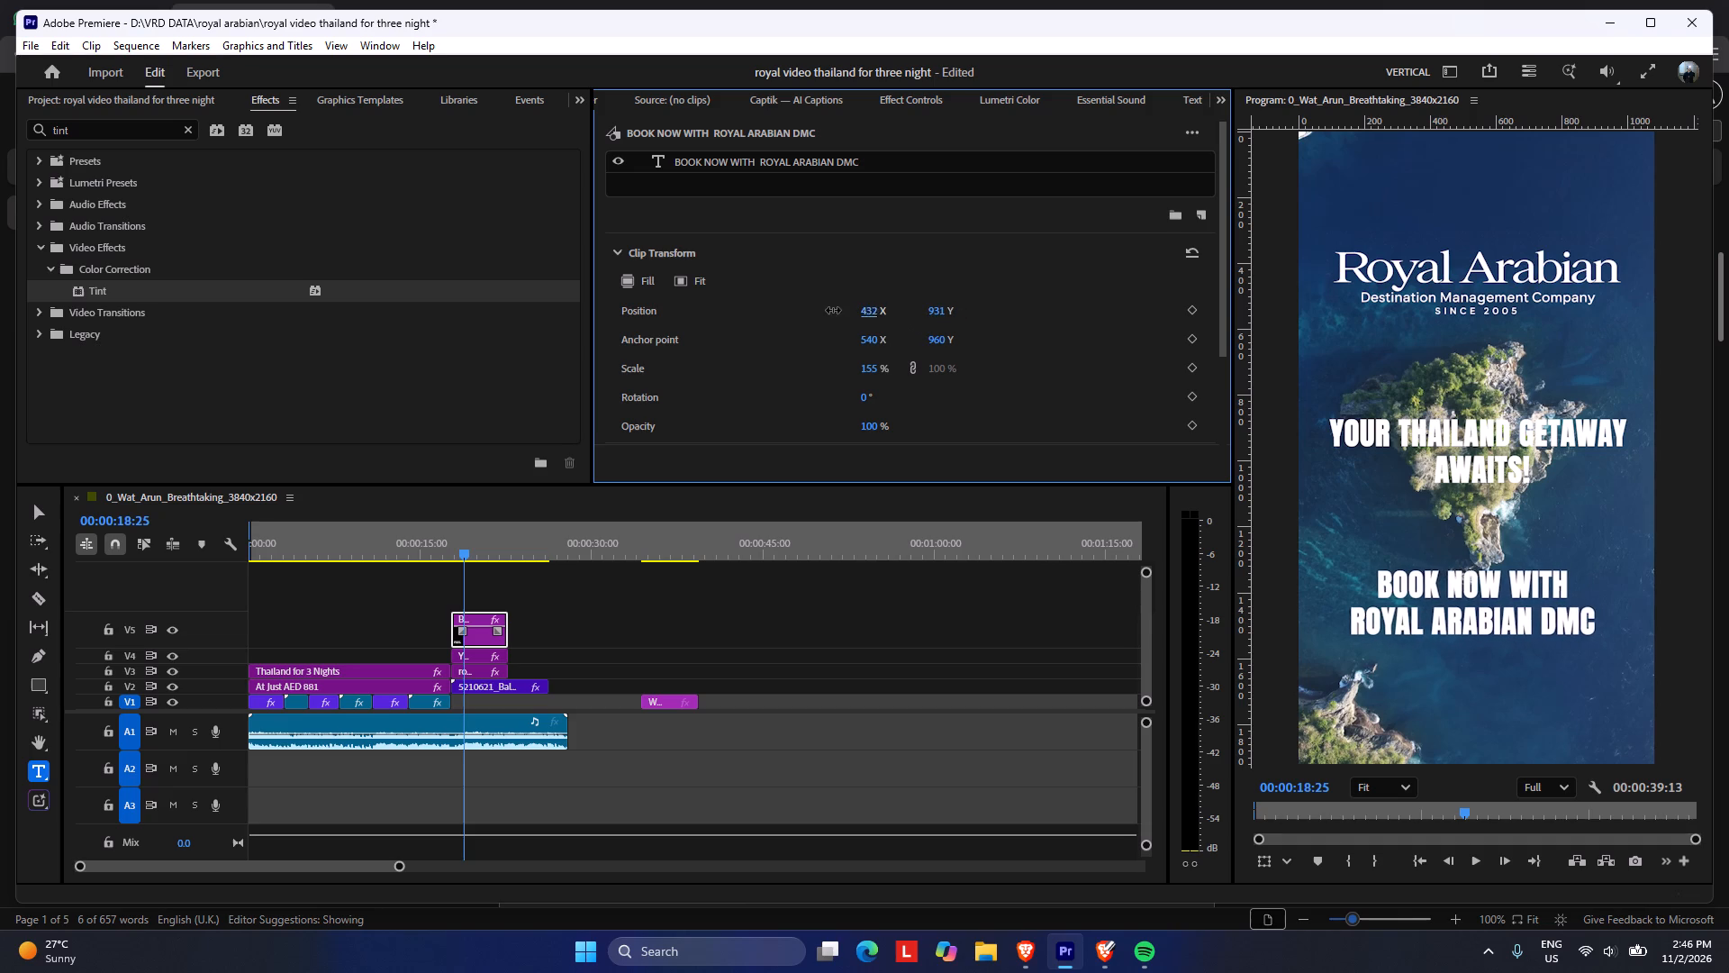
left_click_drag(833, 310, 849, 316)
left_click_drag(943, 314, 851, 332)
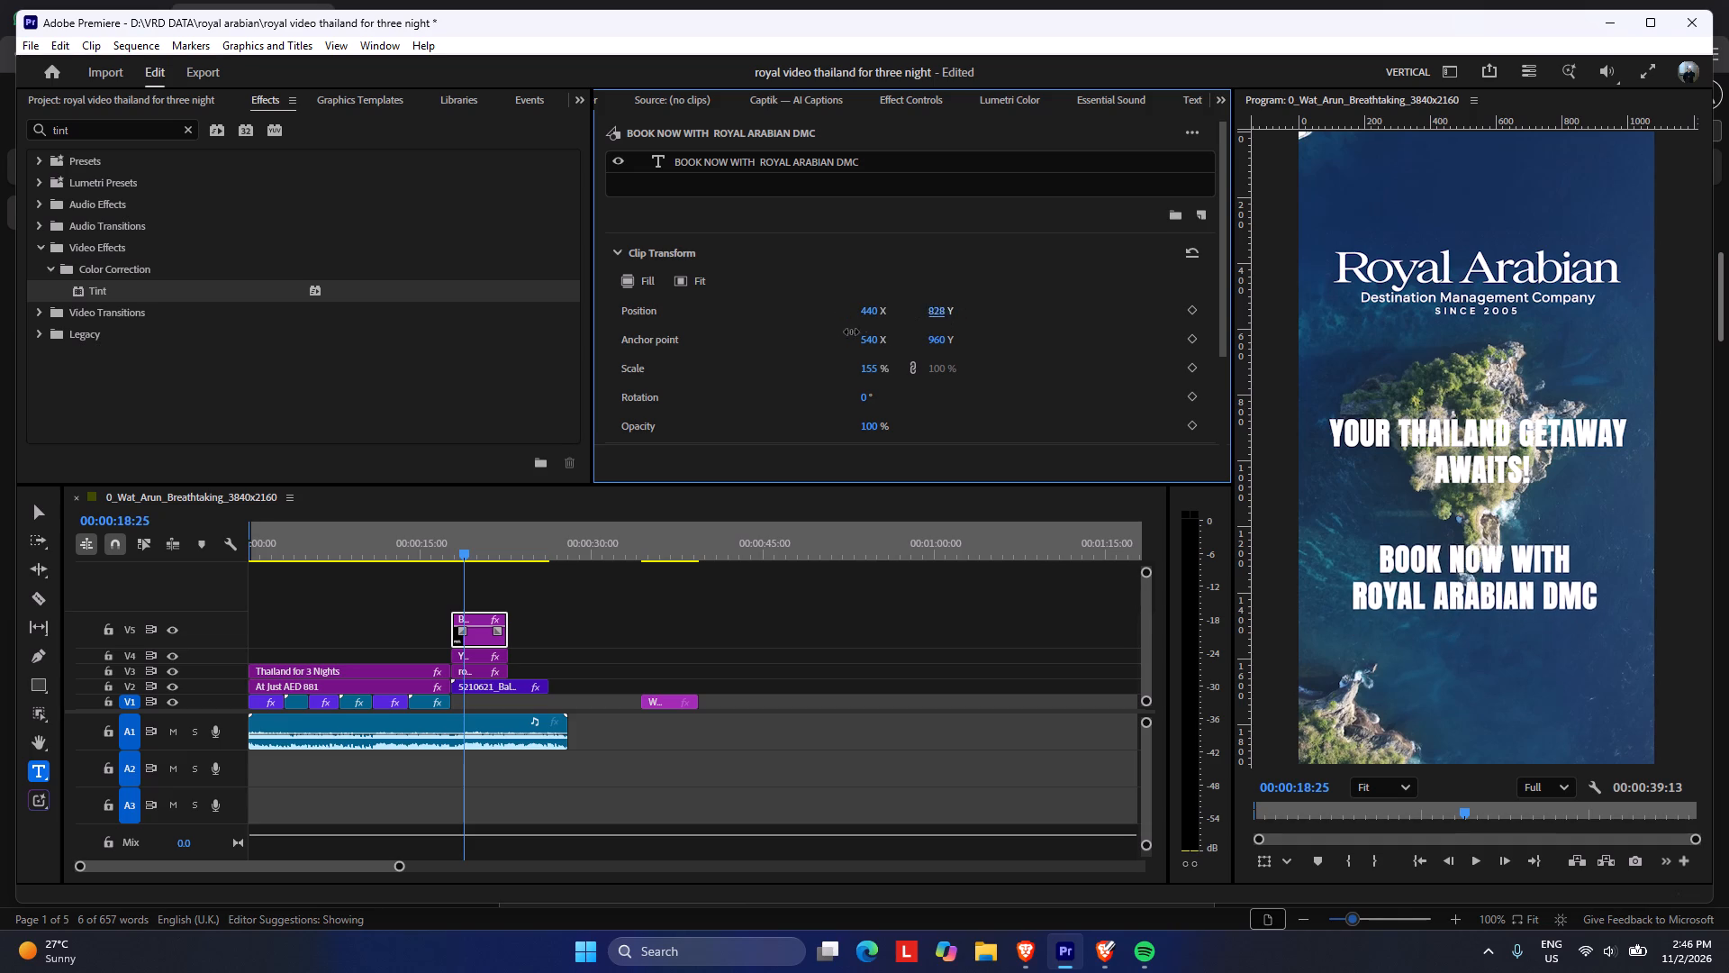
left_click_drag(851, 332, 866, 337)
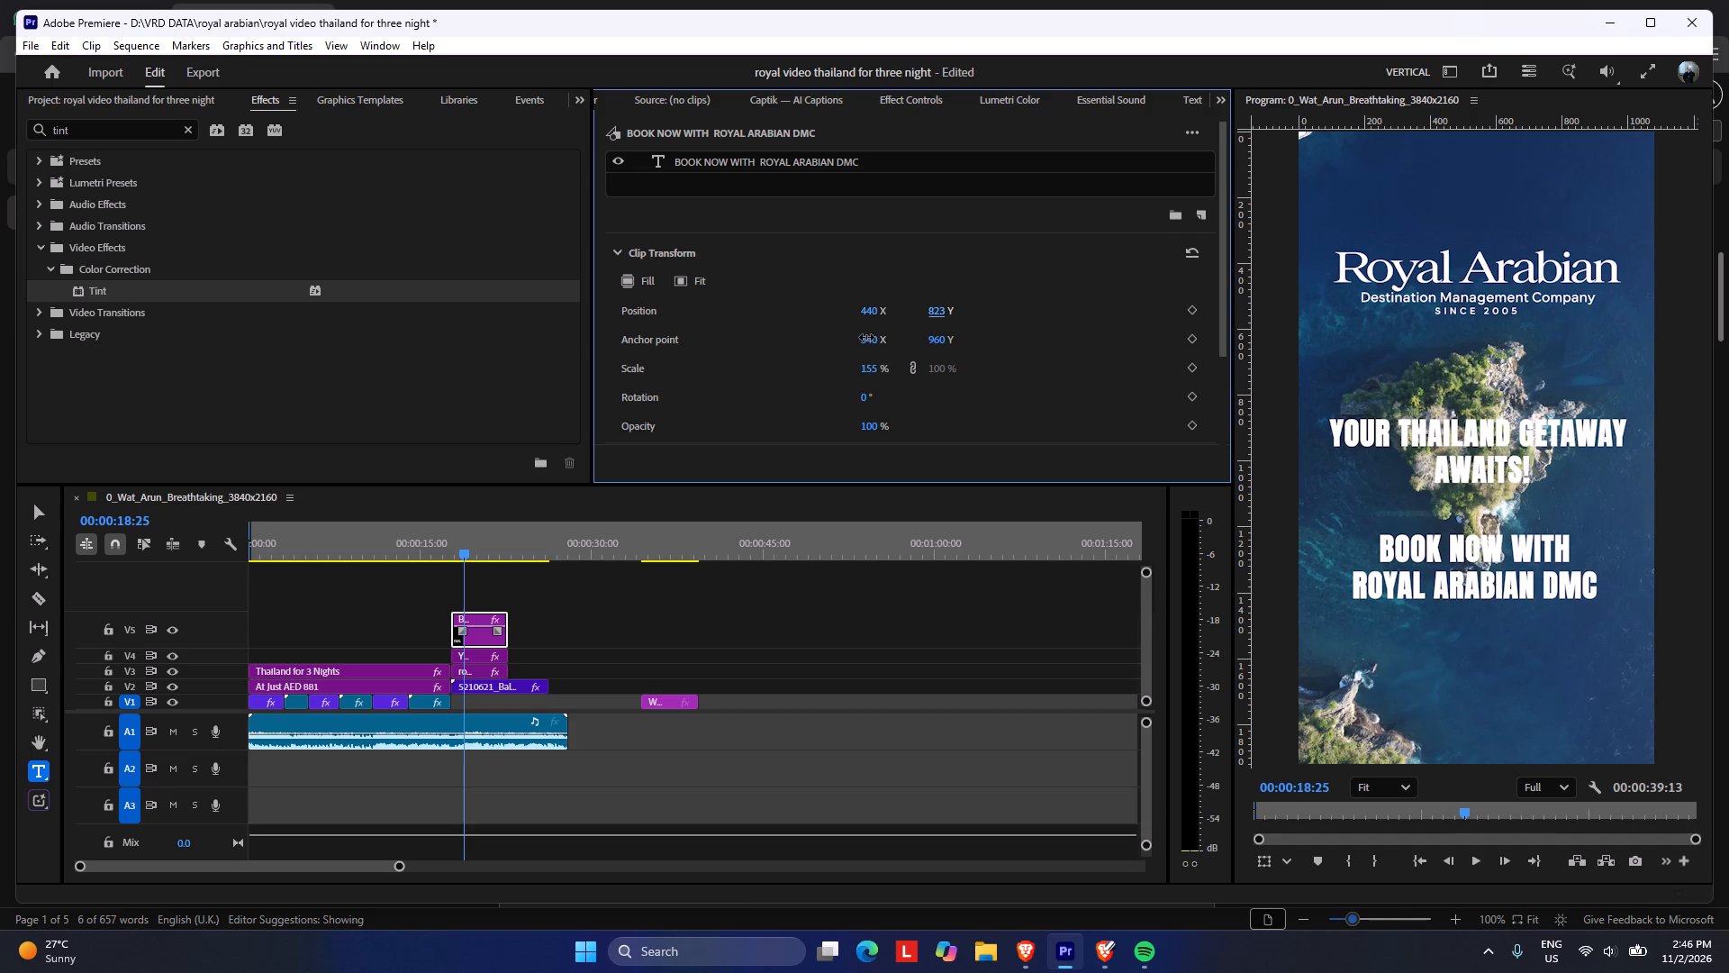
left_click_drag(866, 337, 866, 336)
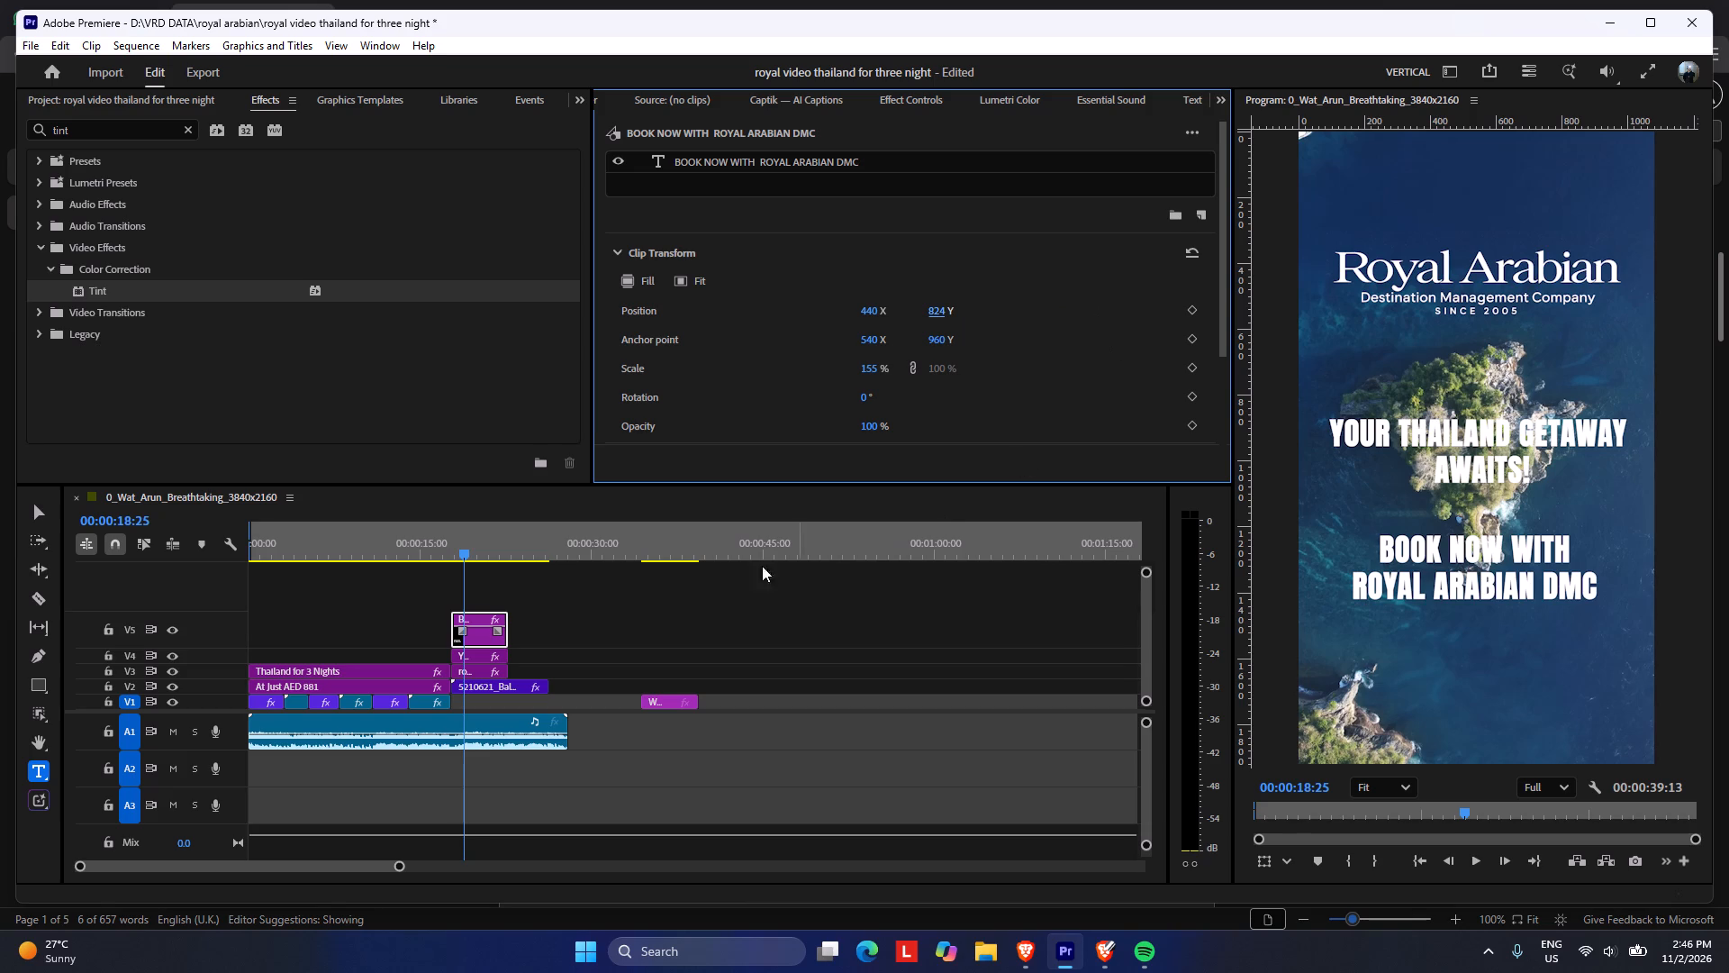
Add a cross dissolve about one second long to the start of the V3 logo, V4 text and V5 text clips, and scrub through them.
left_click_drag(396, 868, 226, 814)
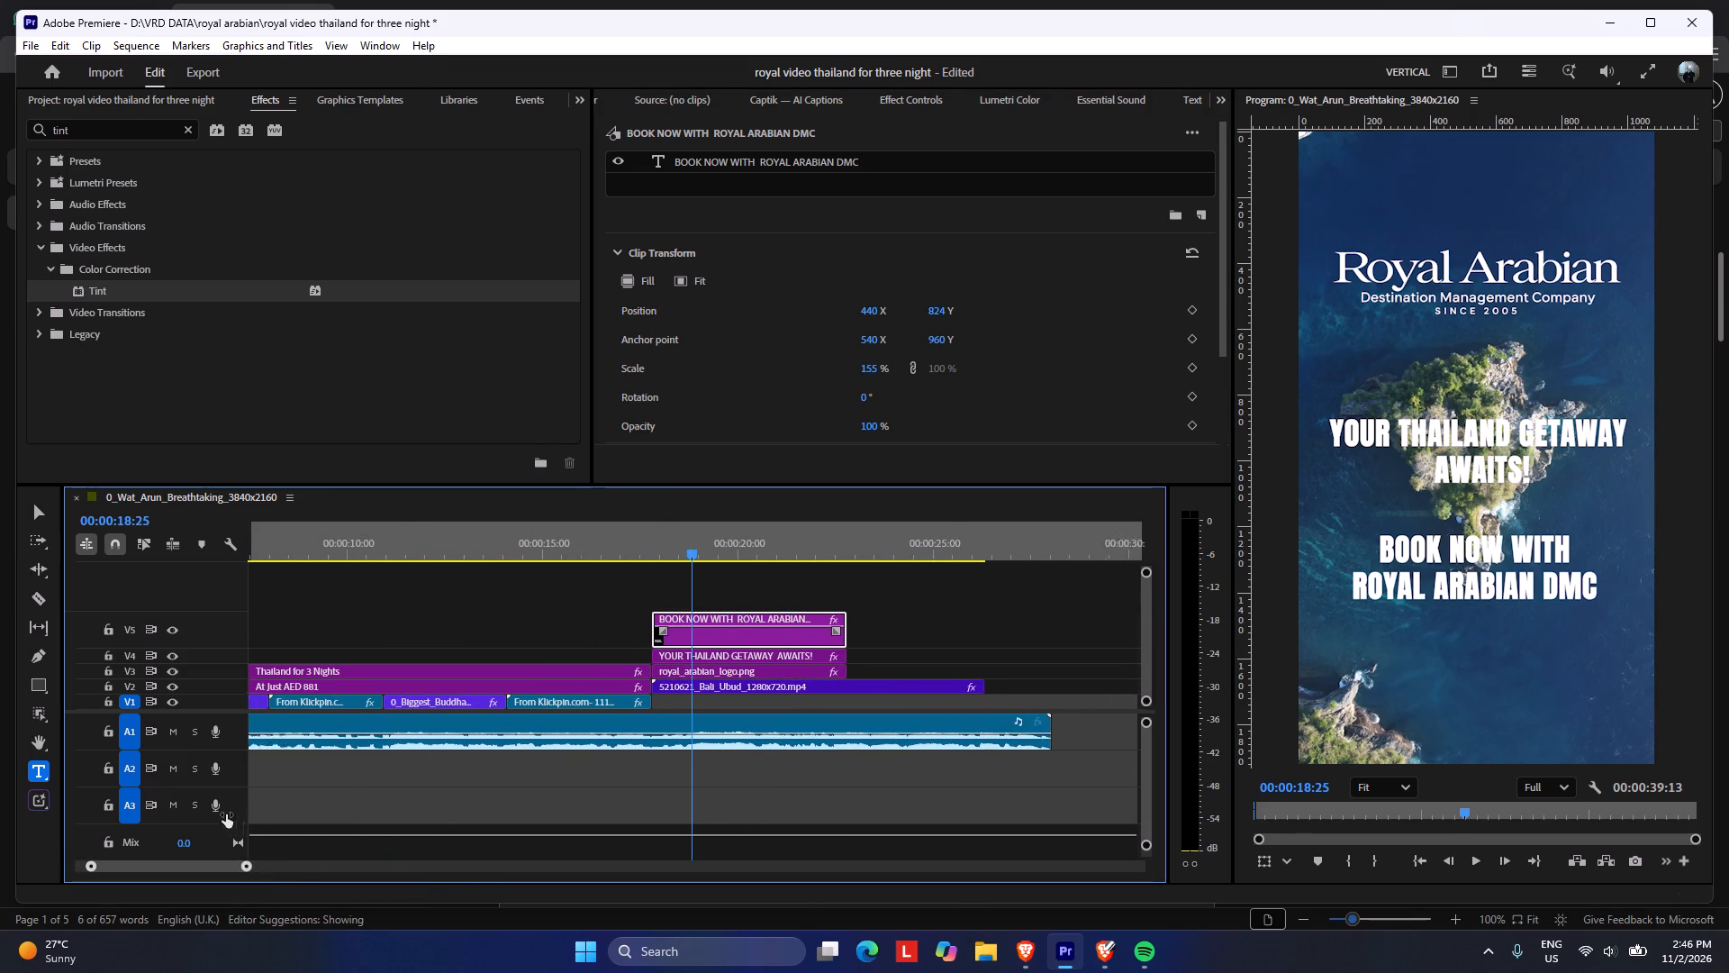
left_click_drag(226, 814, 225, 814)
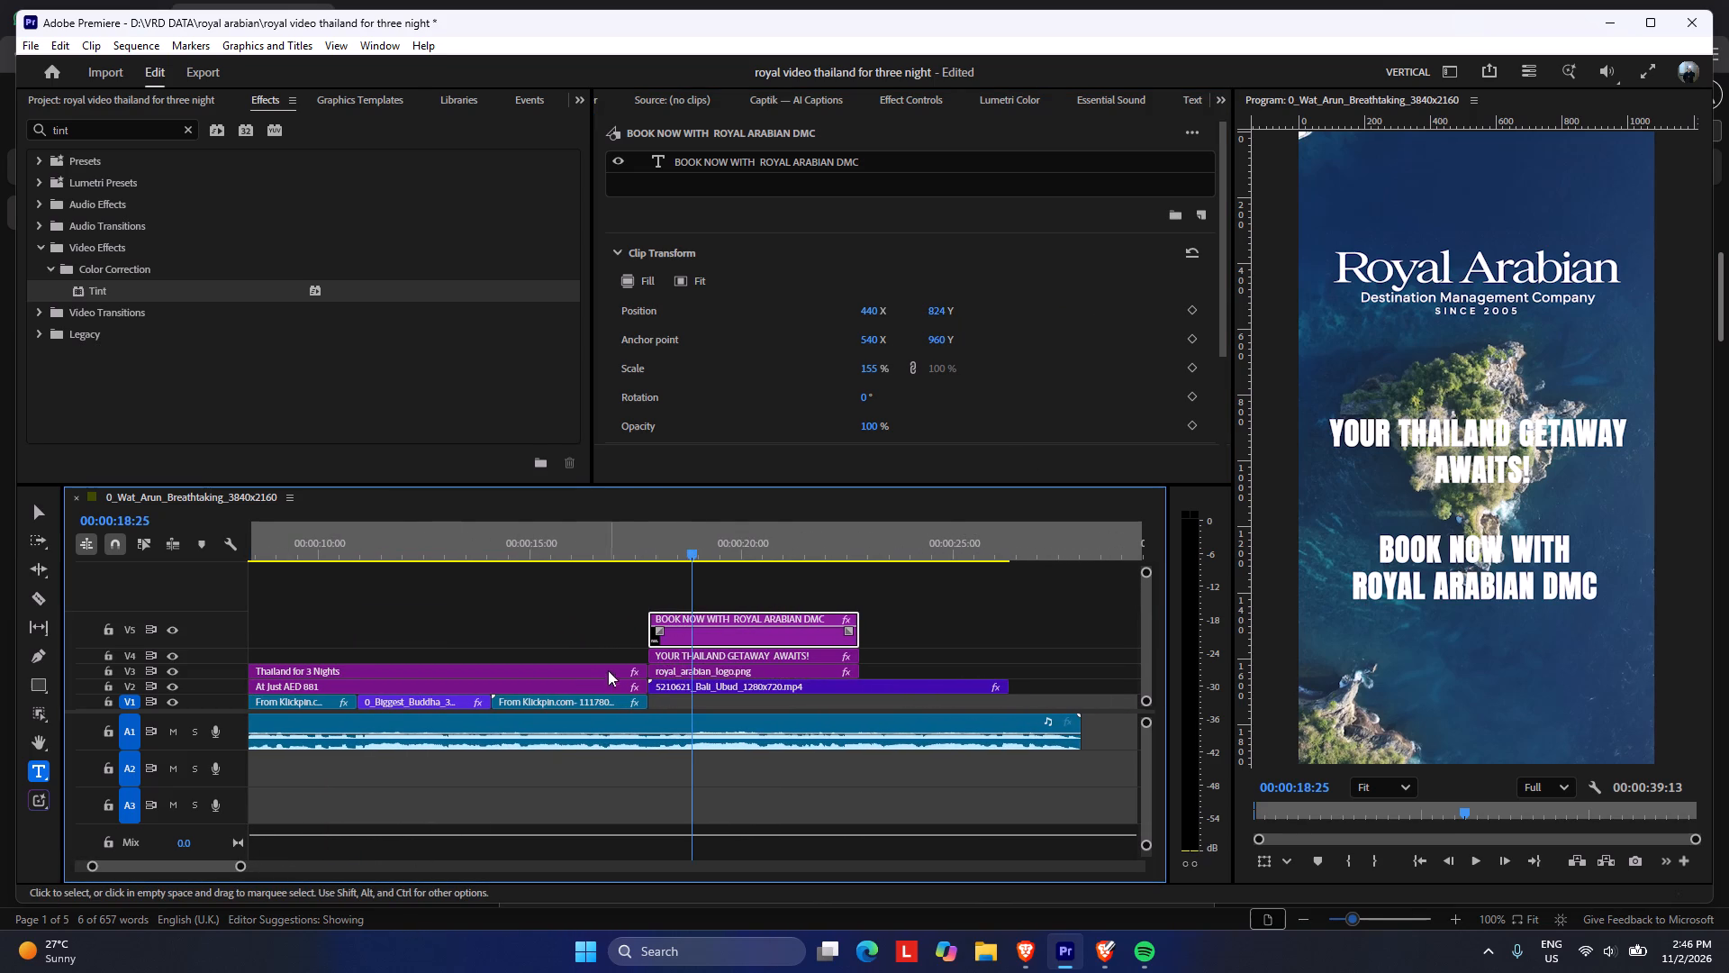
scroll(228, 660, "up", 2, "alt")
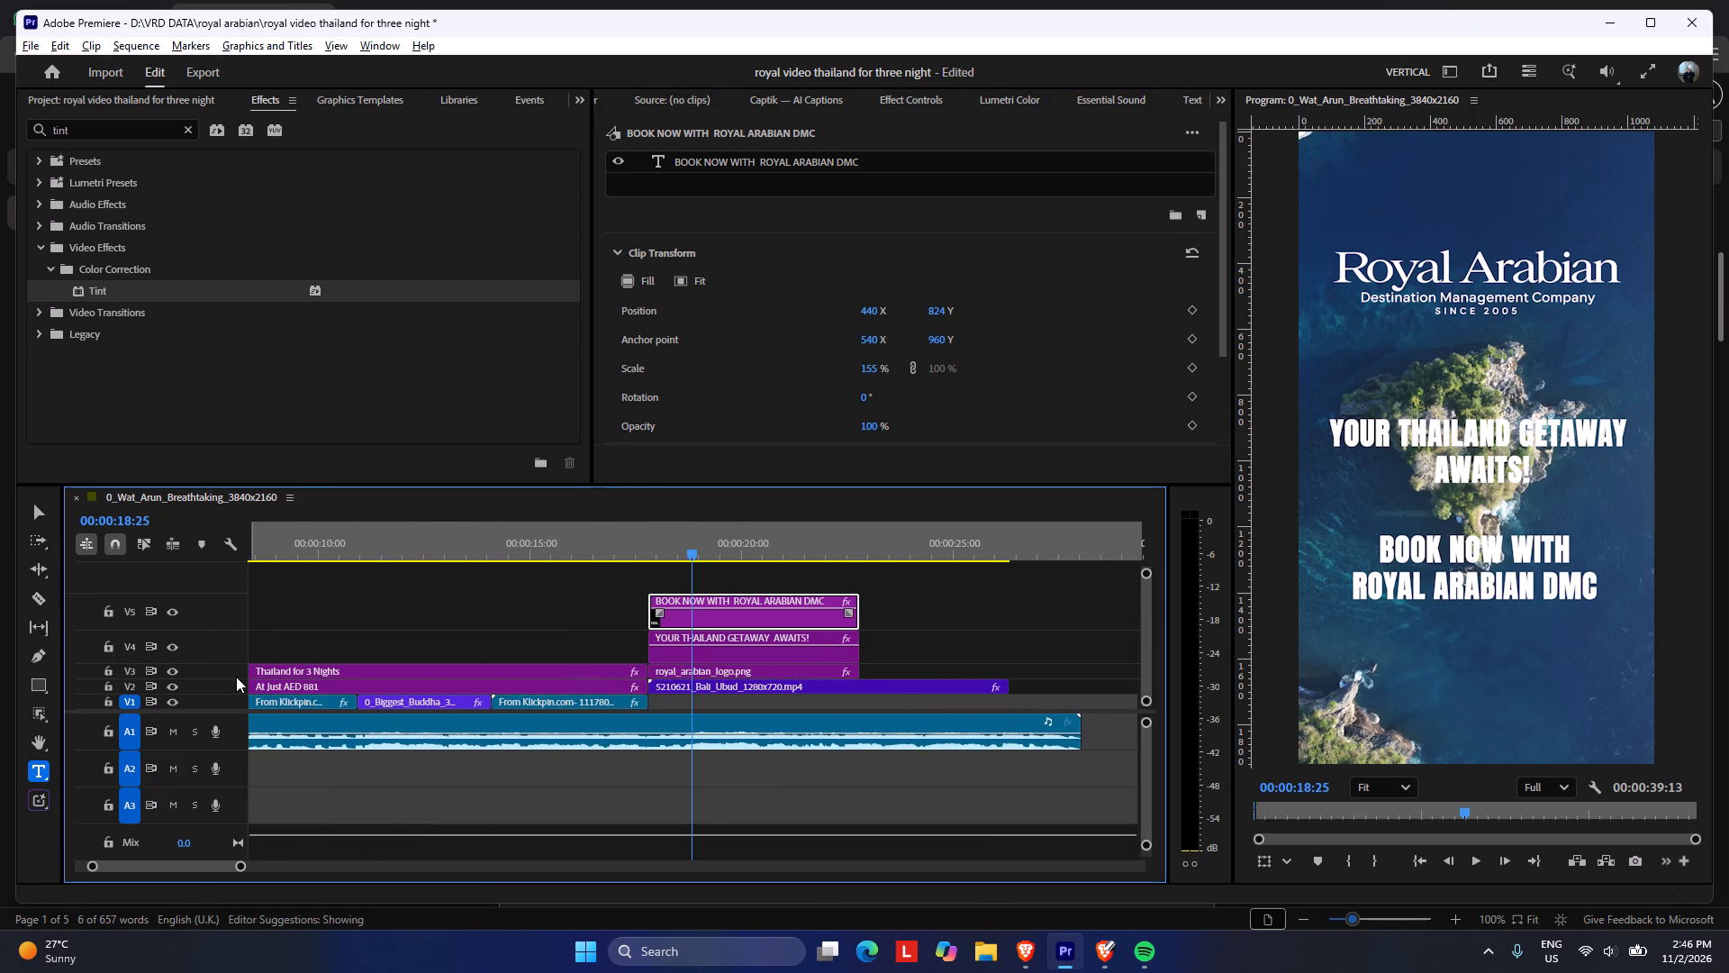
scroll(236, 677, "up", 4, "alt")
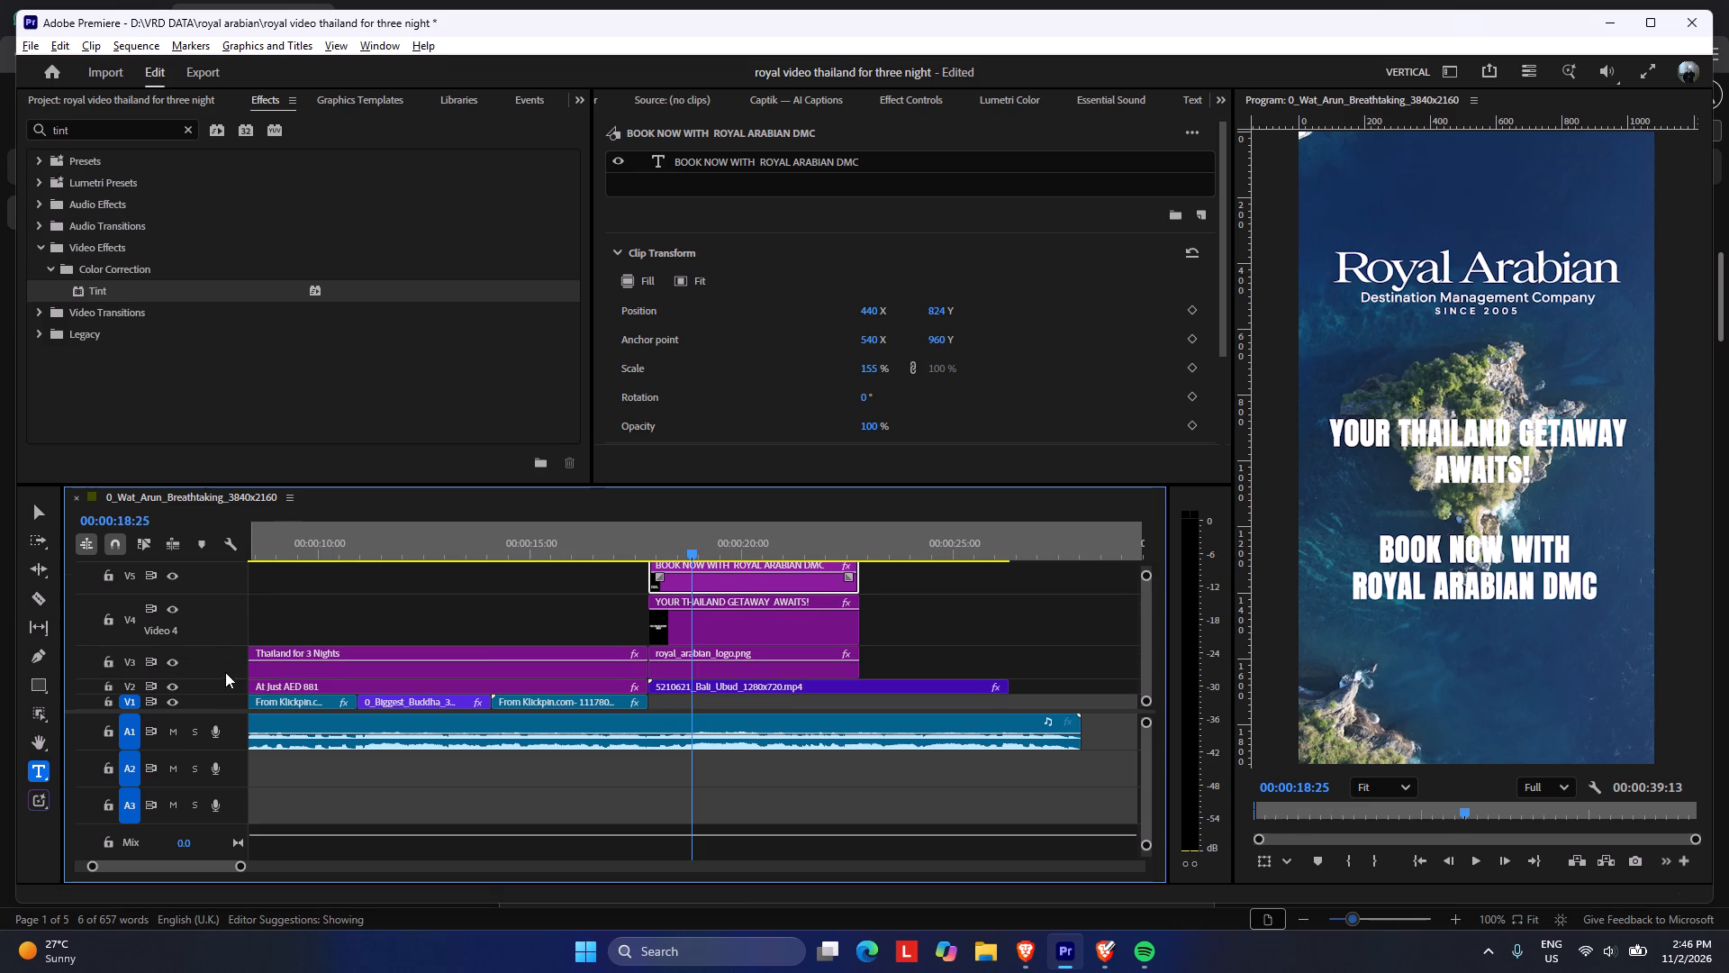
scroll(219, 624, "down", 1, "alt")
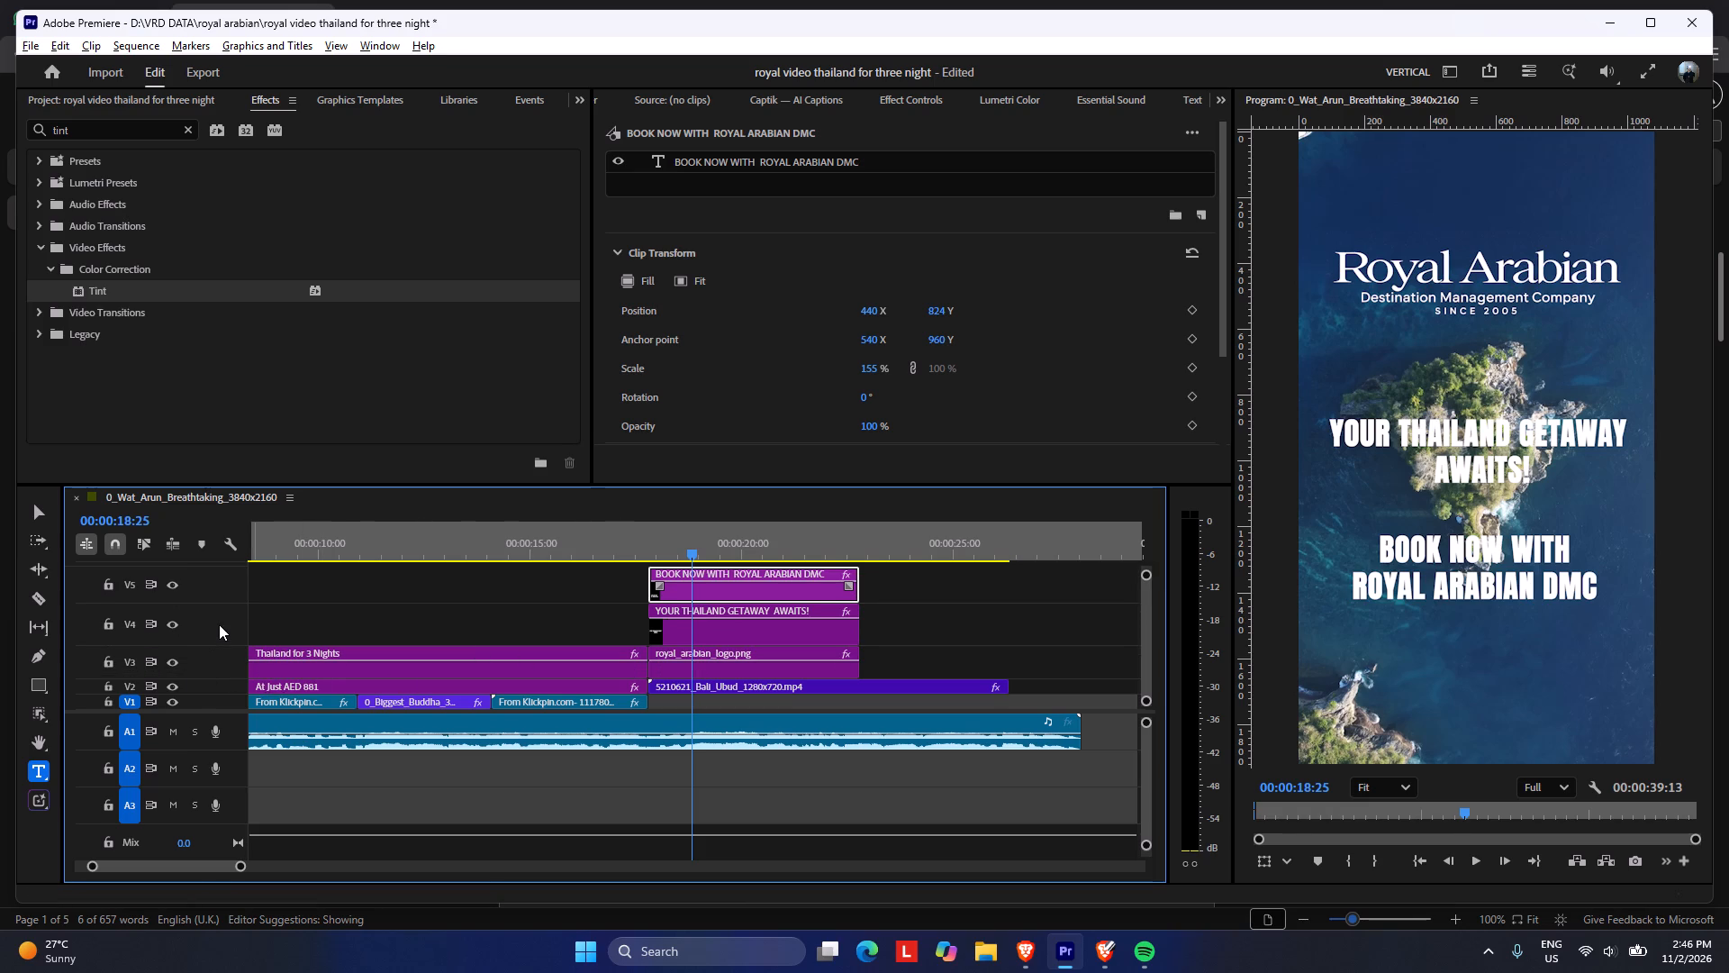
scroll(213, 660, "up", 1, "alt")
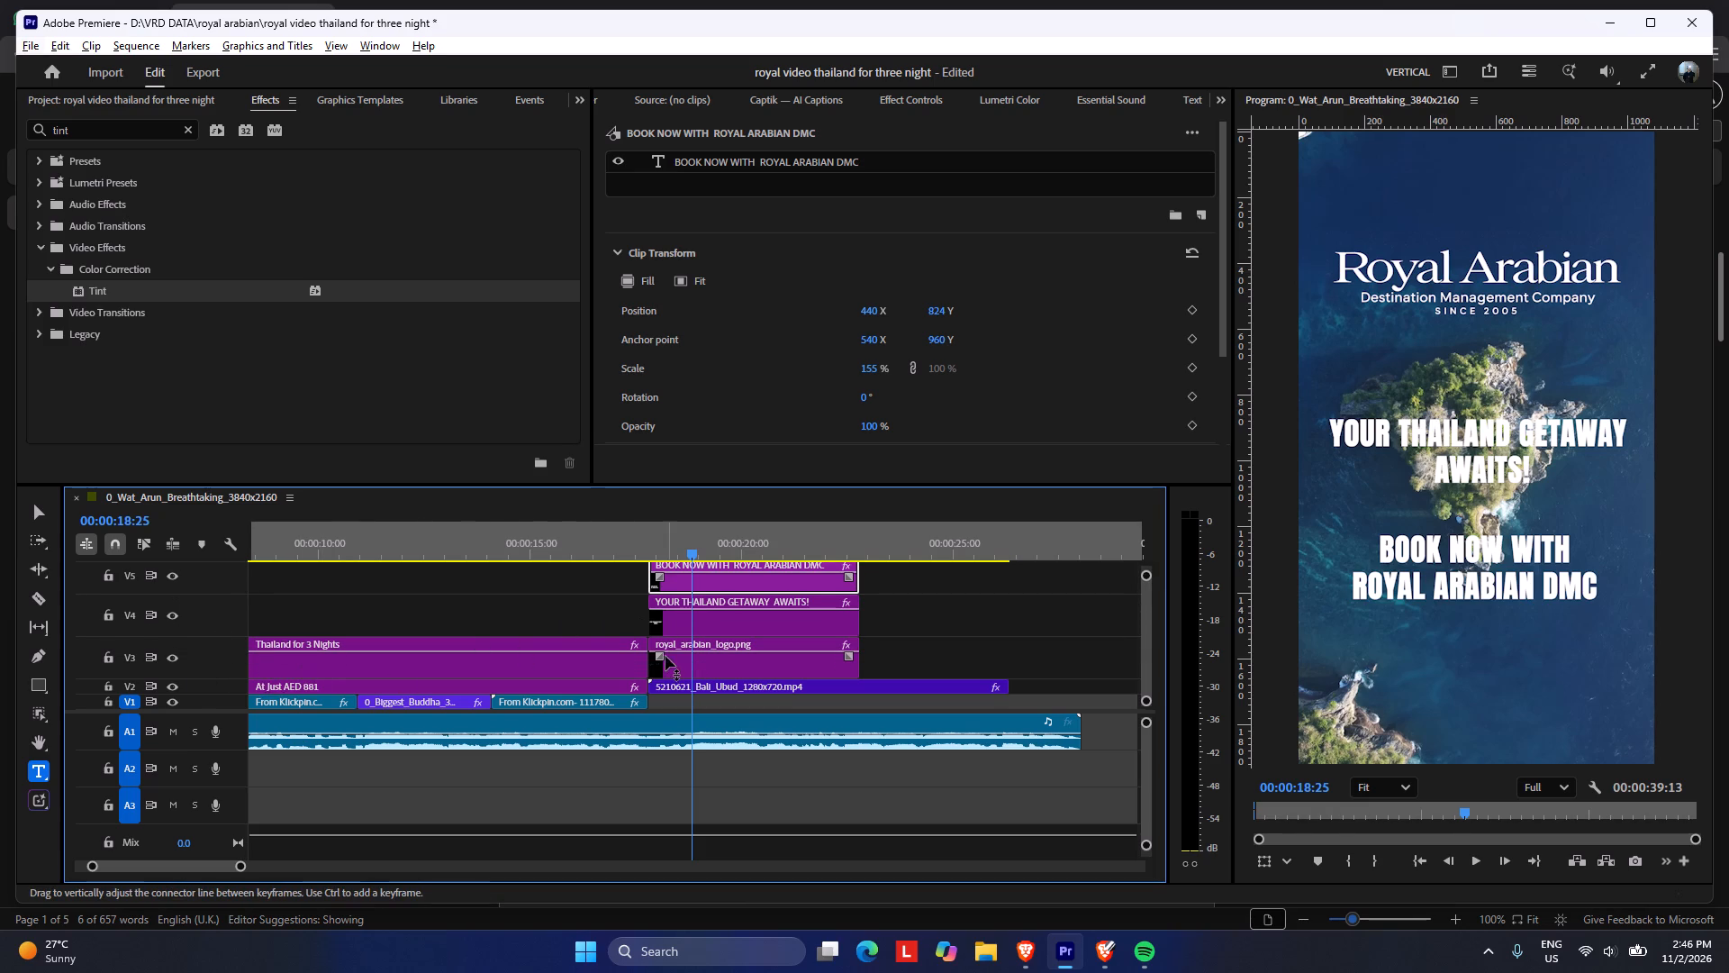
left_click_drag(659, 658, 694, 660)
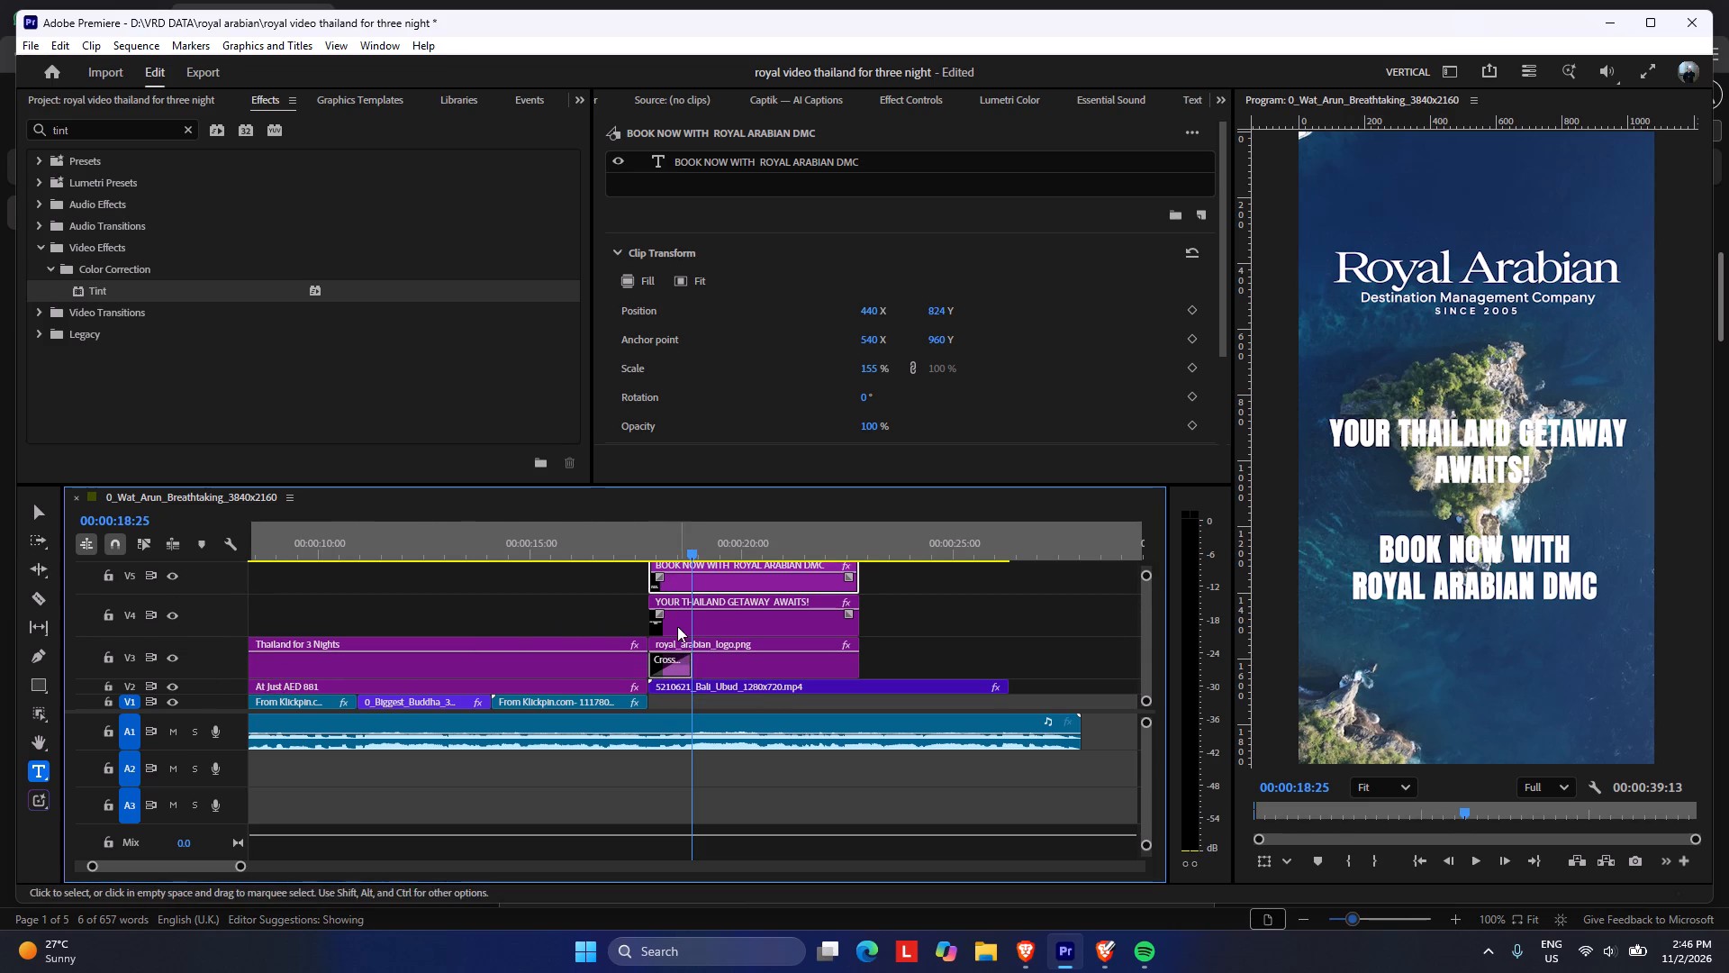
left_click_drag(661, 614, 693, 618)
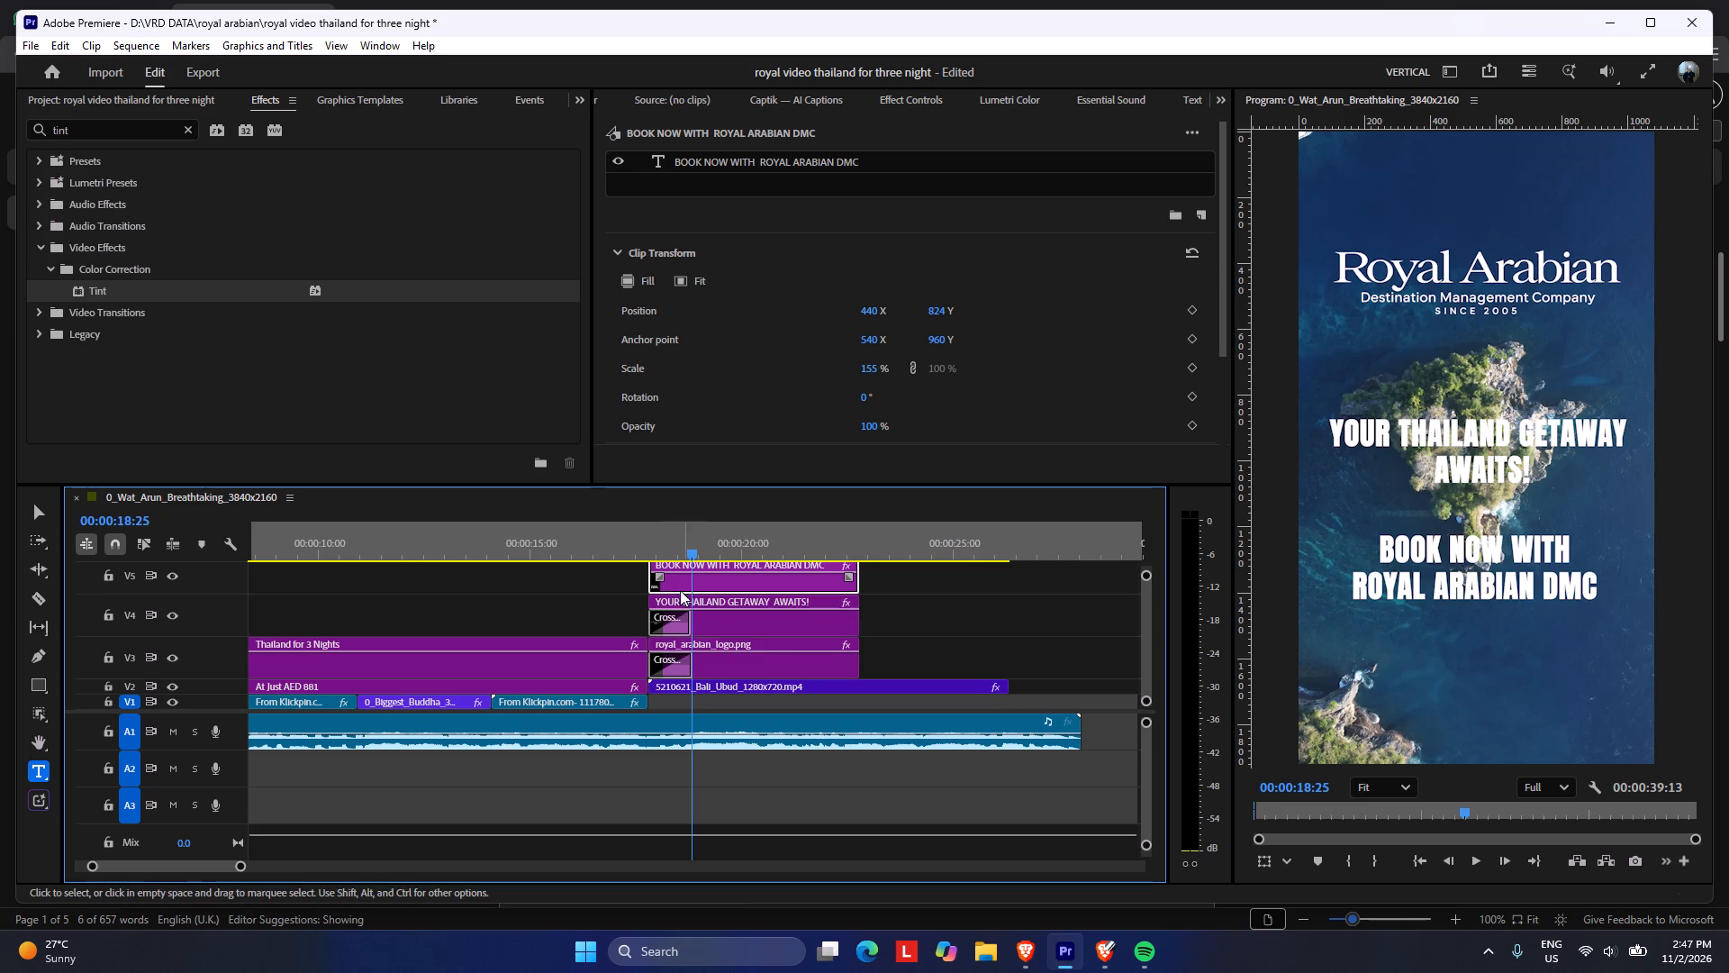
left_click_drag(659, 577, 690, 589)
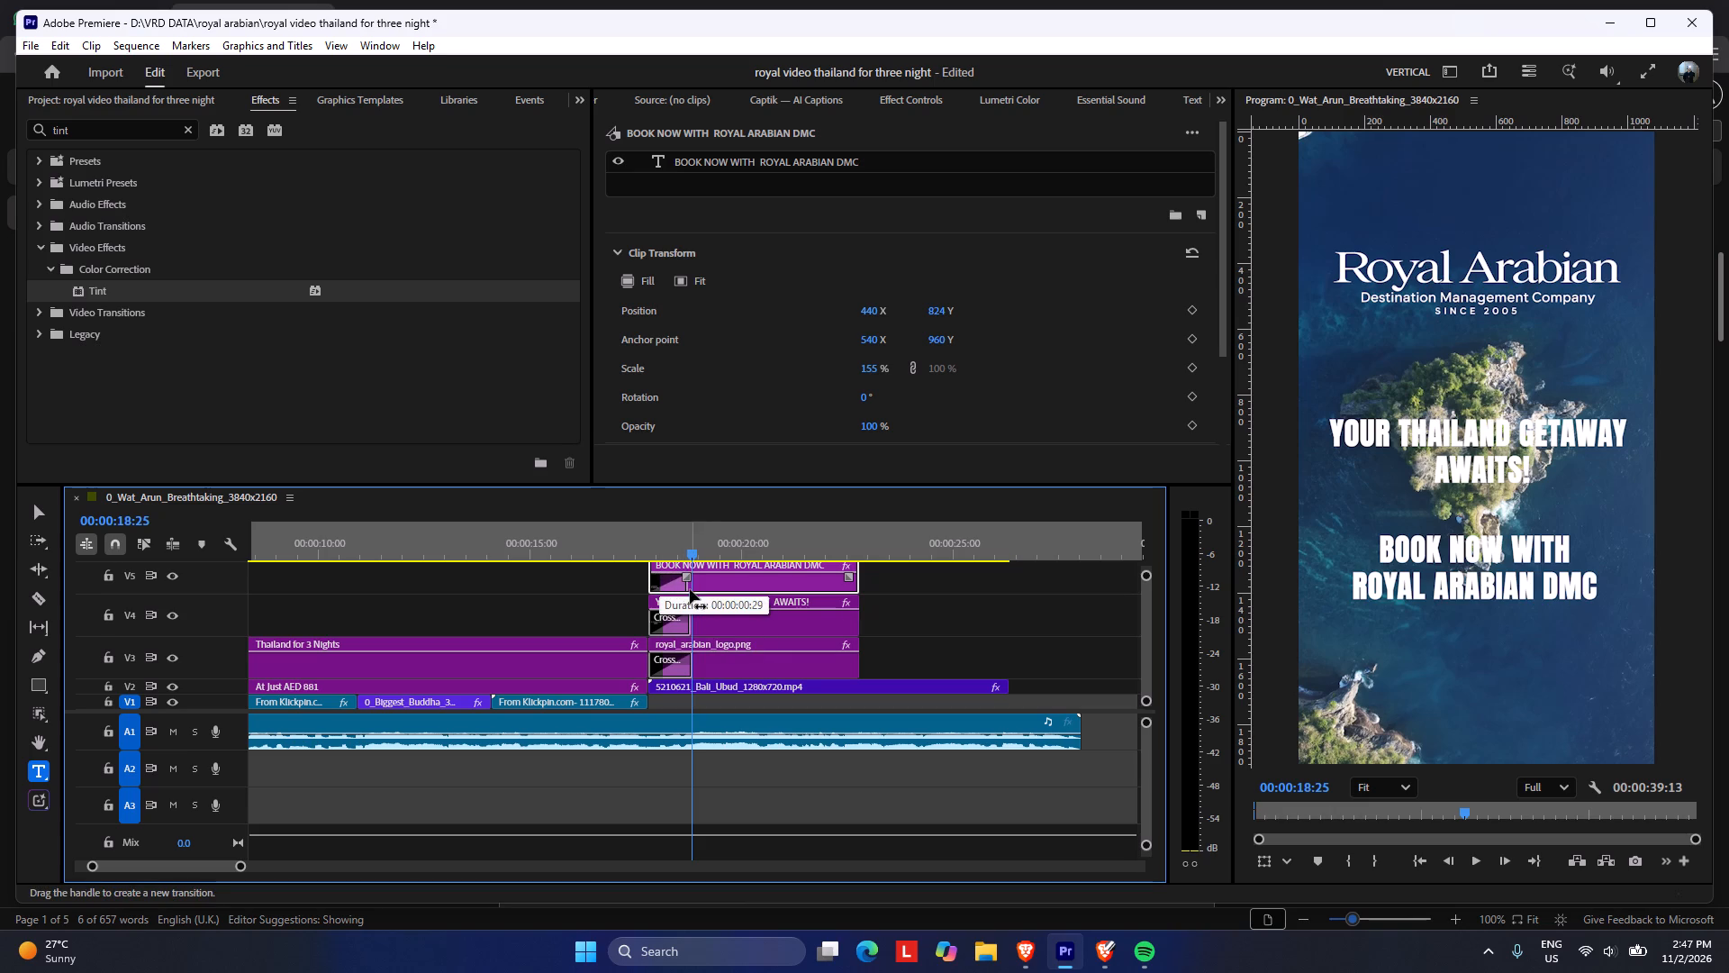
left_click_drag(690, 589, 694, 590)
left_click_drag(695, 550, 640, 541)
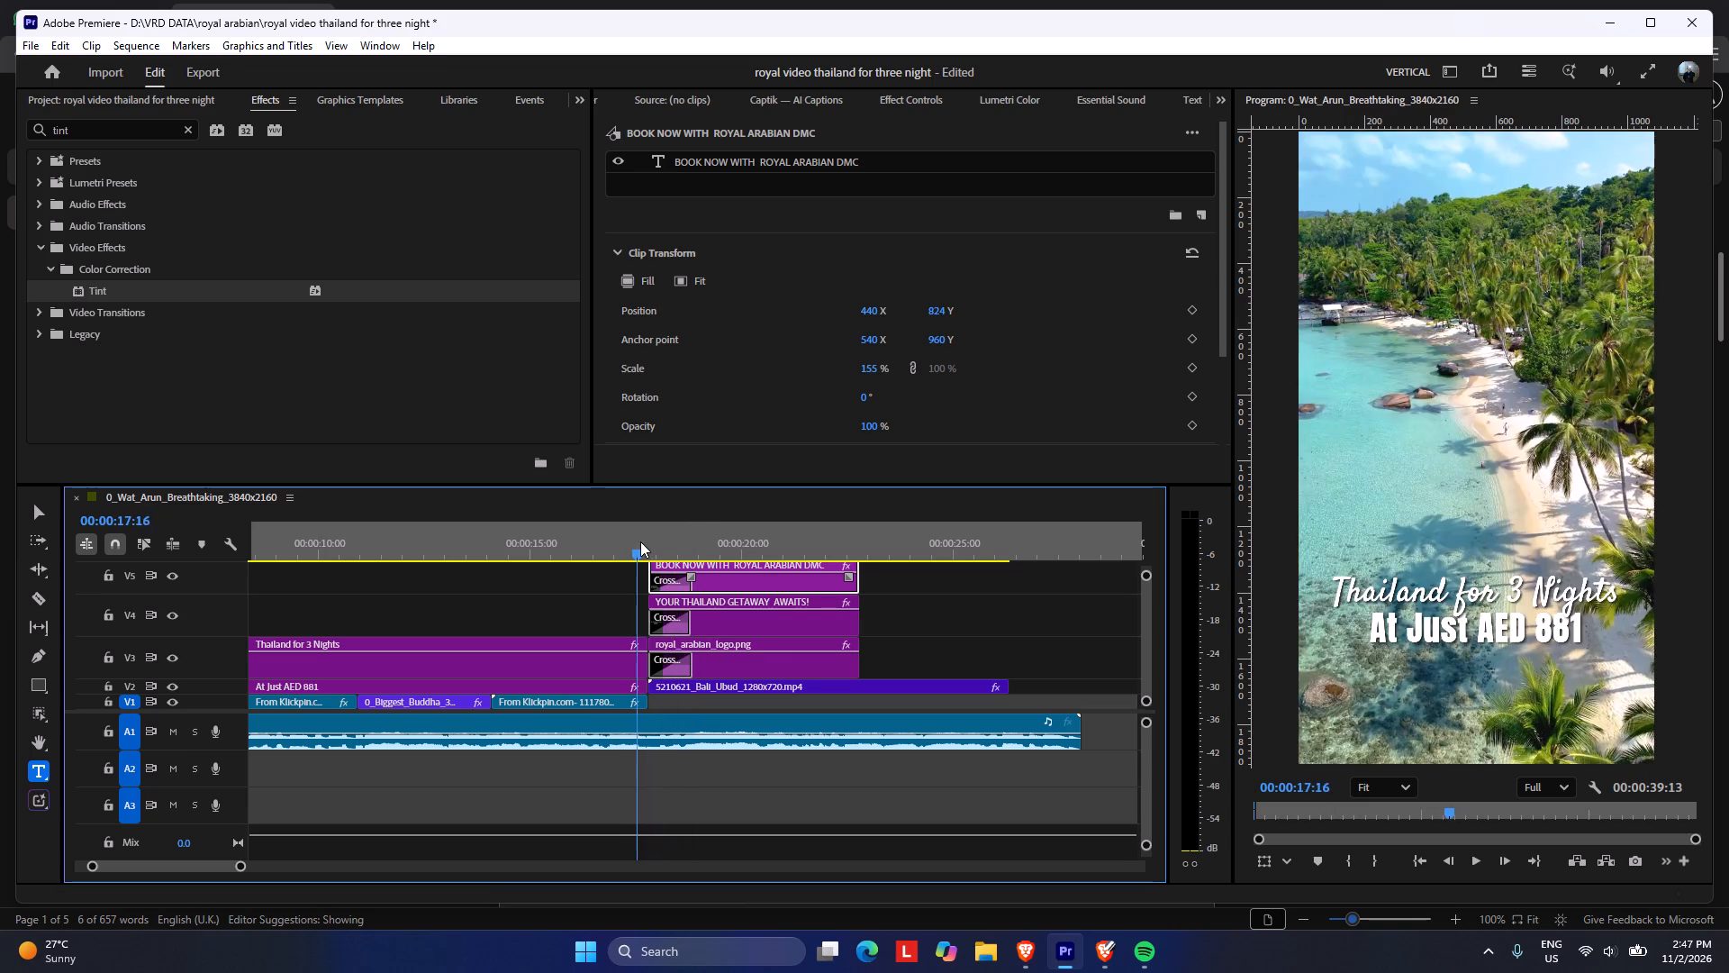
left_click_drag(640, 541, 687, 562)
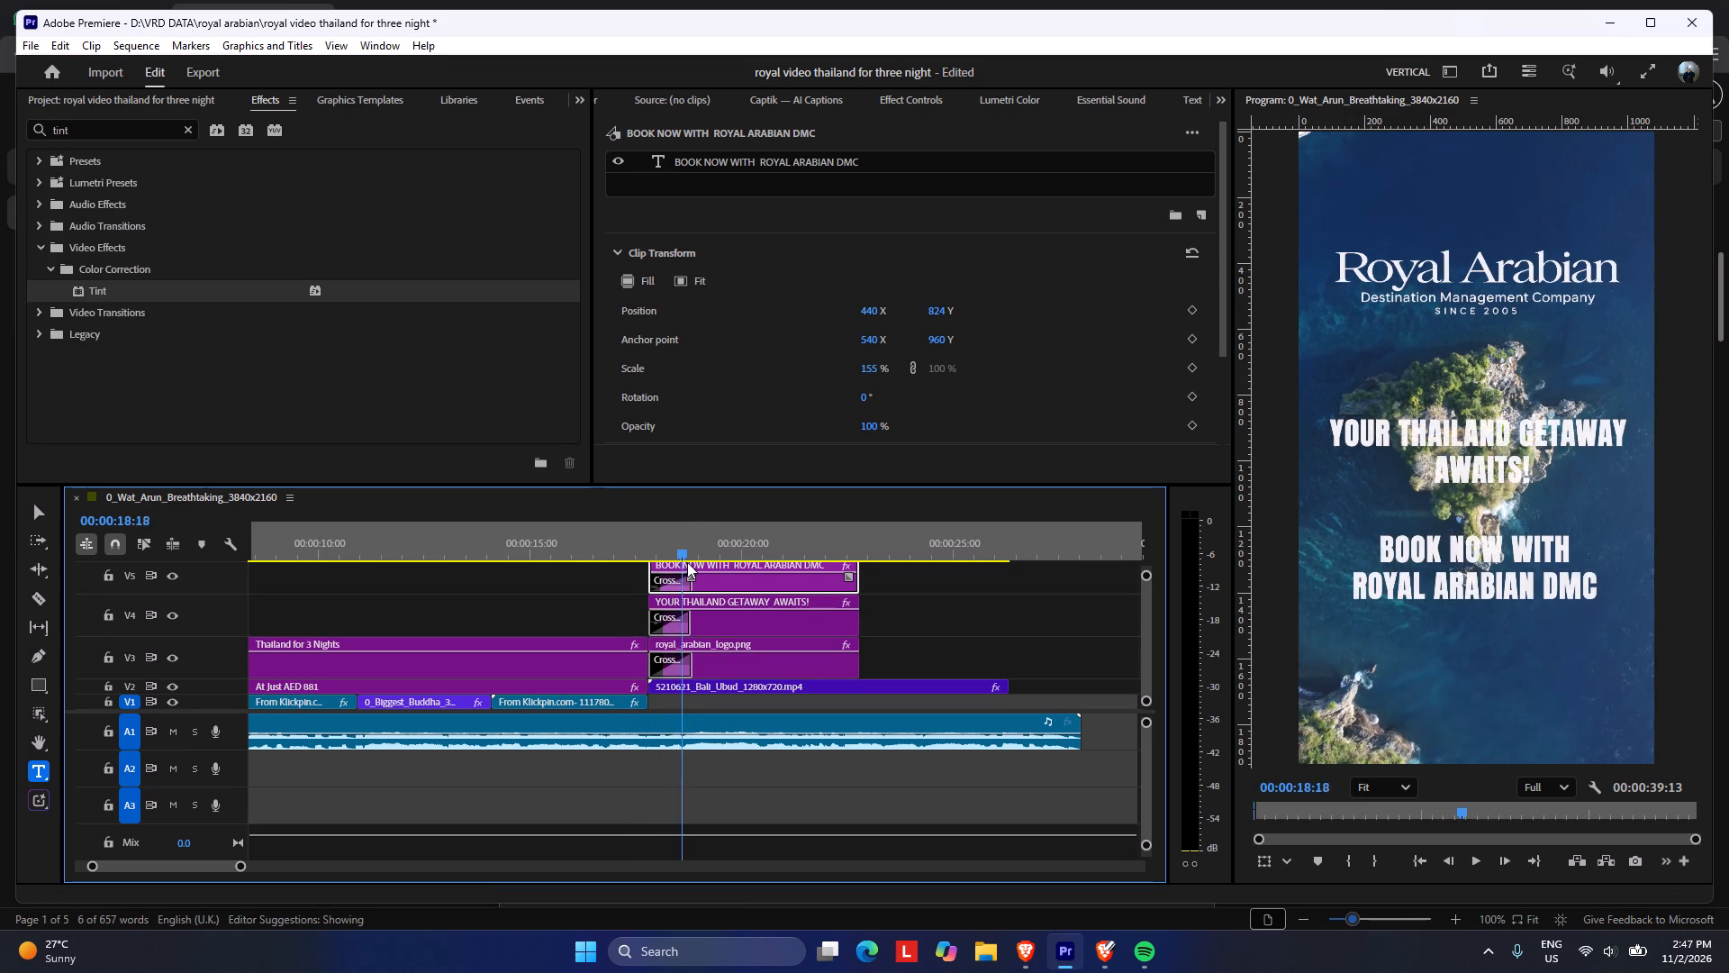
Trim the starts of the V3 logo, V4 text and V5 text clips to 00:00:18:13 and scrub through the fade-in.
left_click_drag(687, 562, 678, 563)
left_click_drag(643, 570, 663, 580)
left_click_drag(645, 604, 671, 609)
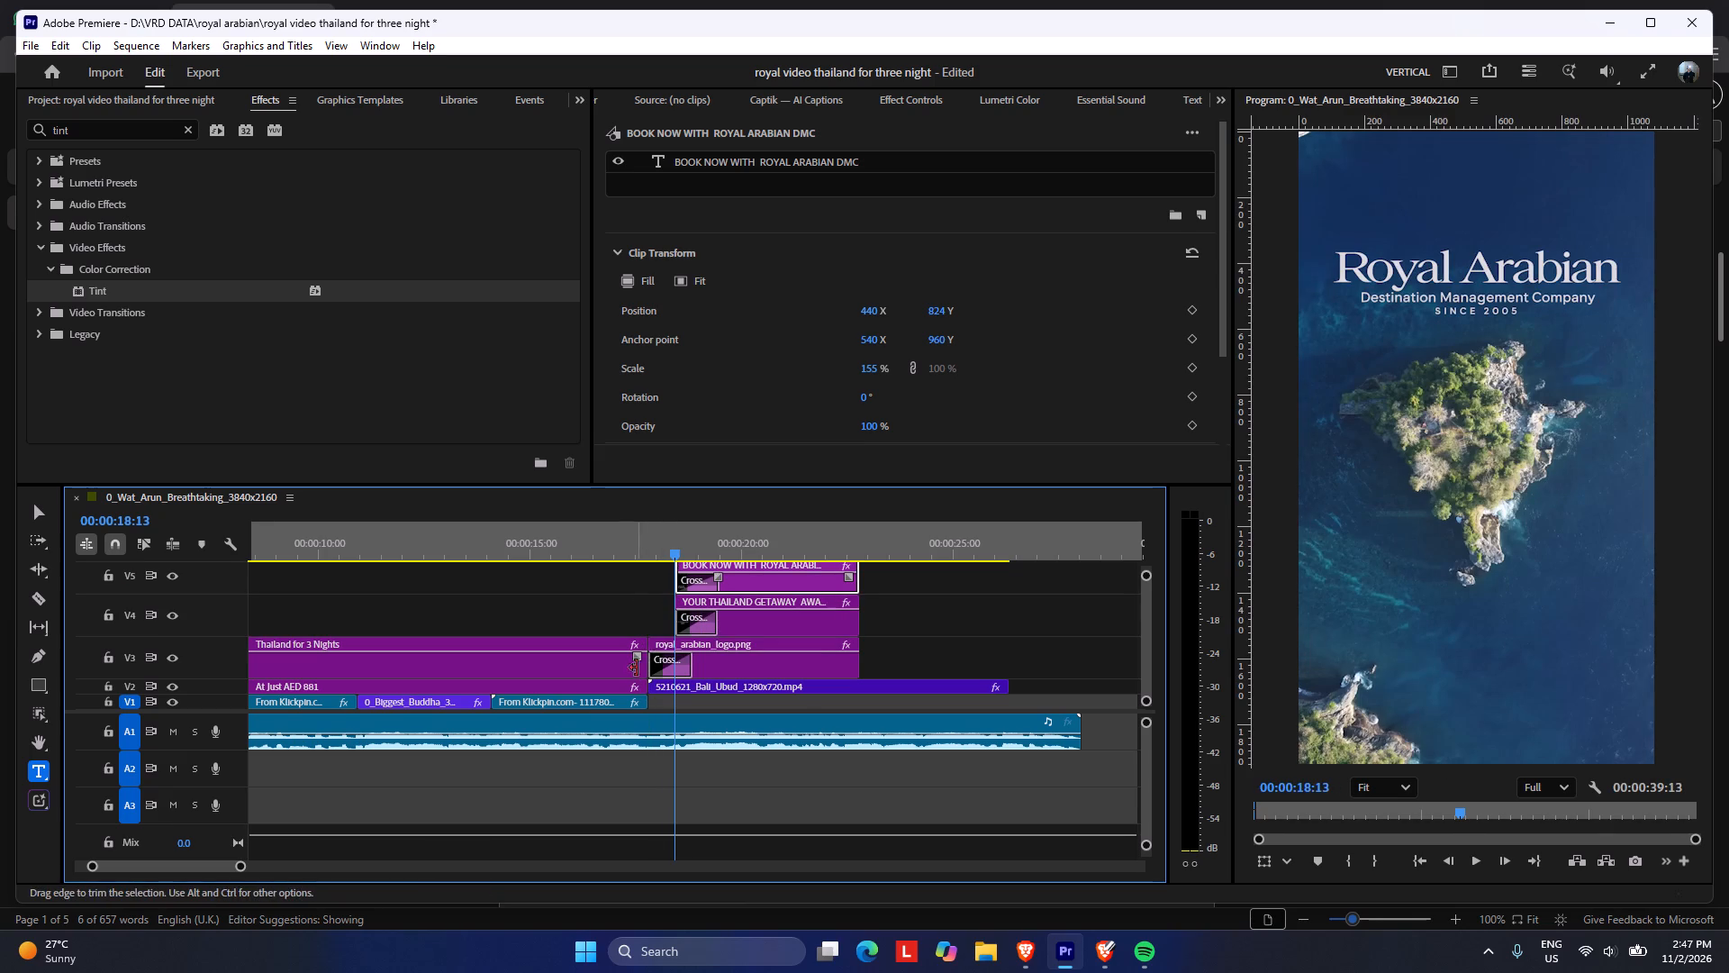
left_click_drag(651, 640, 676, 645)
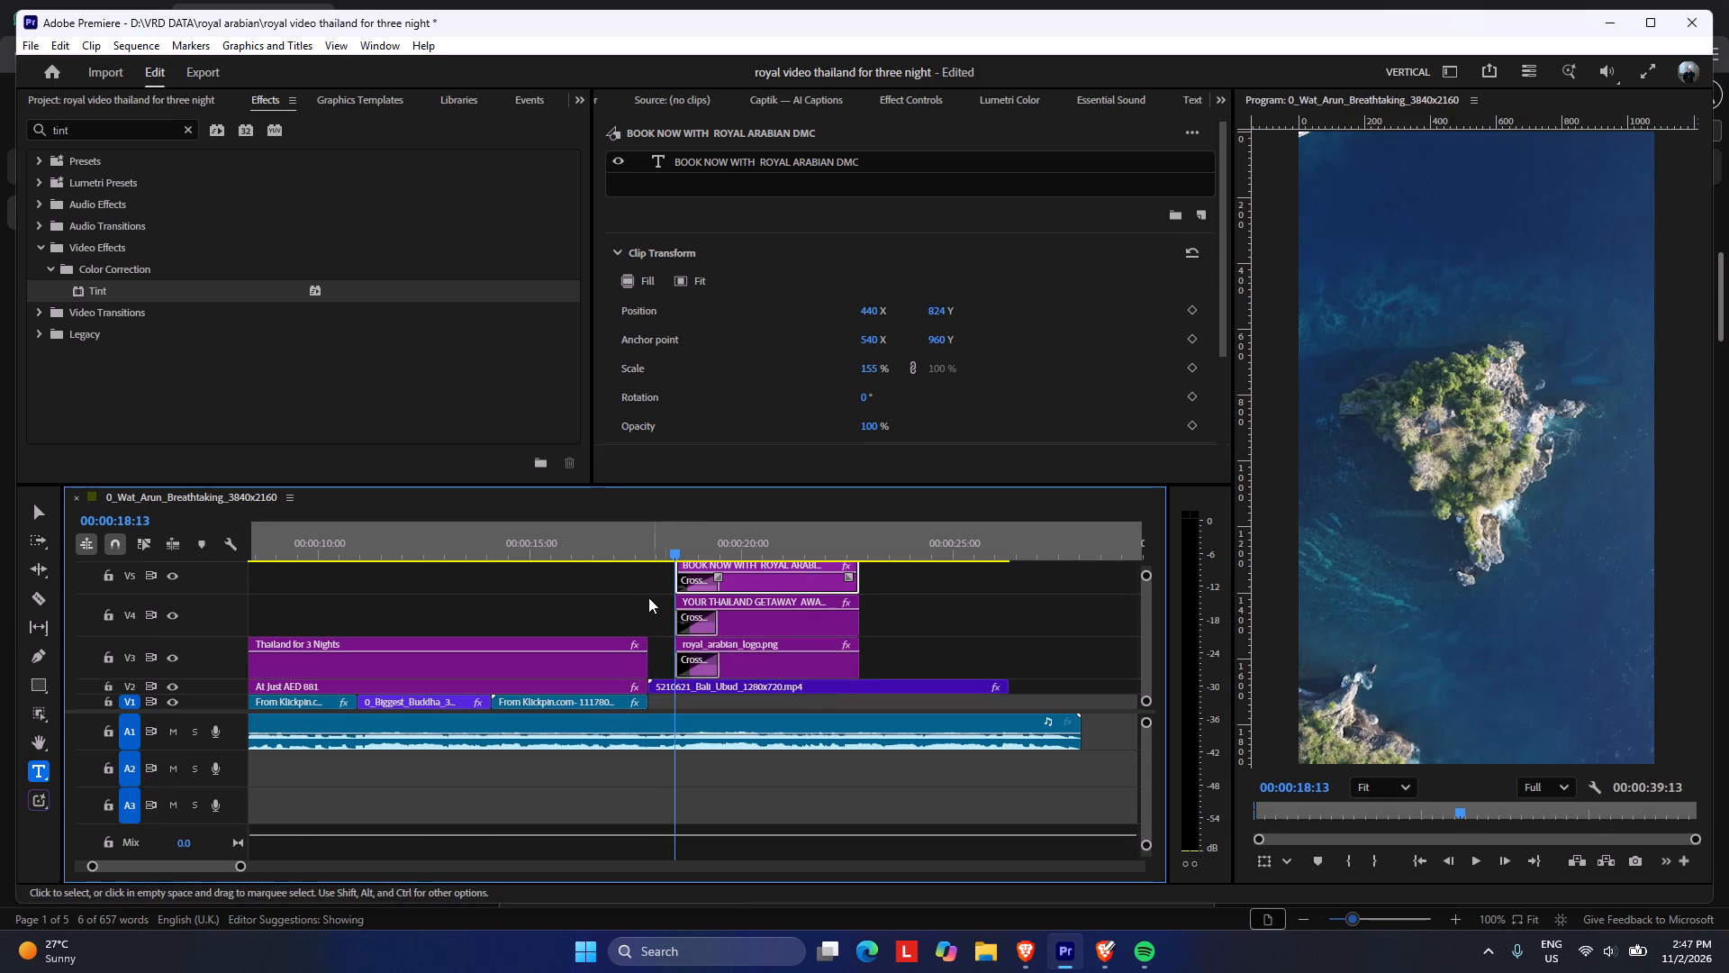
left_click(649, 597)
left_click_drag(688, 546, 710, 556)
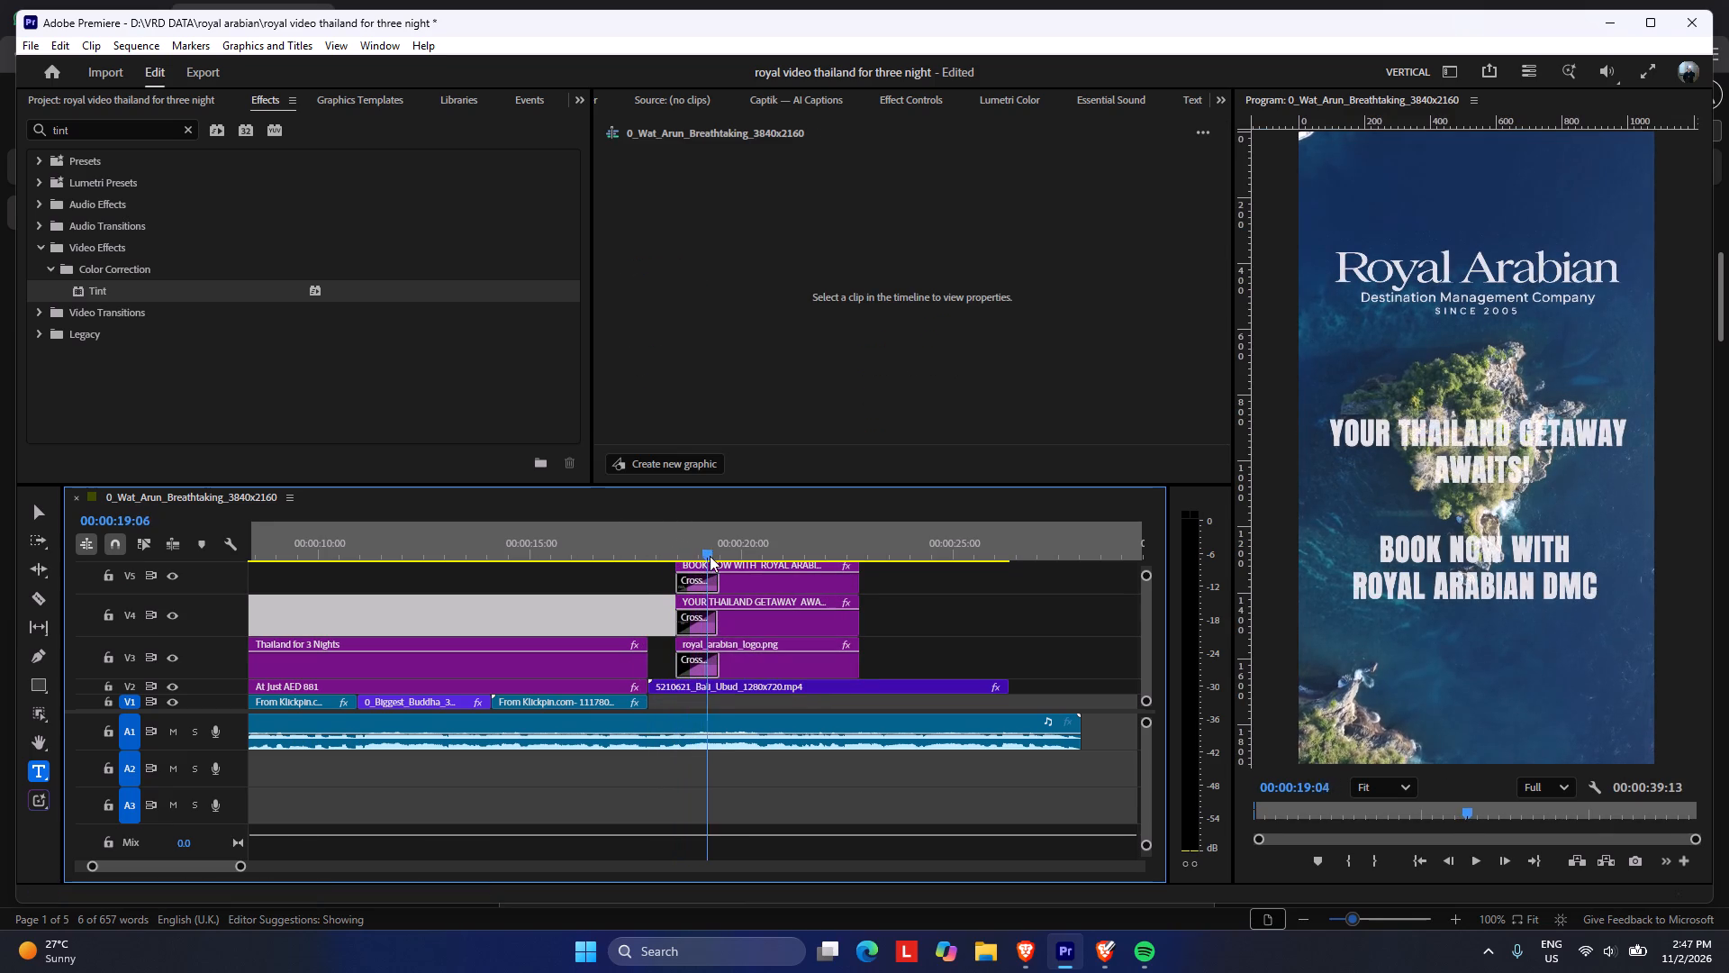
left_click_drag(710, 556, 759, 576)
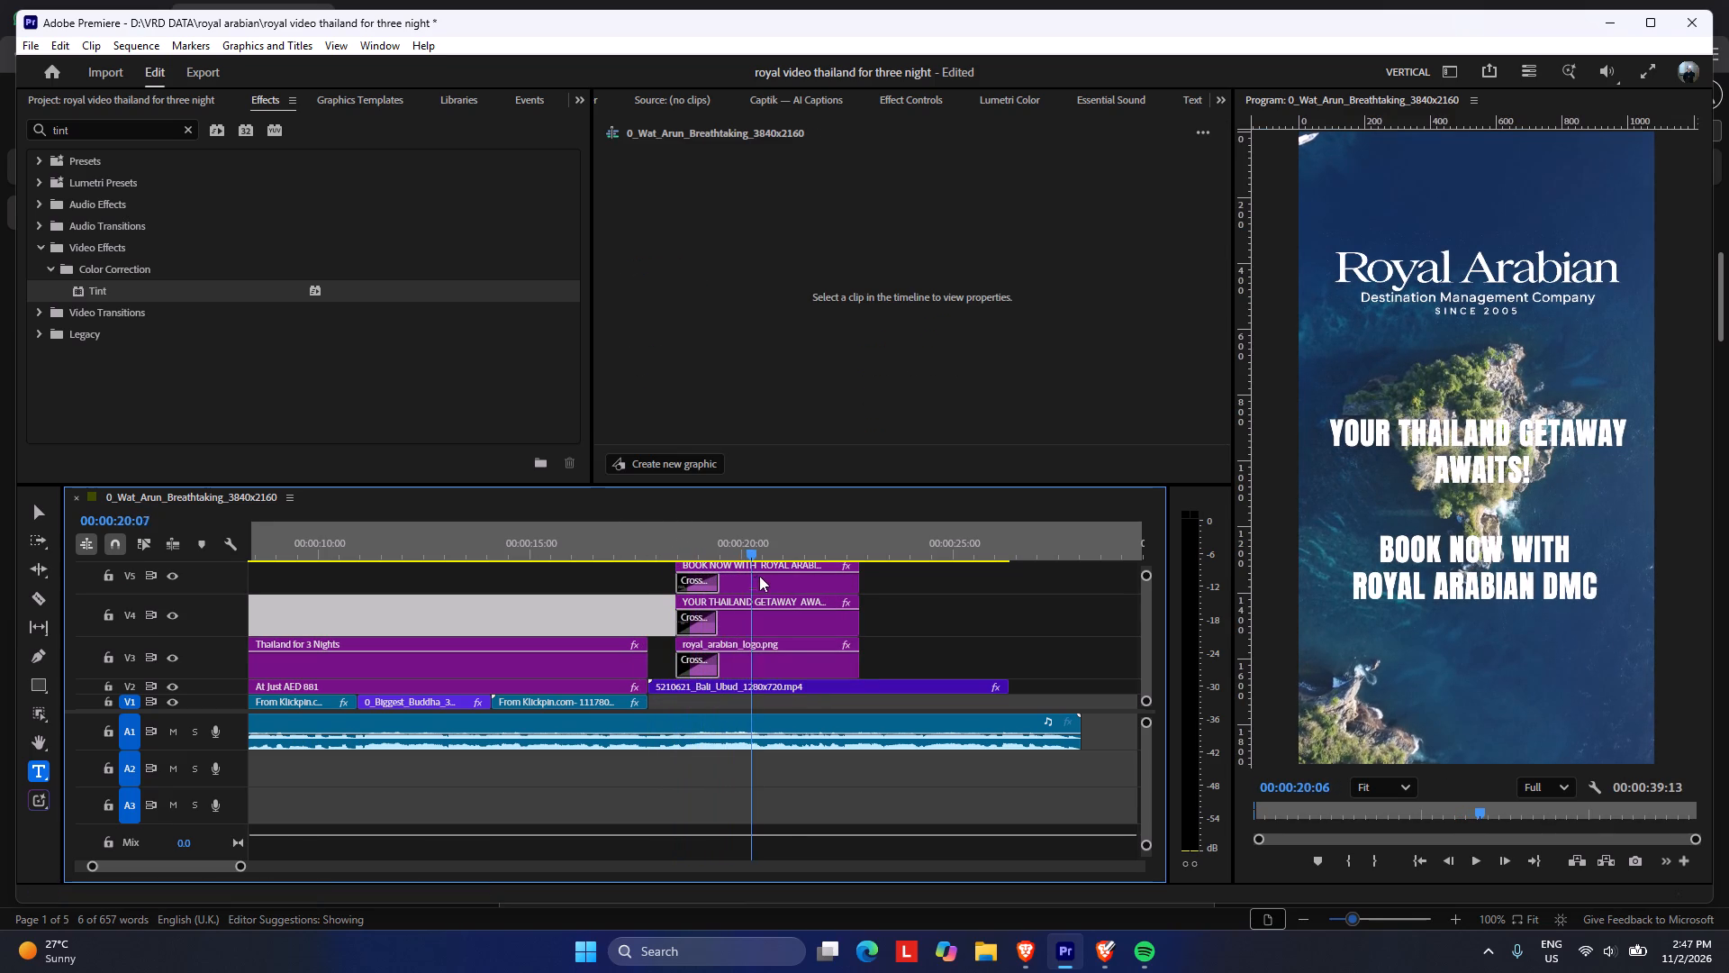
left_click_drag(759, 576, 806, 577)
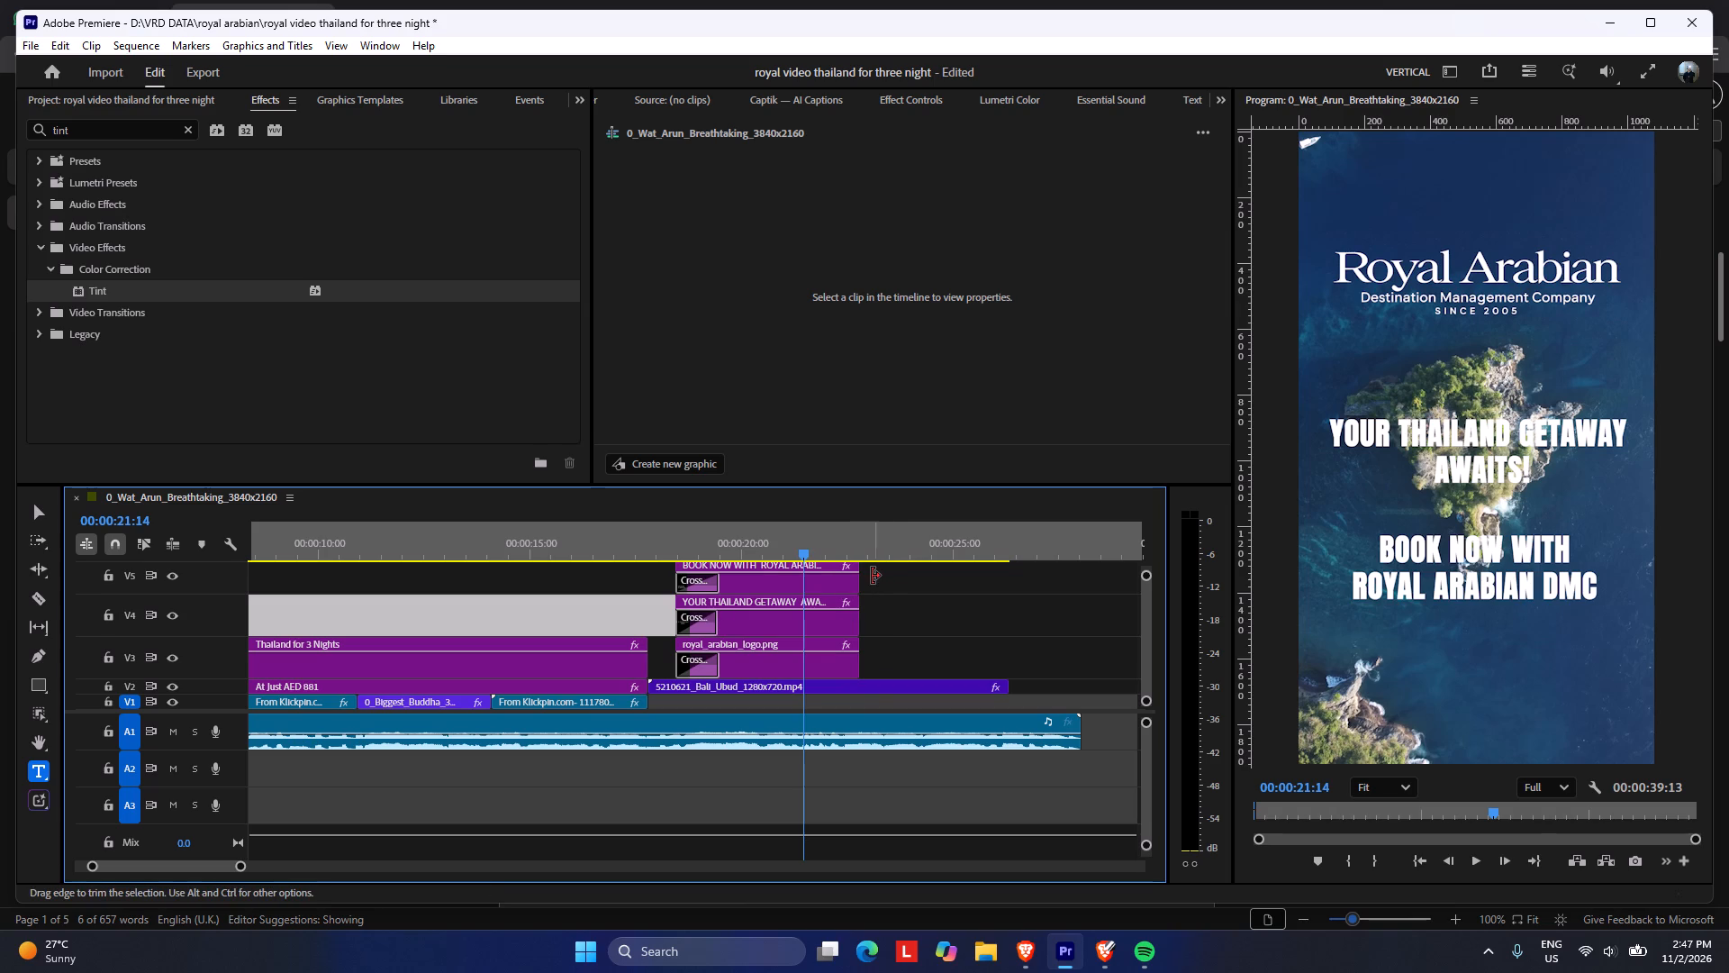
Extend the V3 logo, V4 text and V5 text clips to about 00:00:24:14 and trim the V2 Bali clip's end to match.
left_click_drag(872, 576, 942, 577)
left_click_drag(873, 610, 940, 616)
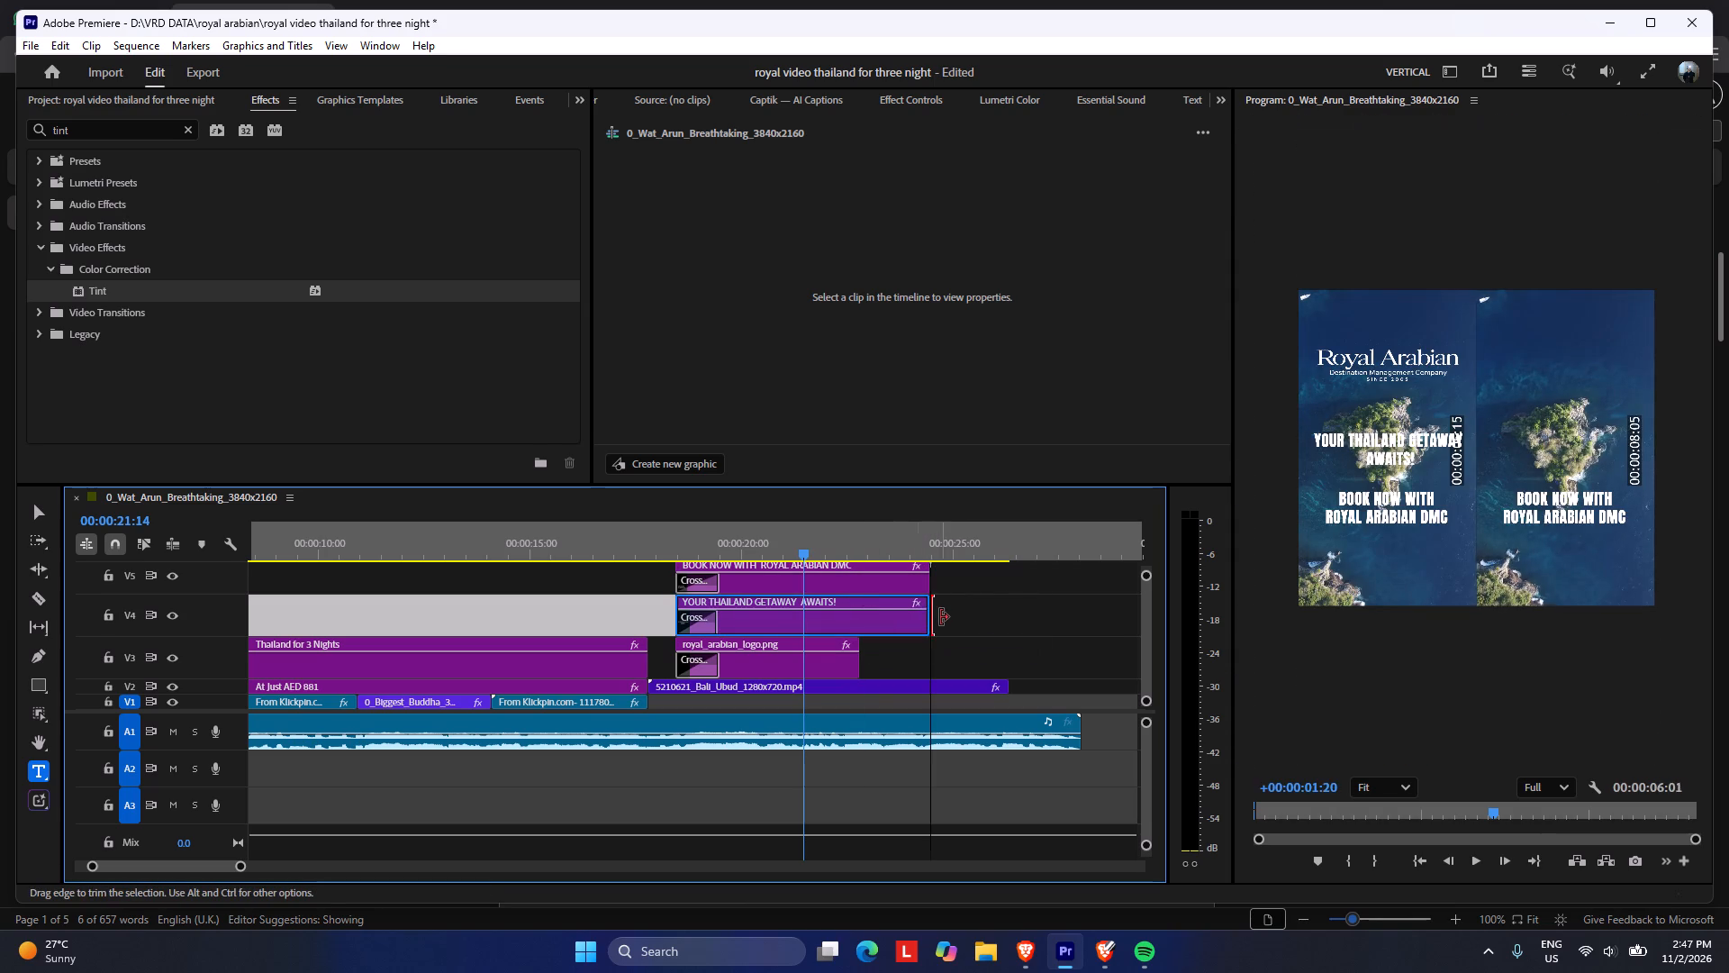
left_click_drag(873, 651, 938, 651)
left_click(975, 628)
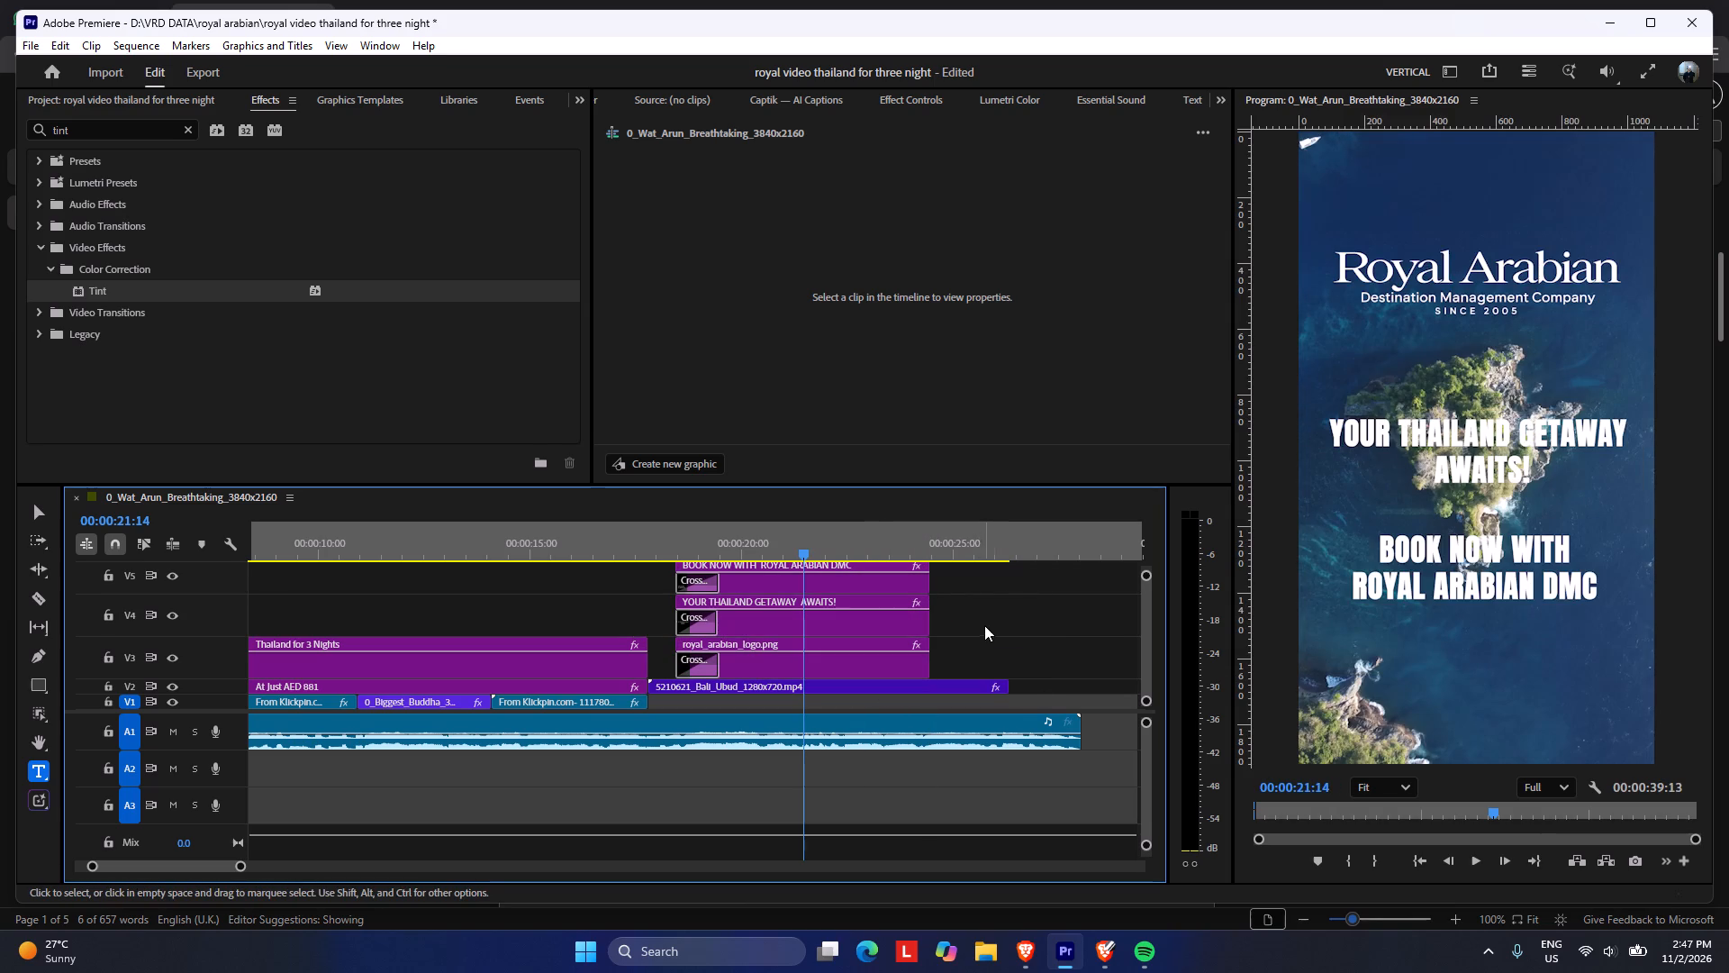
left_click_drag(1018, 681, 946, 694)
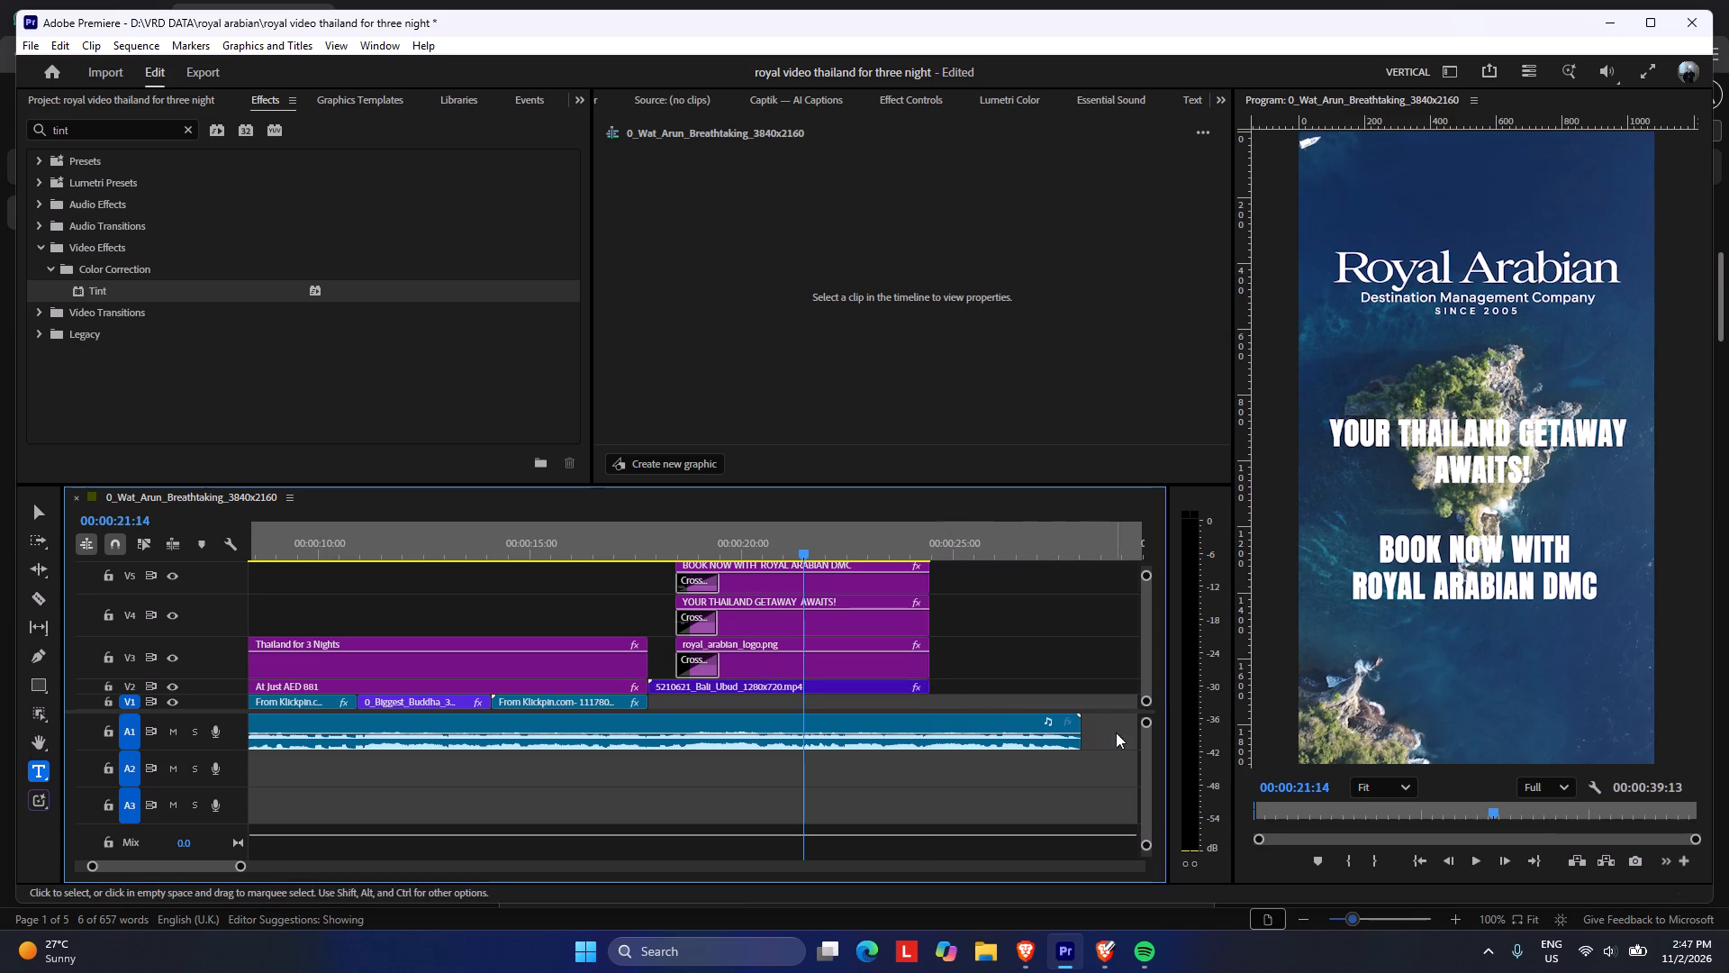
Trim the A1 music to the Bali clip's end, add a fade-out of about one second, and play back the closing section.
left_click(1096, 729)
left_click_drag(1088, 727, 934, 717)
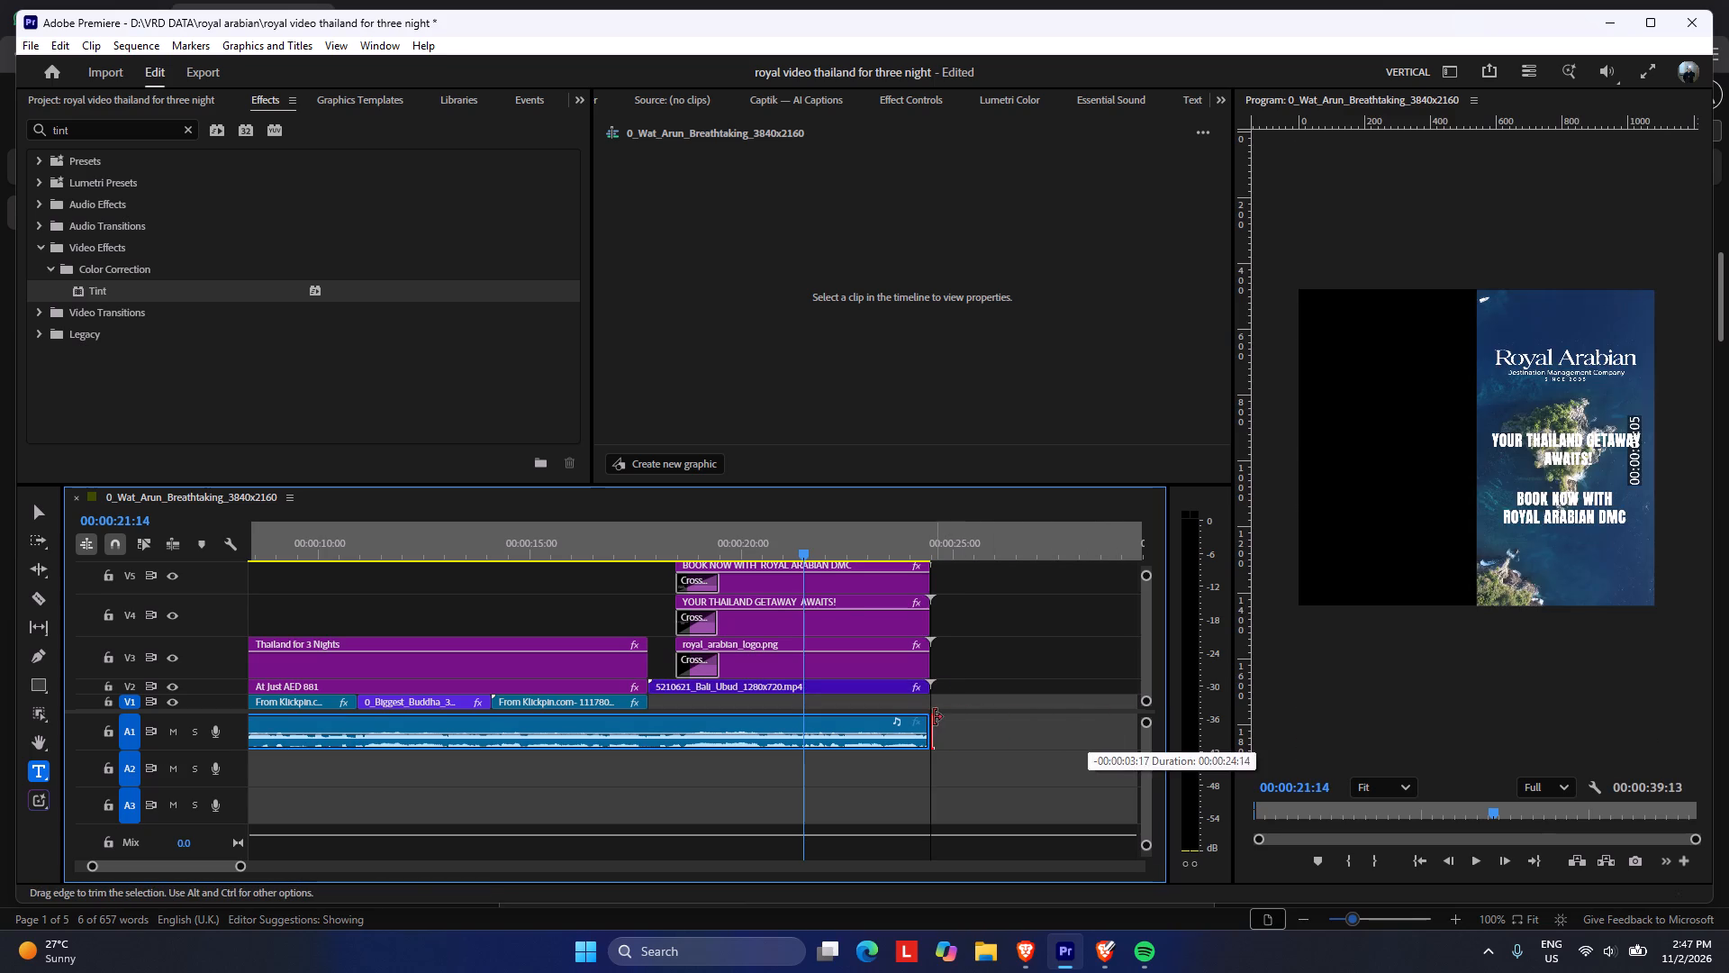
left_click_drag(934, 717, 932, 718)
left_click_drag(917, 732, 874, 732)
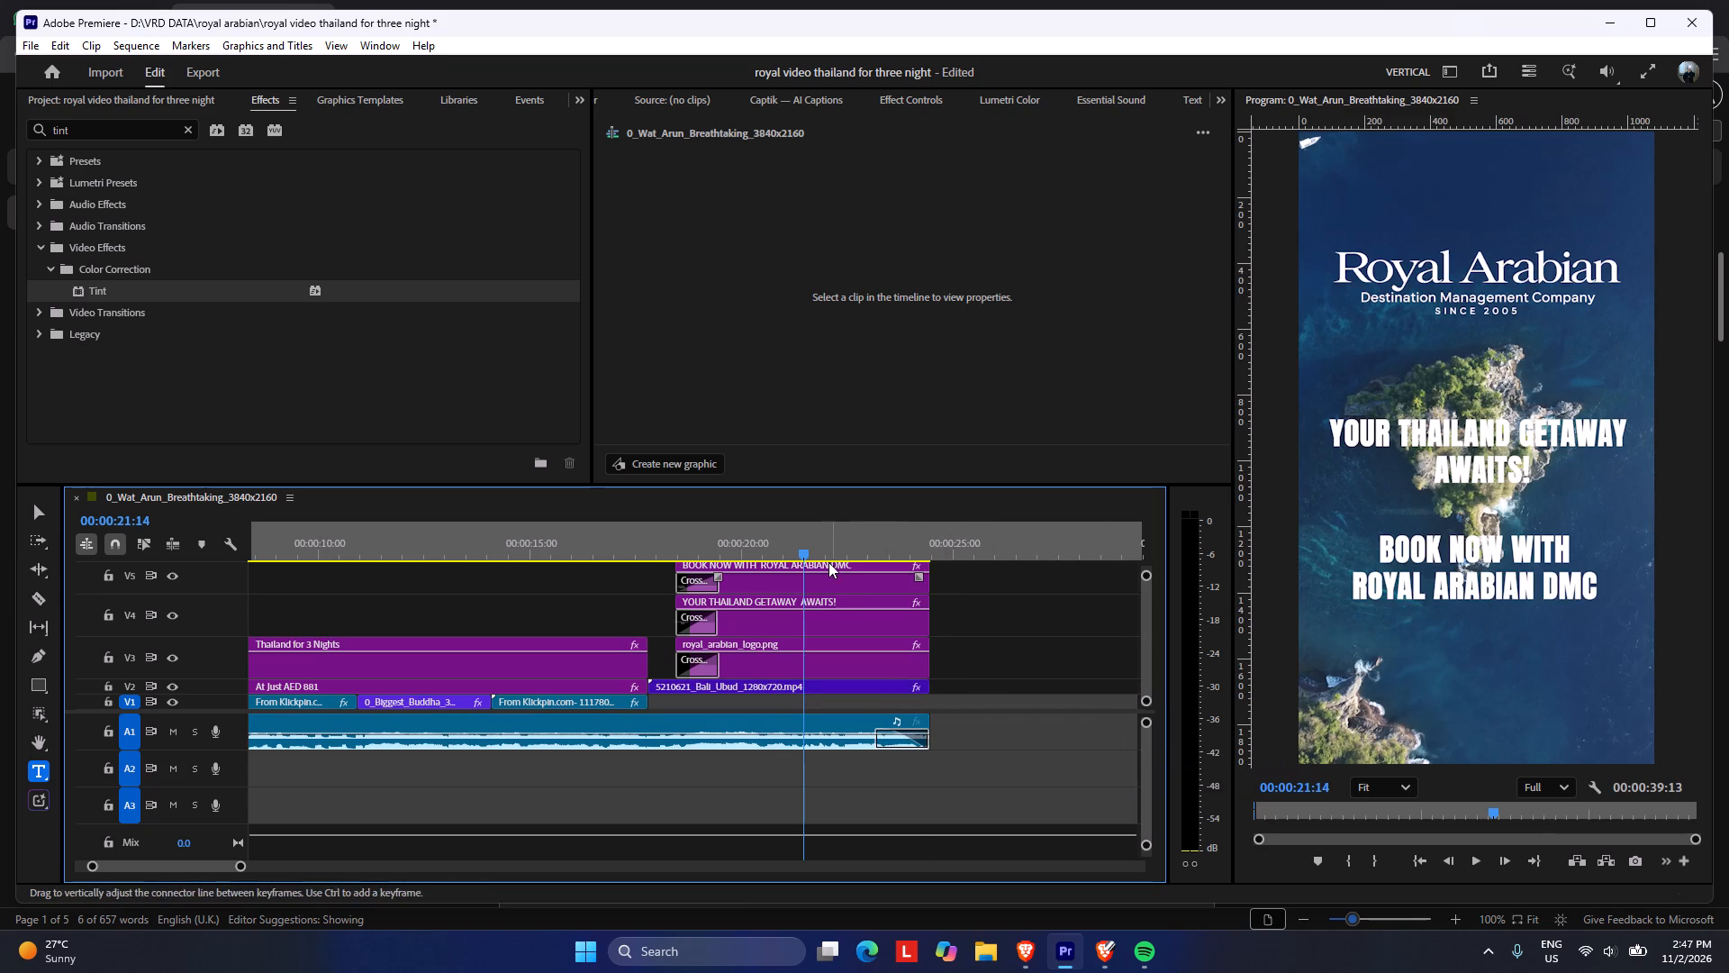
left_click_drag(803, 543, 620, 527)
key("space")
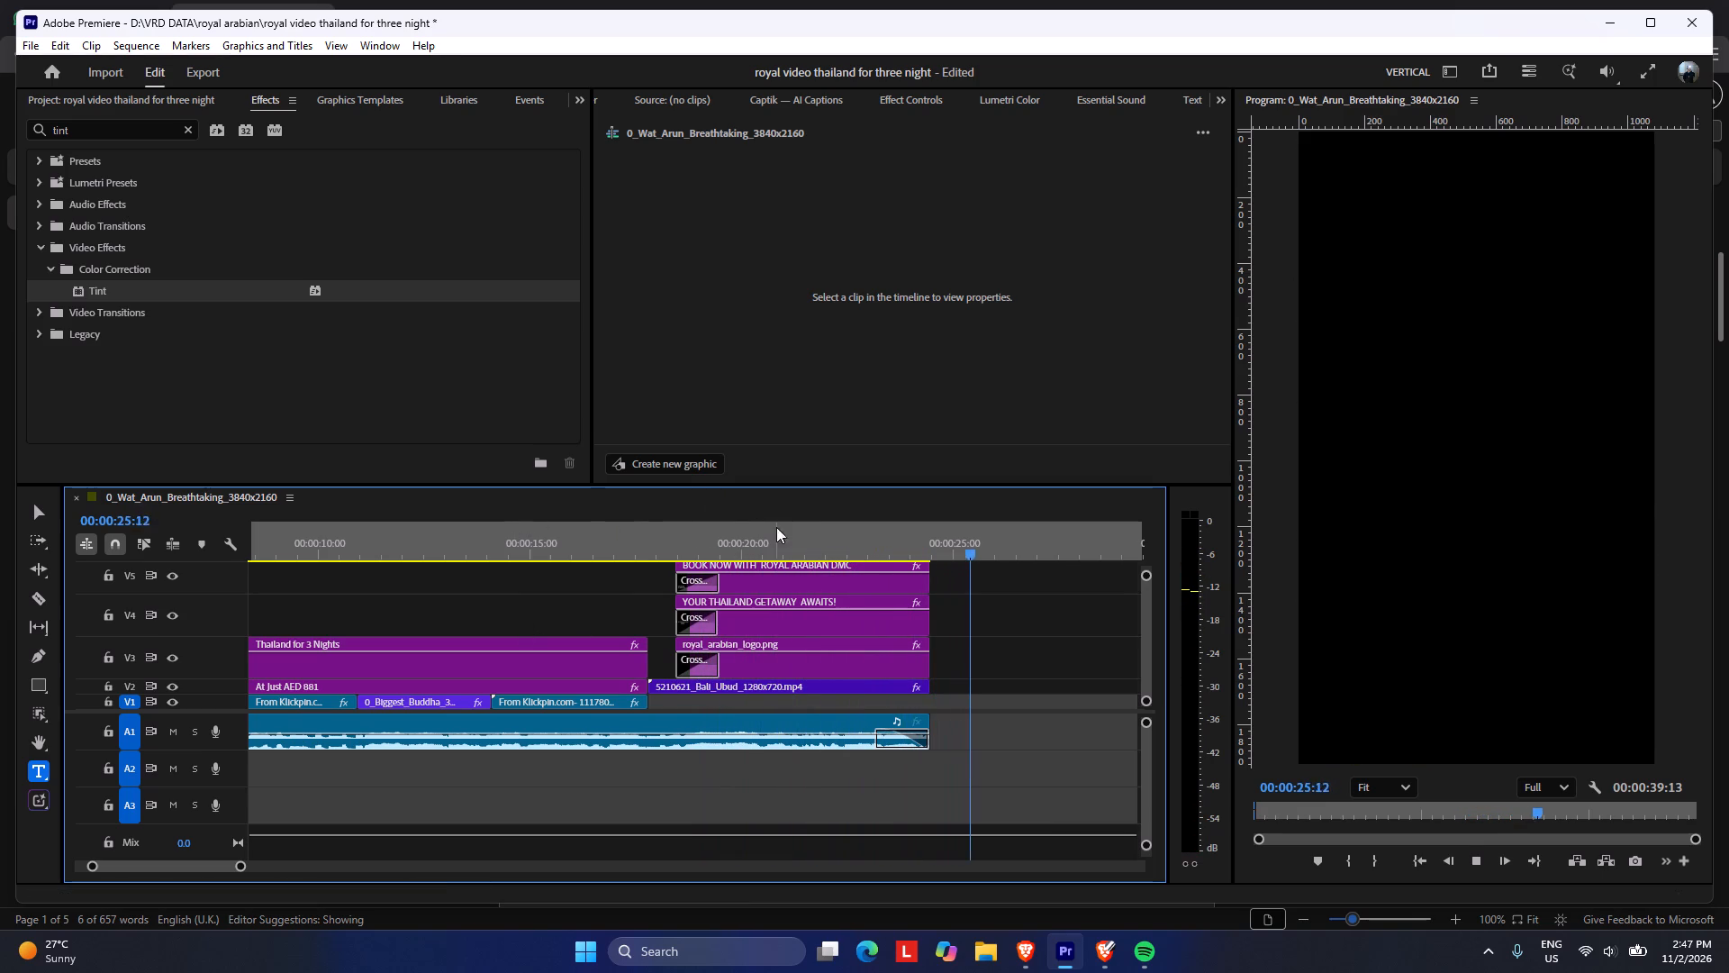
left_click_drag(775, 527, 781, 550)
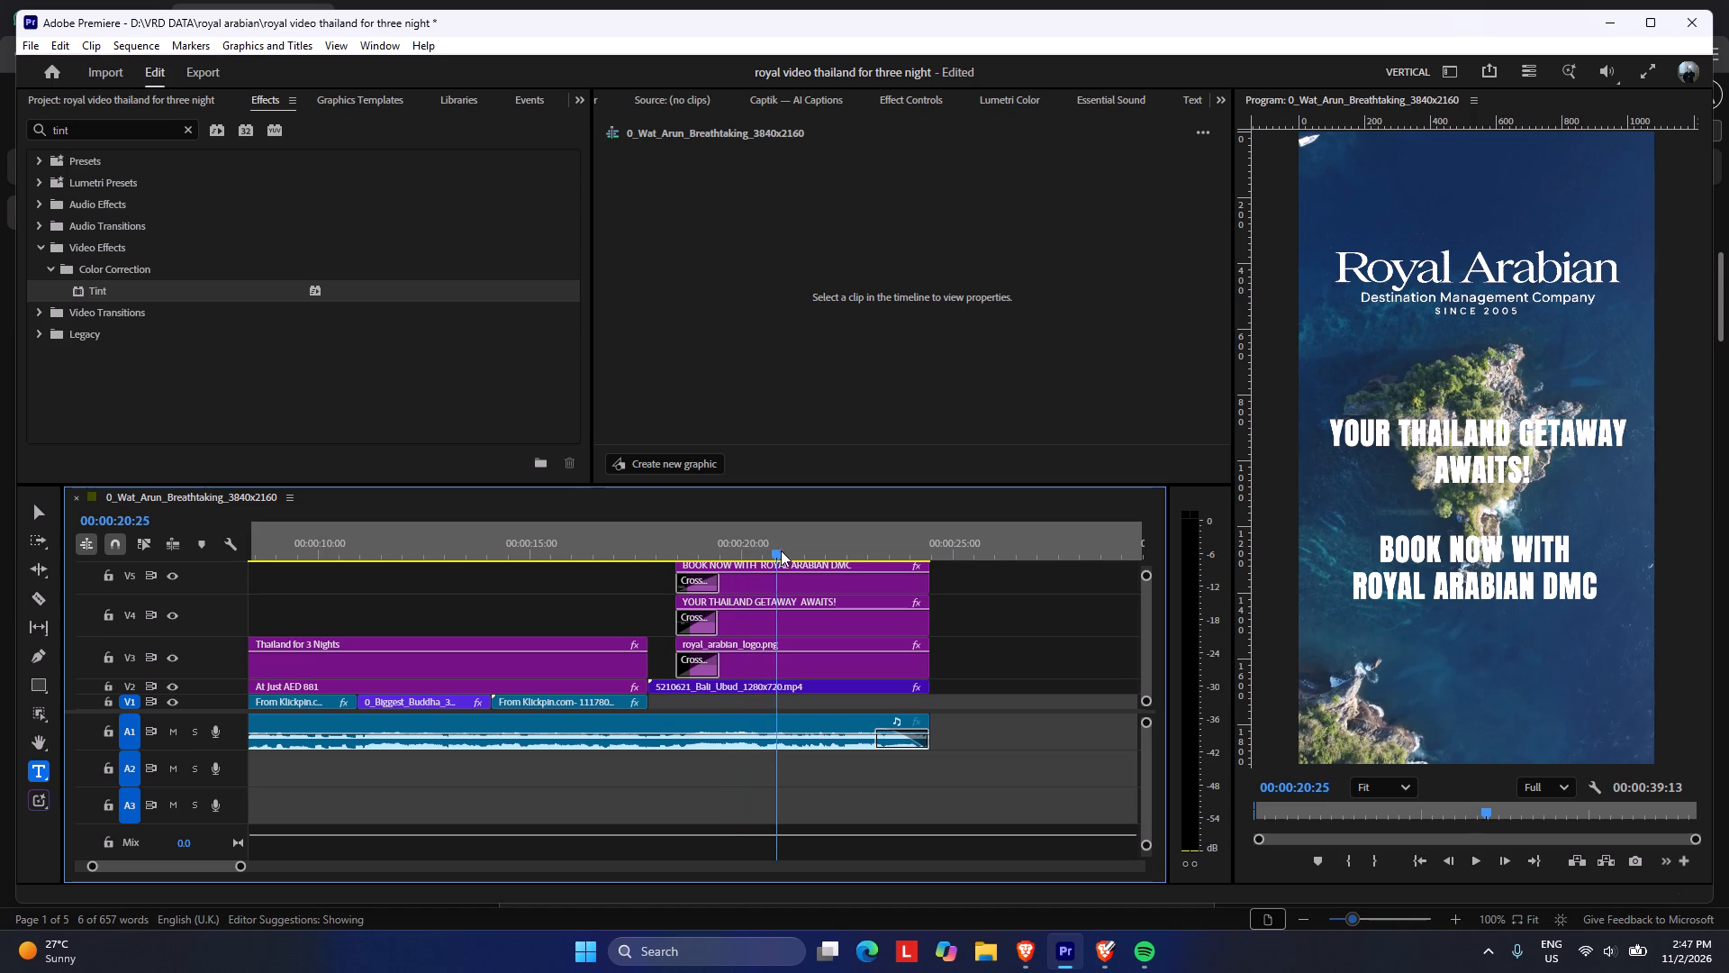
left_click_drag(781, 550, 739, 548)
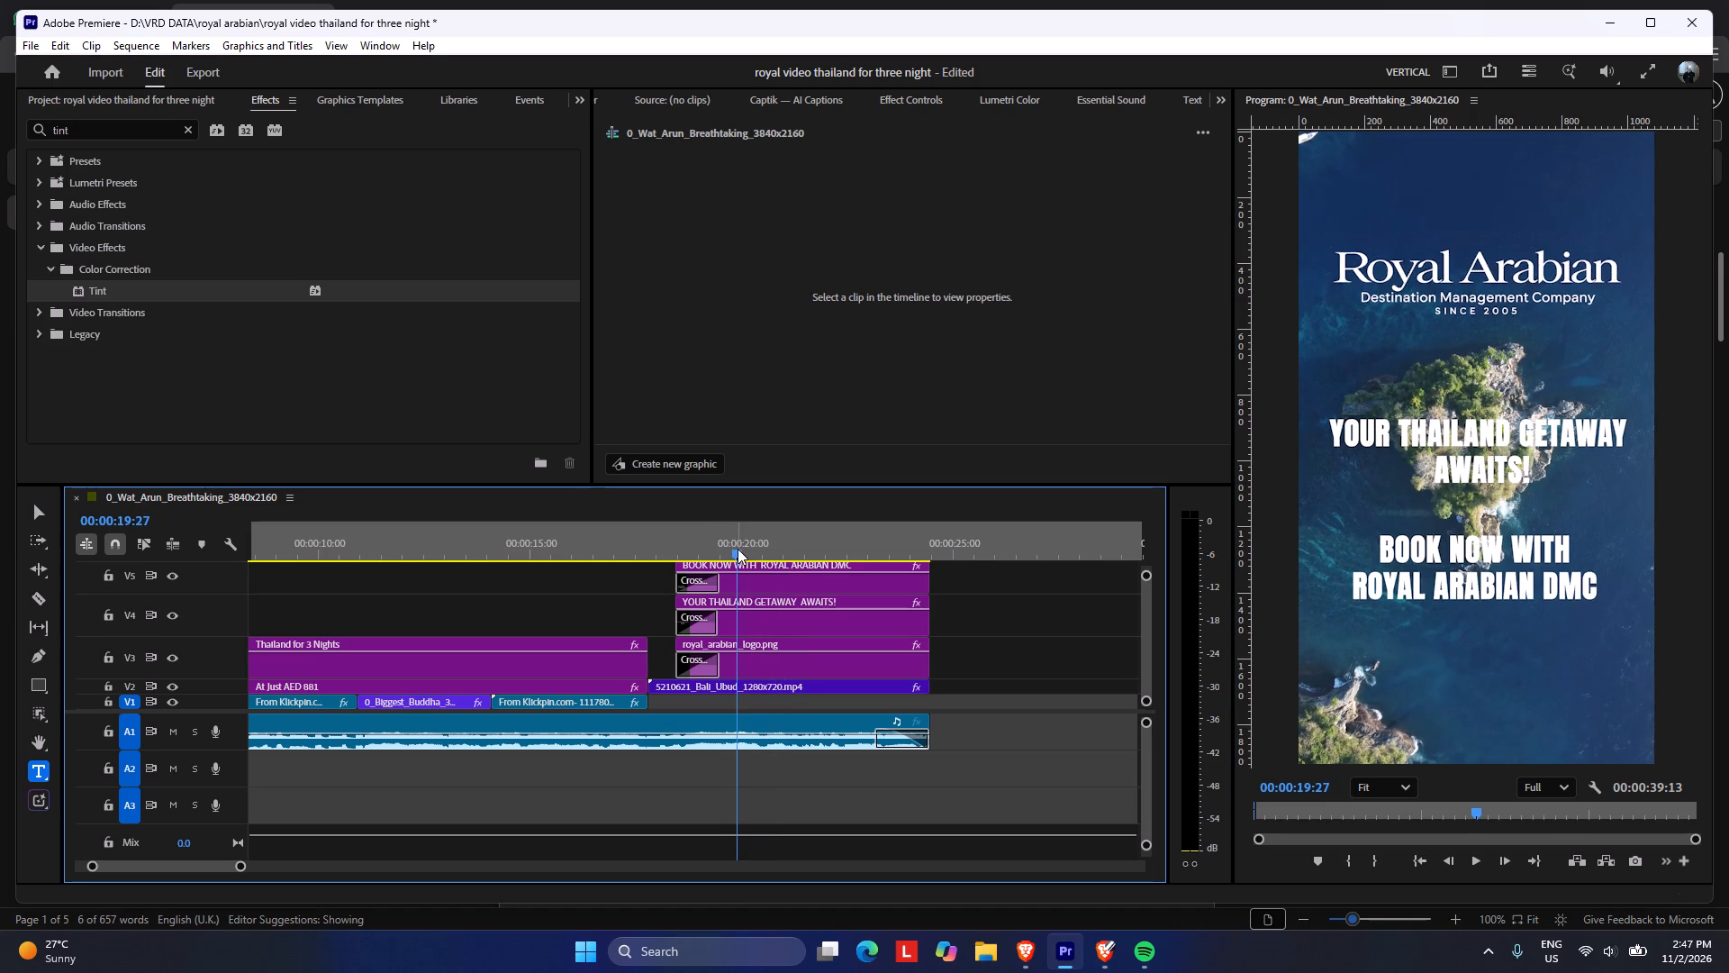
left_click_drag(738, 549, 719, 542)
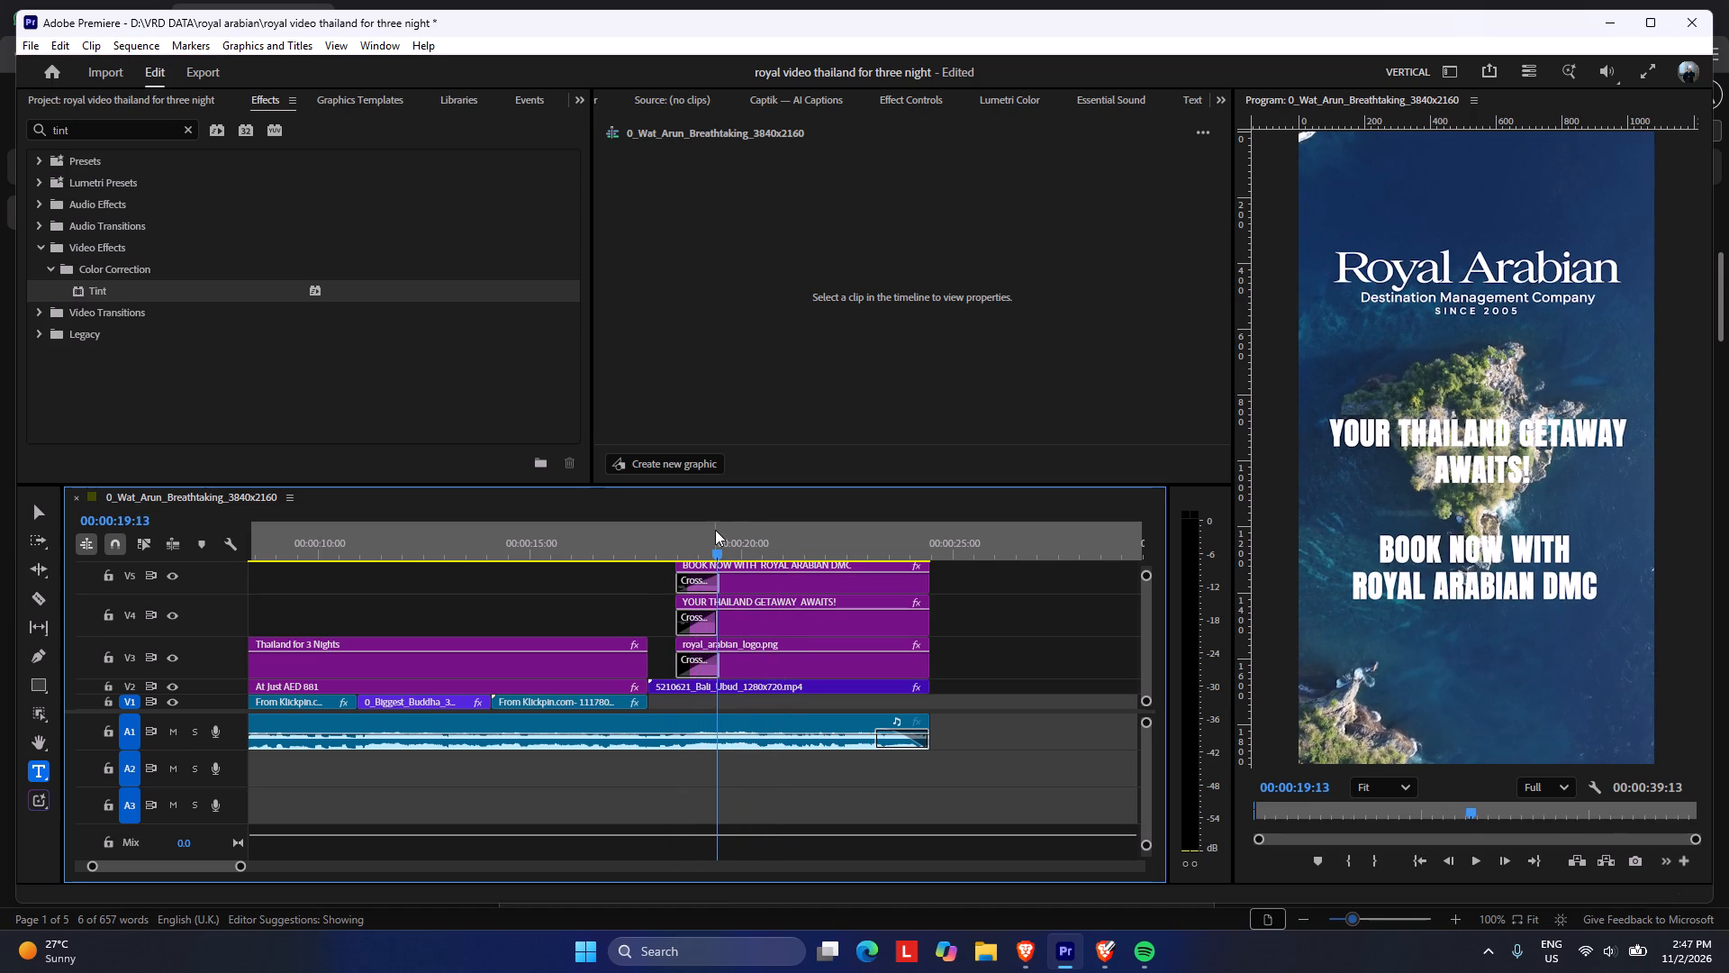
Check the final CTA on-screen text in the Nov Ad Reel Content document in the browser, and return to Premiere.
left_click(1030, 961)
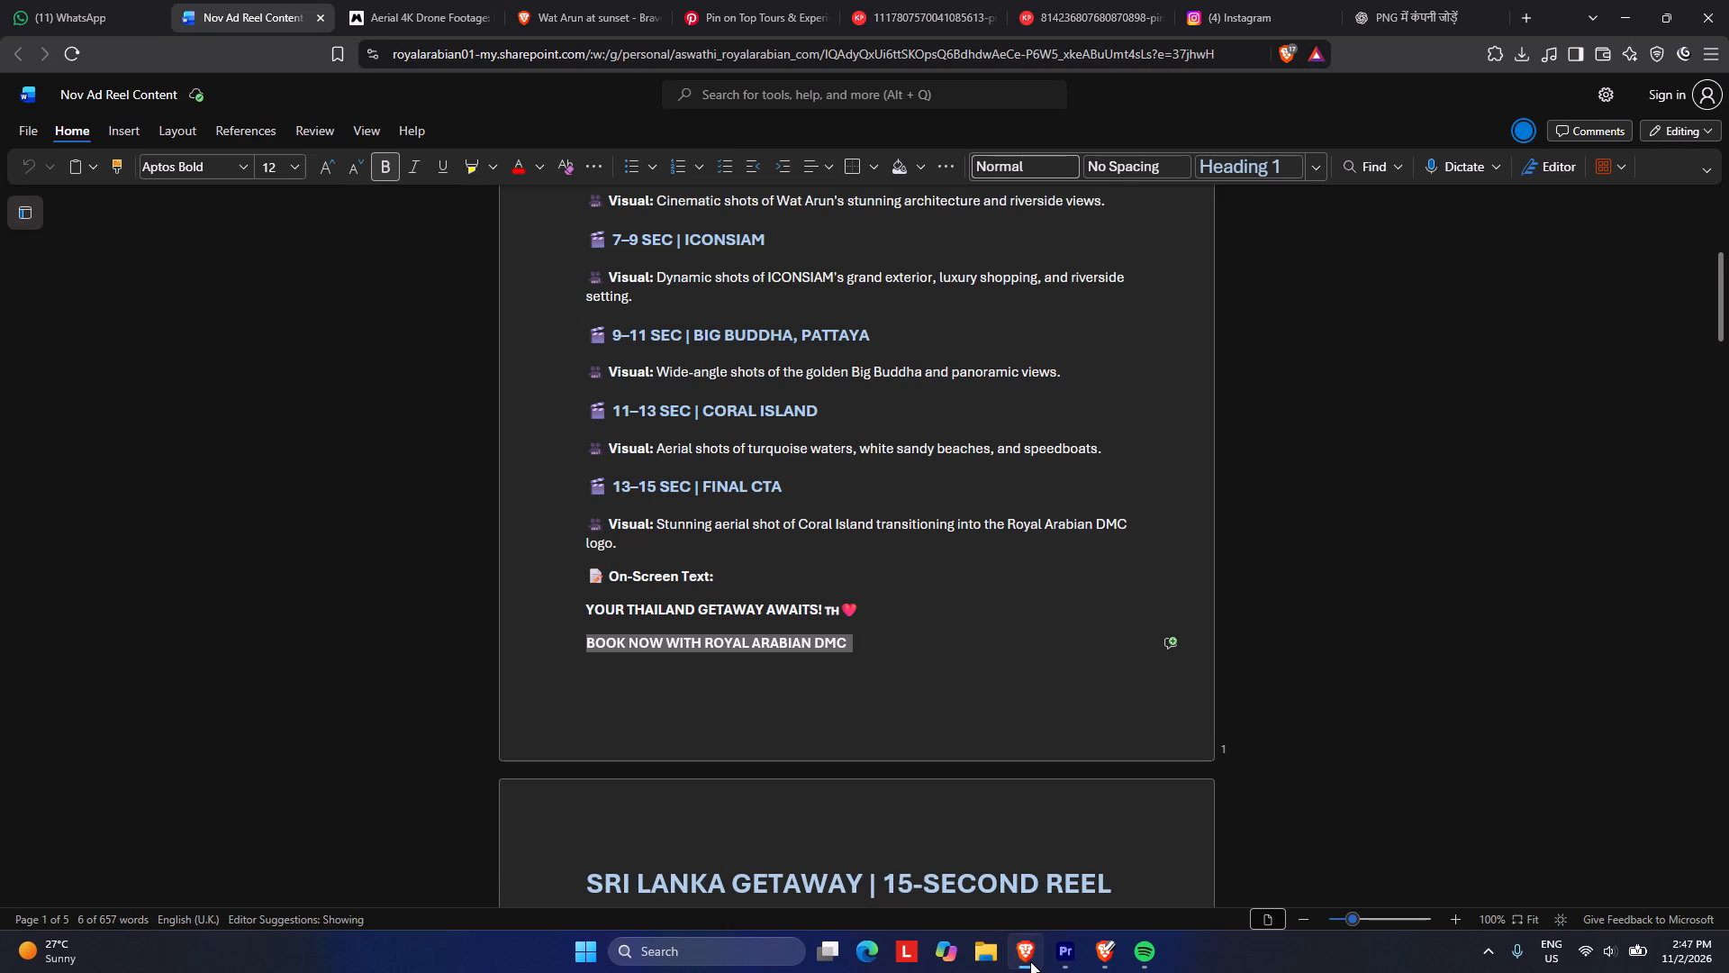
left_click(965, 624)
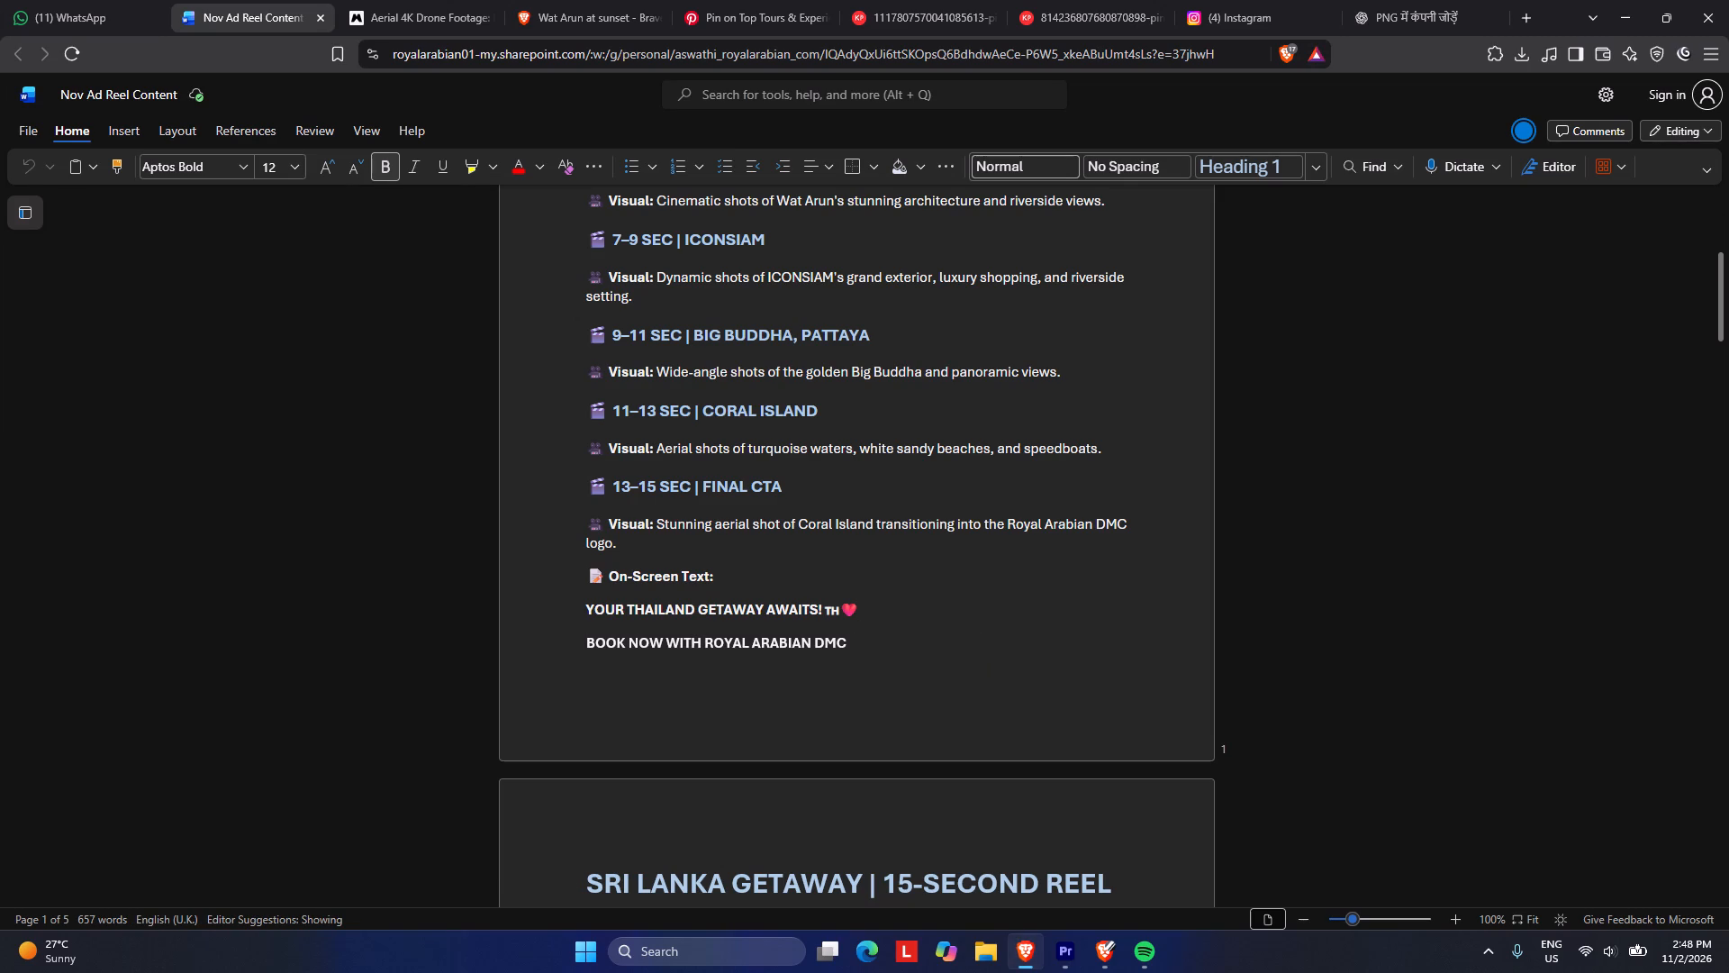
left_click(1059, 964)
left_click(1088, 954)
left_click(1058, 959)
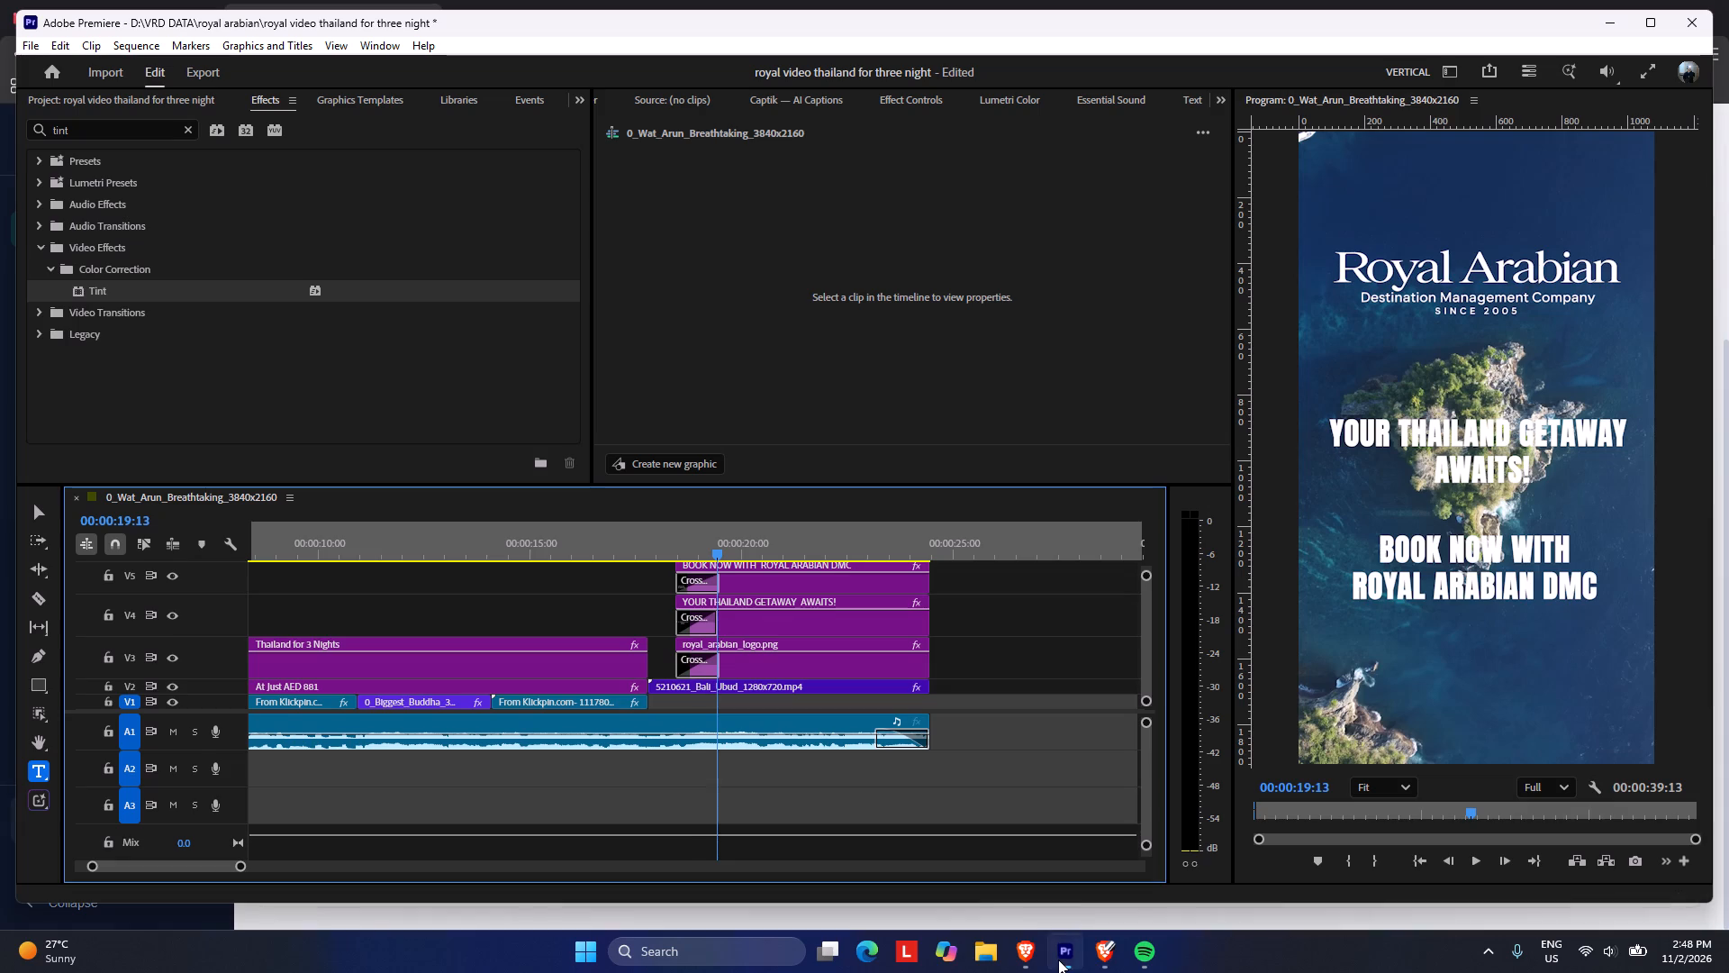
Search the effects for blur and apply Gaussian Blur to the V2 Bali clip.
left_click(668, 692)
left_click(185, 124)
left_click(163, 127)
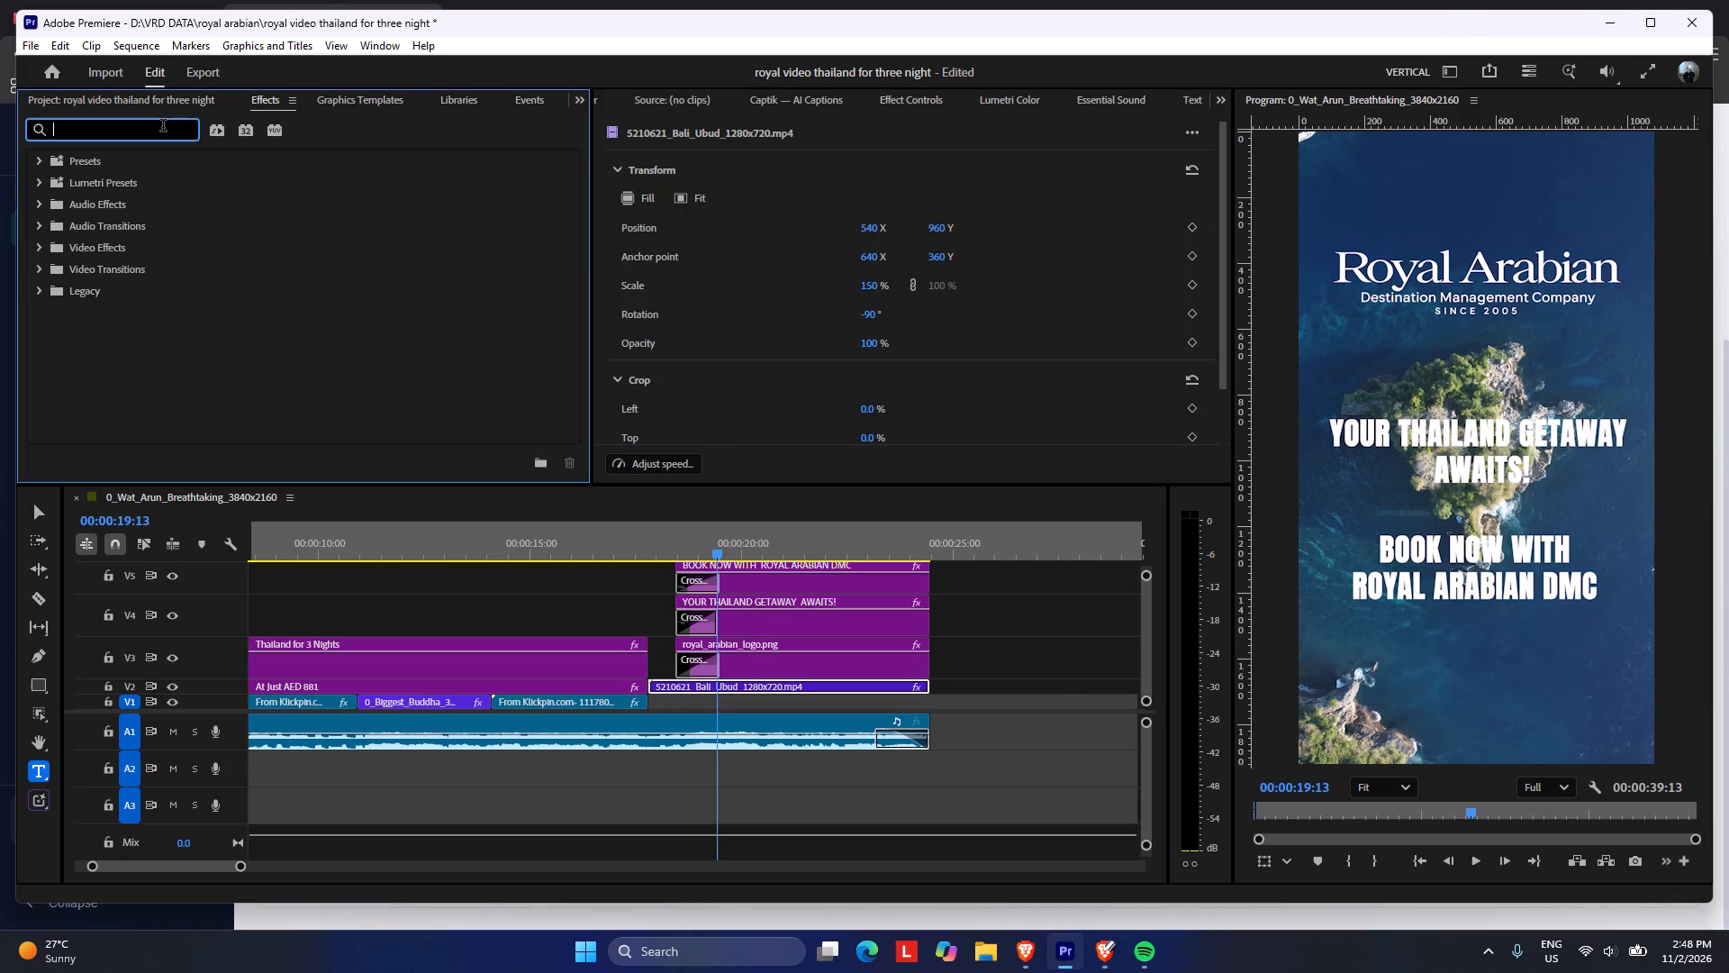
type("blur")
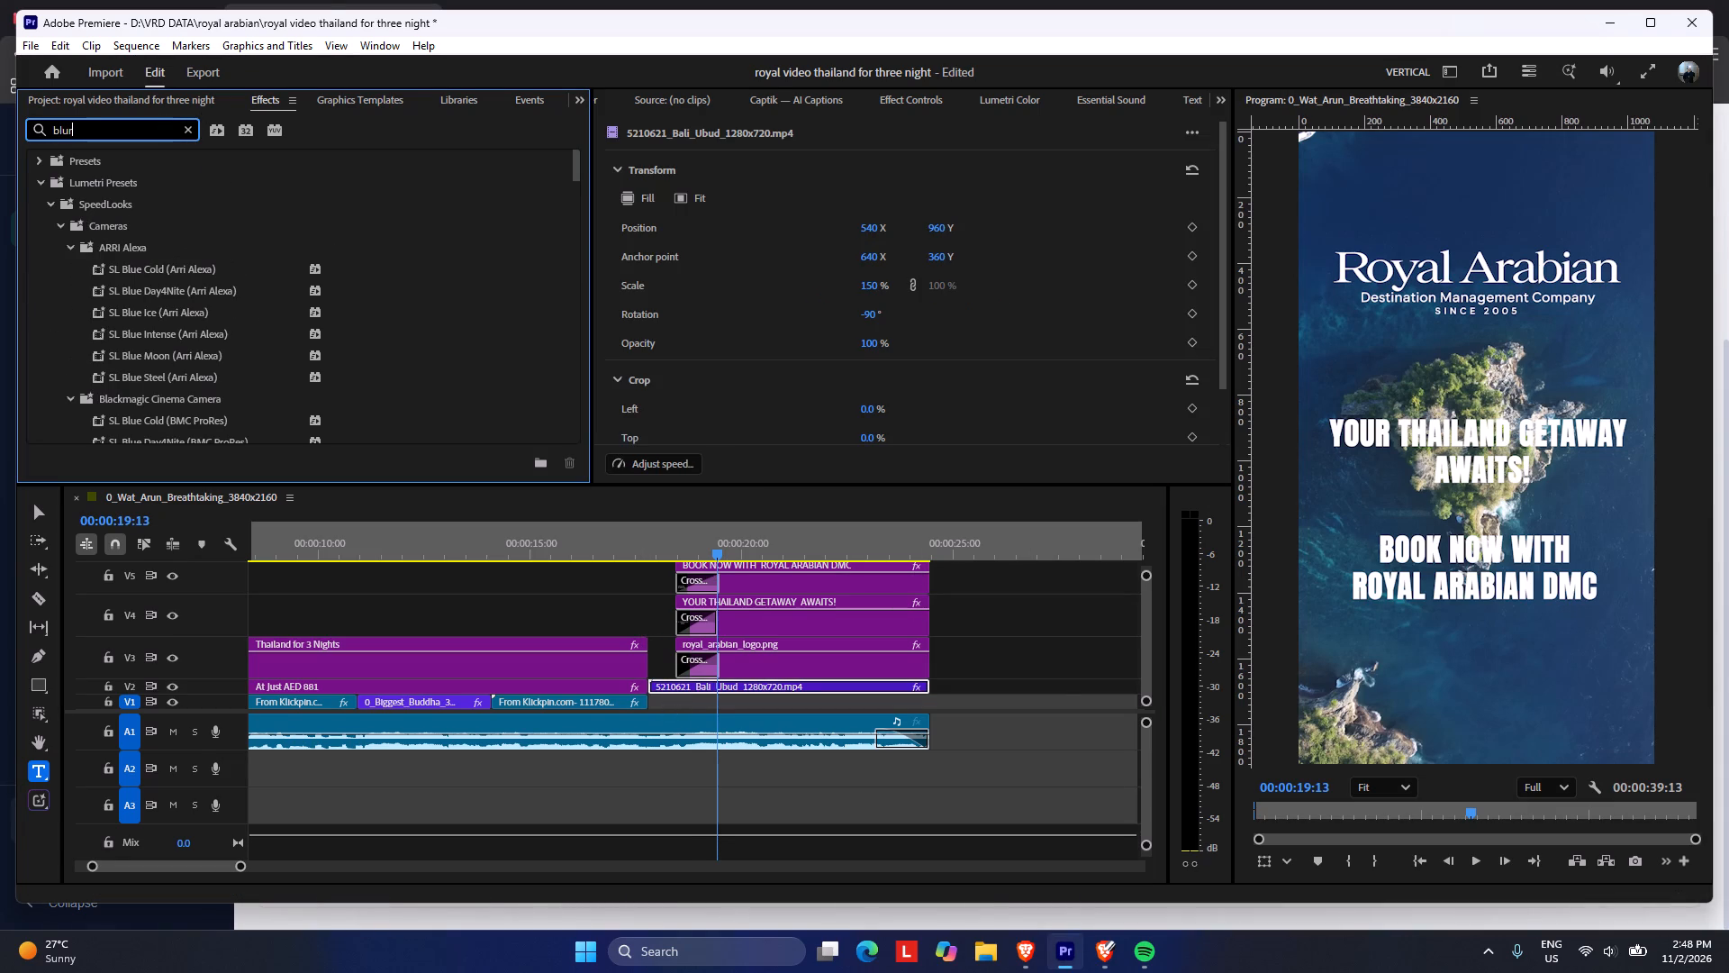
left_click_drag(109, 394, 718, 680)
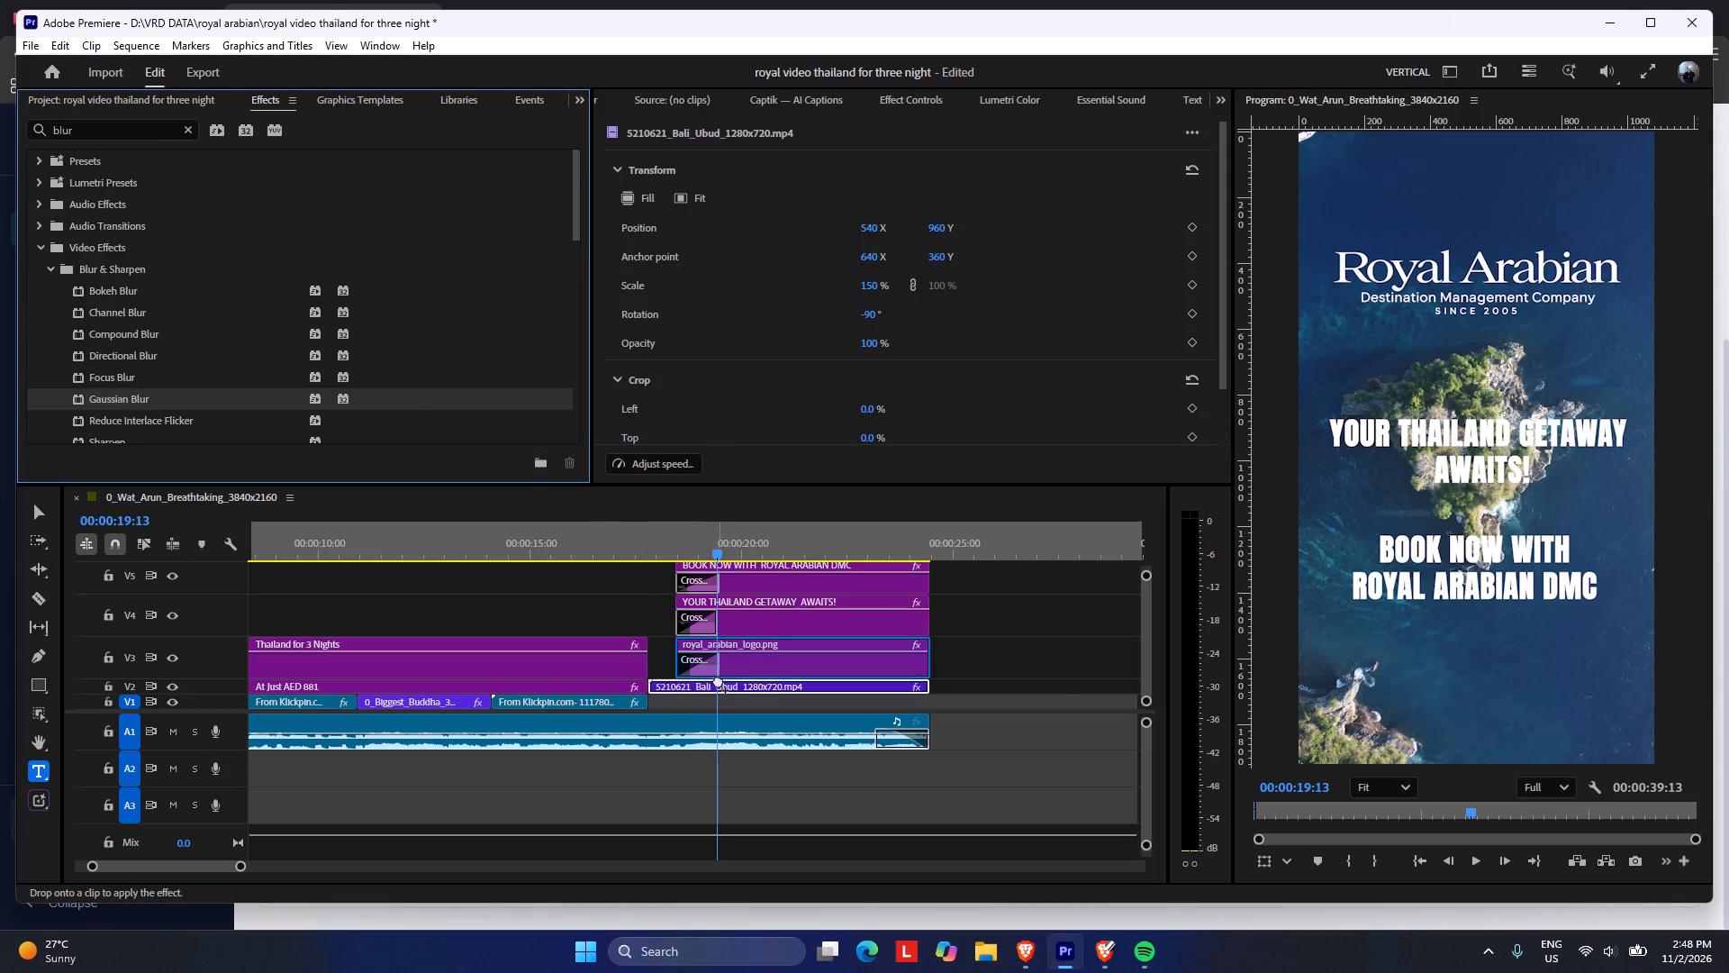
left_click_drag(718, 680, 720, 692)
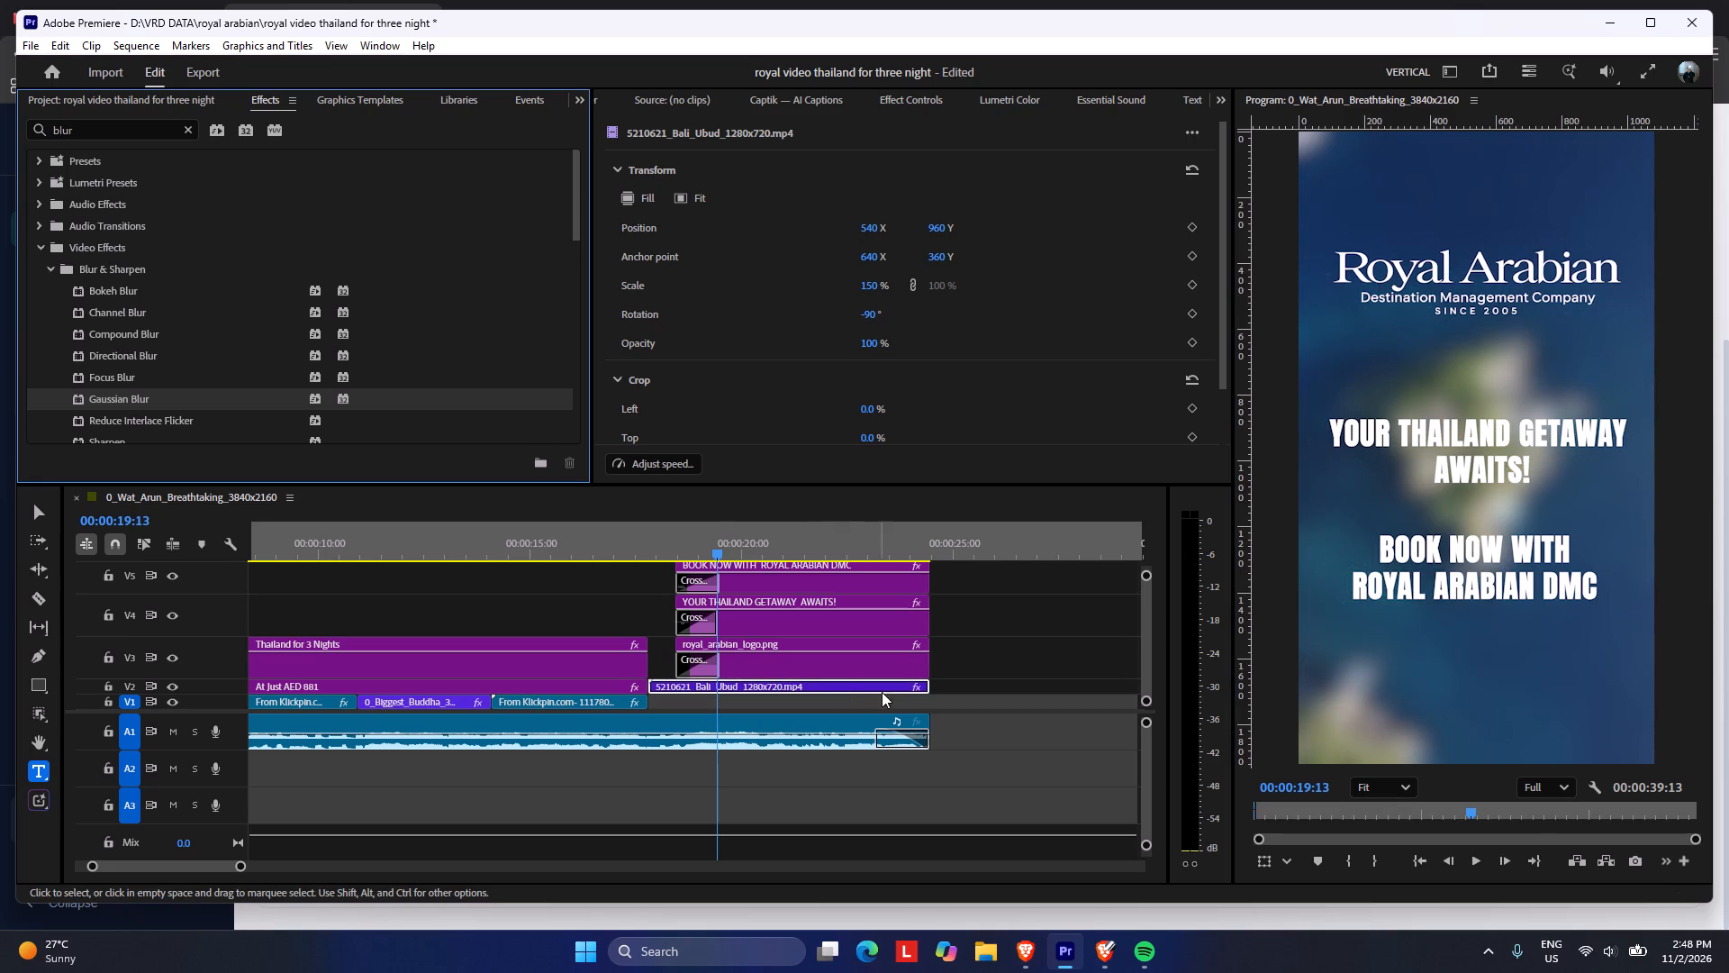
Keyframe the Bali clip's Gaussian Blur Amount at 0 both at the clip's start and at 00:00:18:18.
left_click(919, 688)
scroll(730, 272, "down", 7)
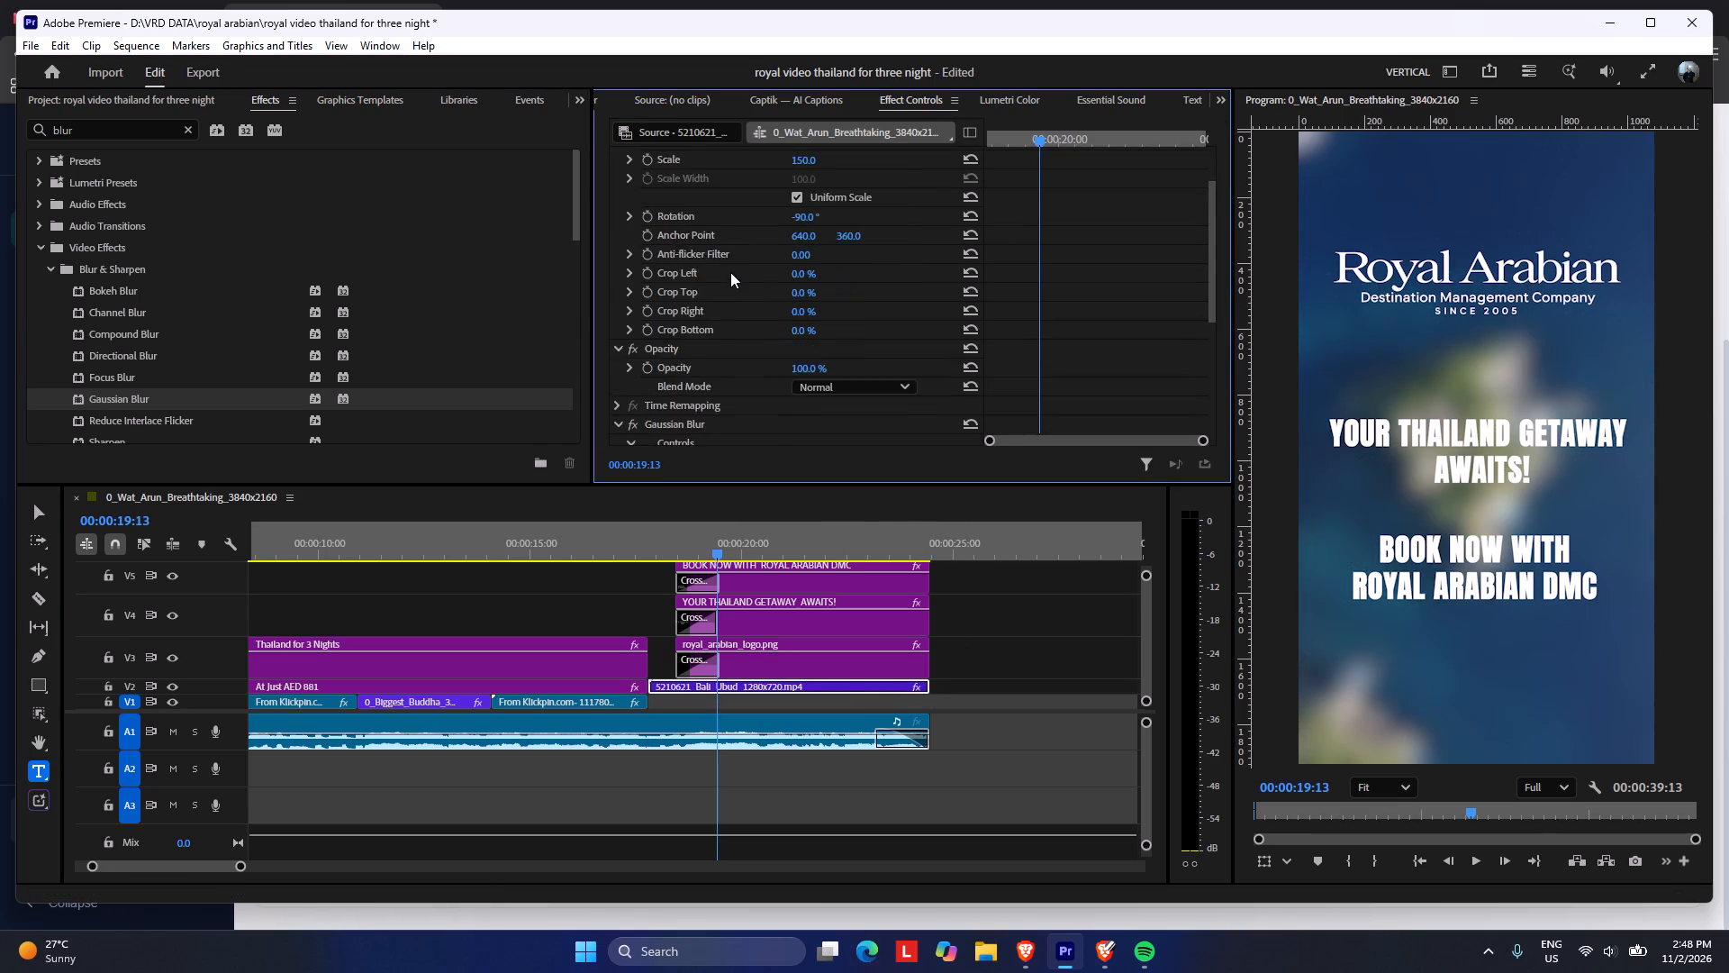
scroll(730, 272, "down", 20)
scroll(730, 272, "down", 1)
left_click_drag(1041, 137, 1010, 128)
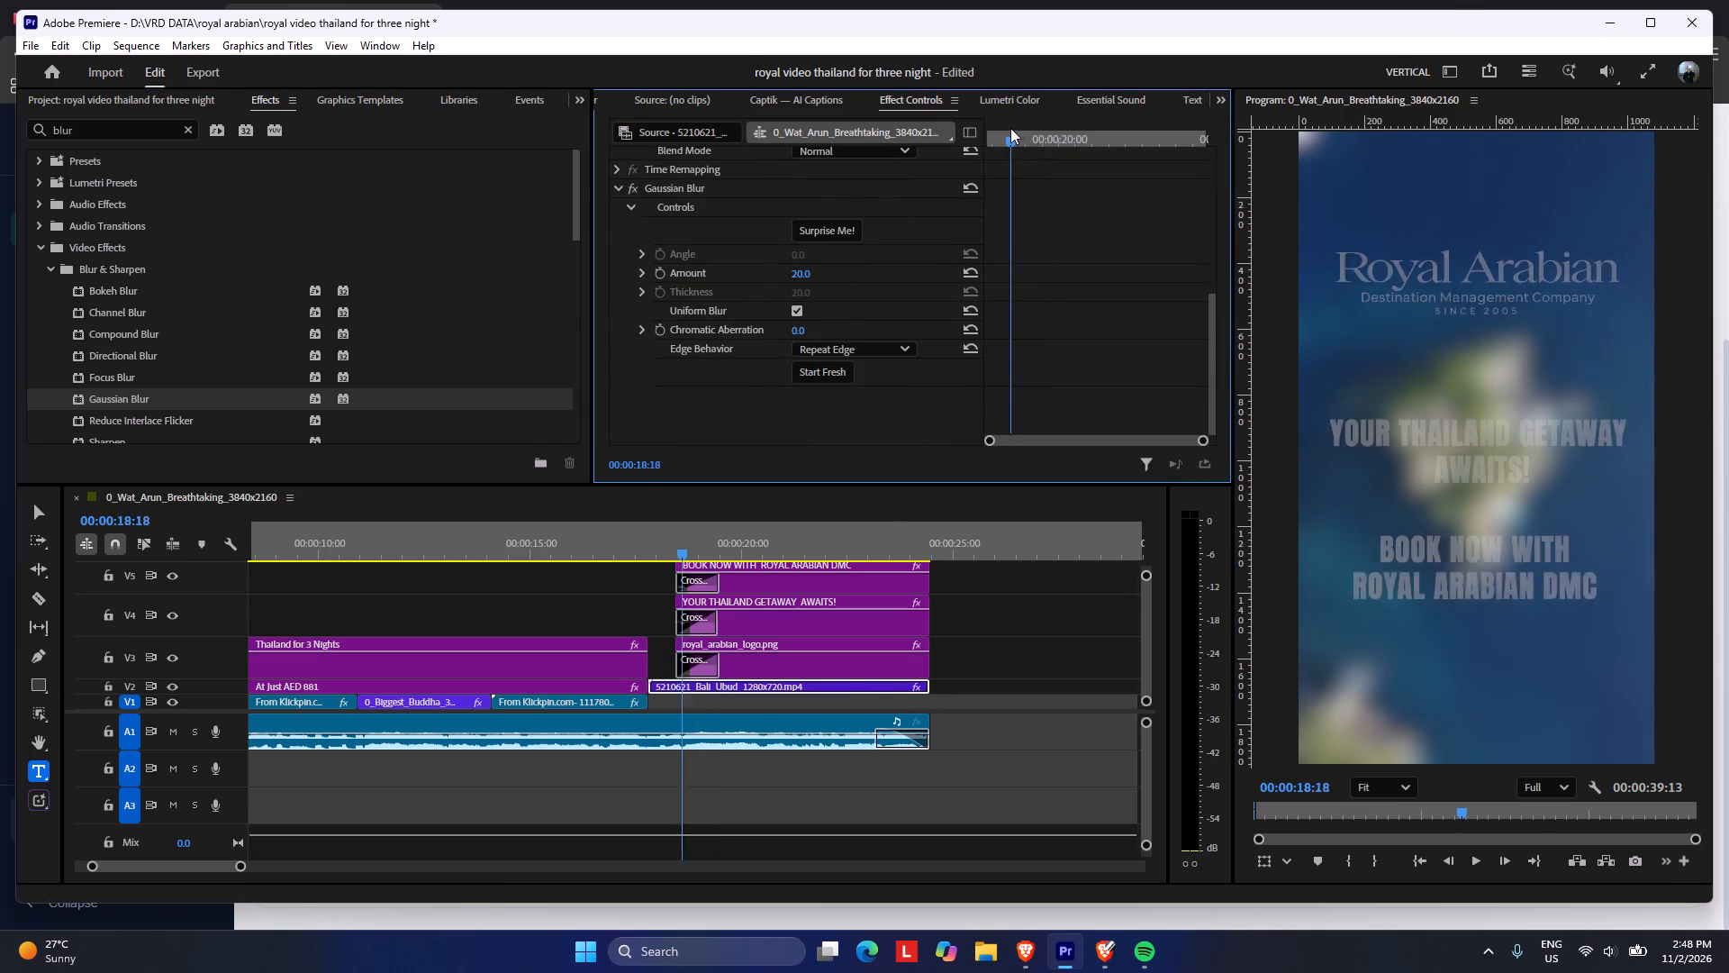
left_click_drag(1010, 128, 979, 116)
scroll(749, 261, "down", 1)
left_click(666, 270)
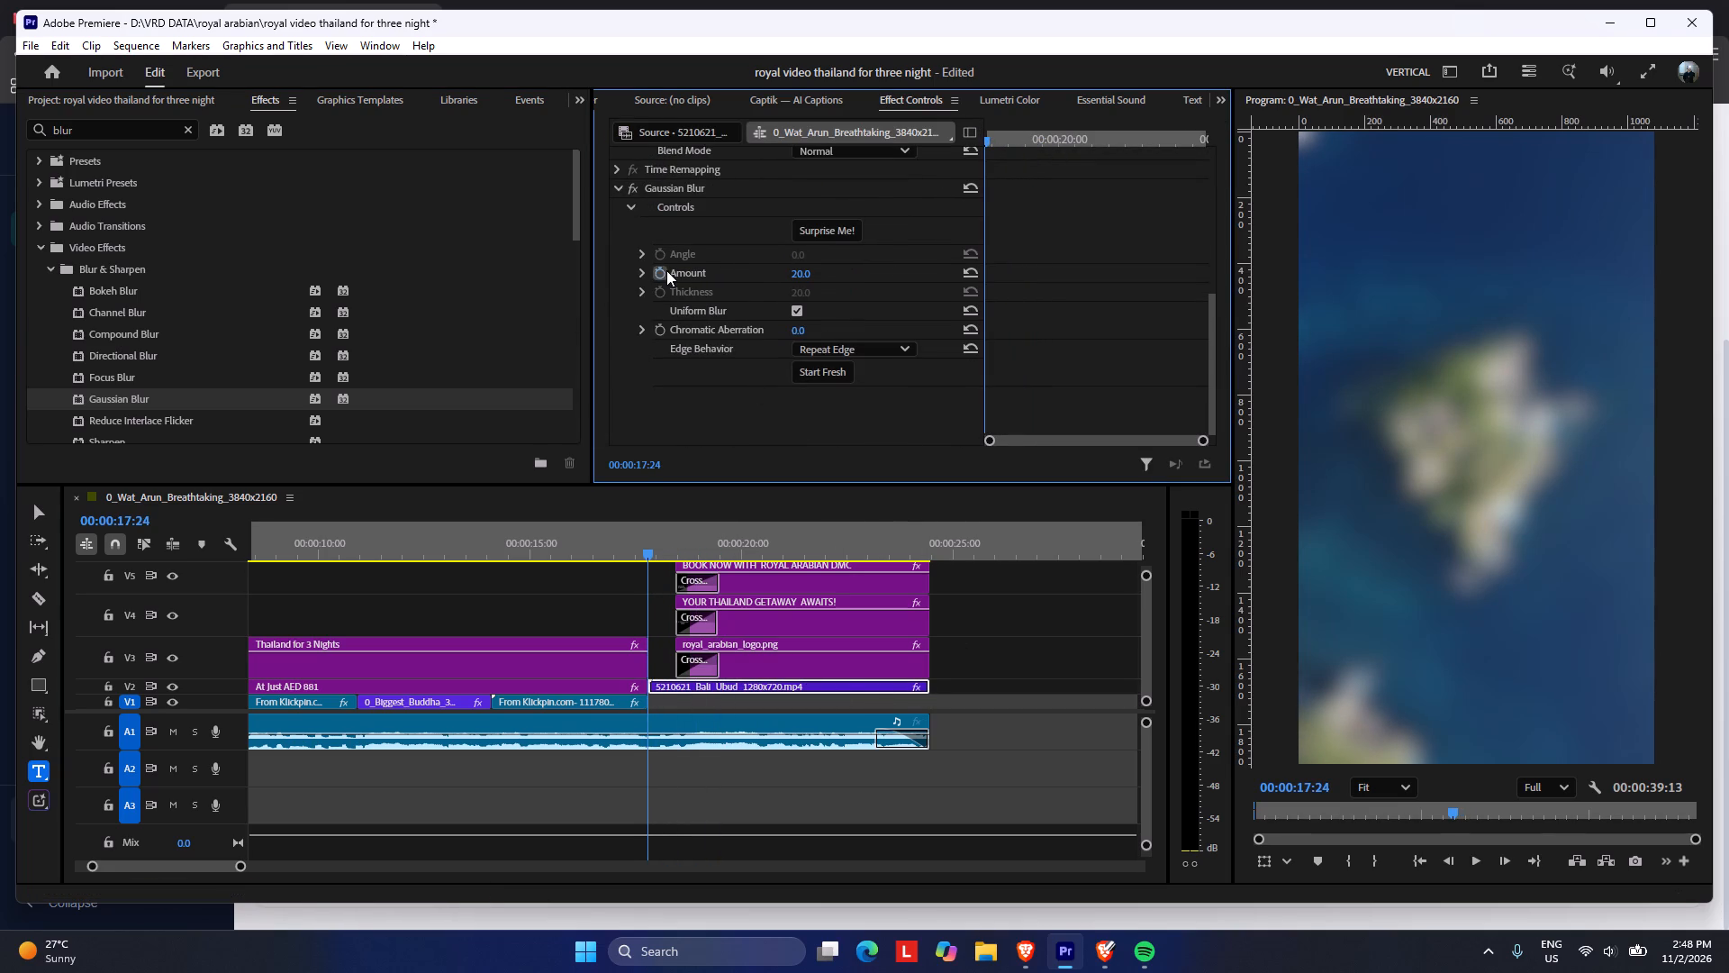
left_click_drag(1007, 137, 1009, 145)
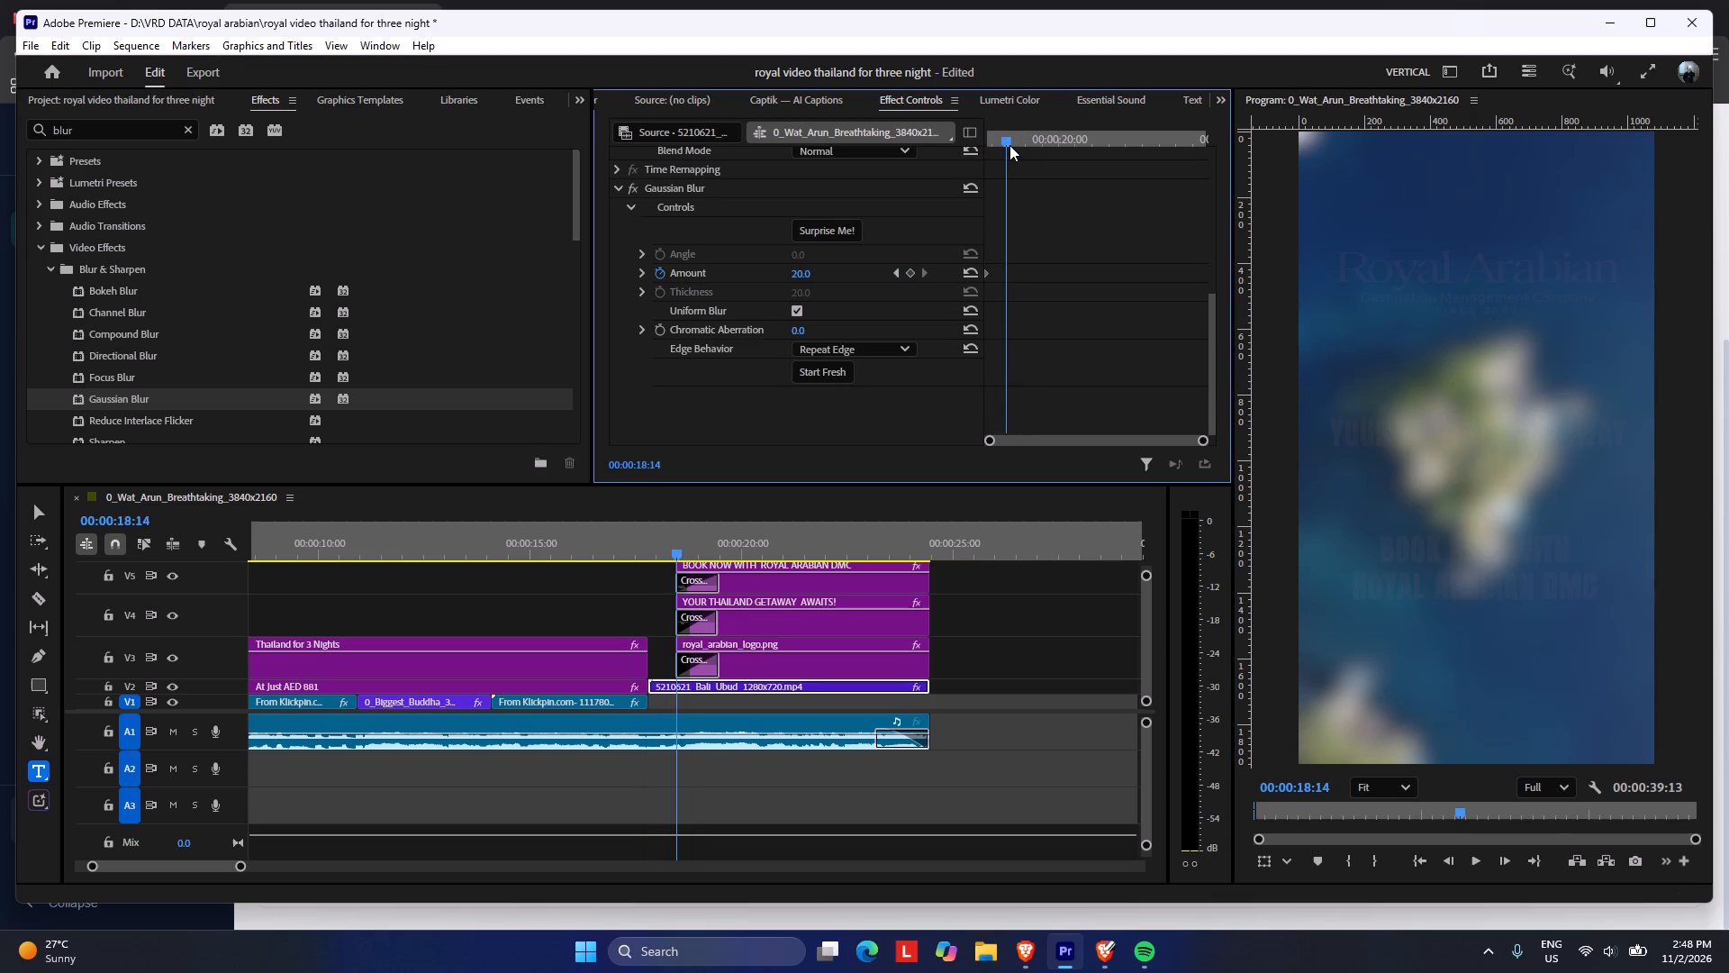
left_click_drag(1009, 145, 1014, 146)
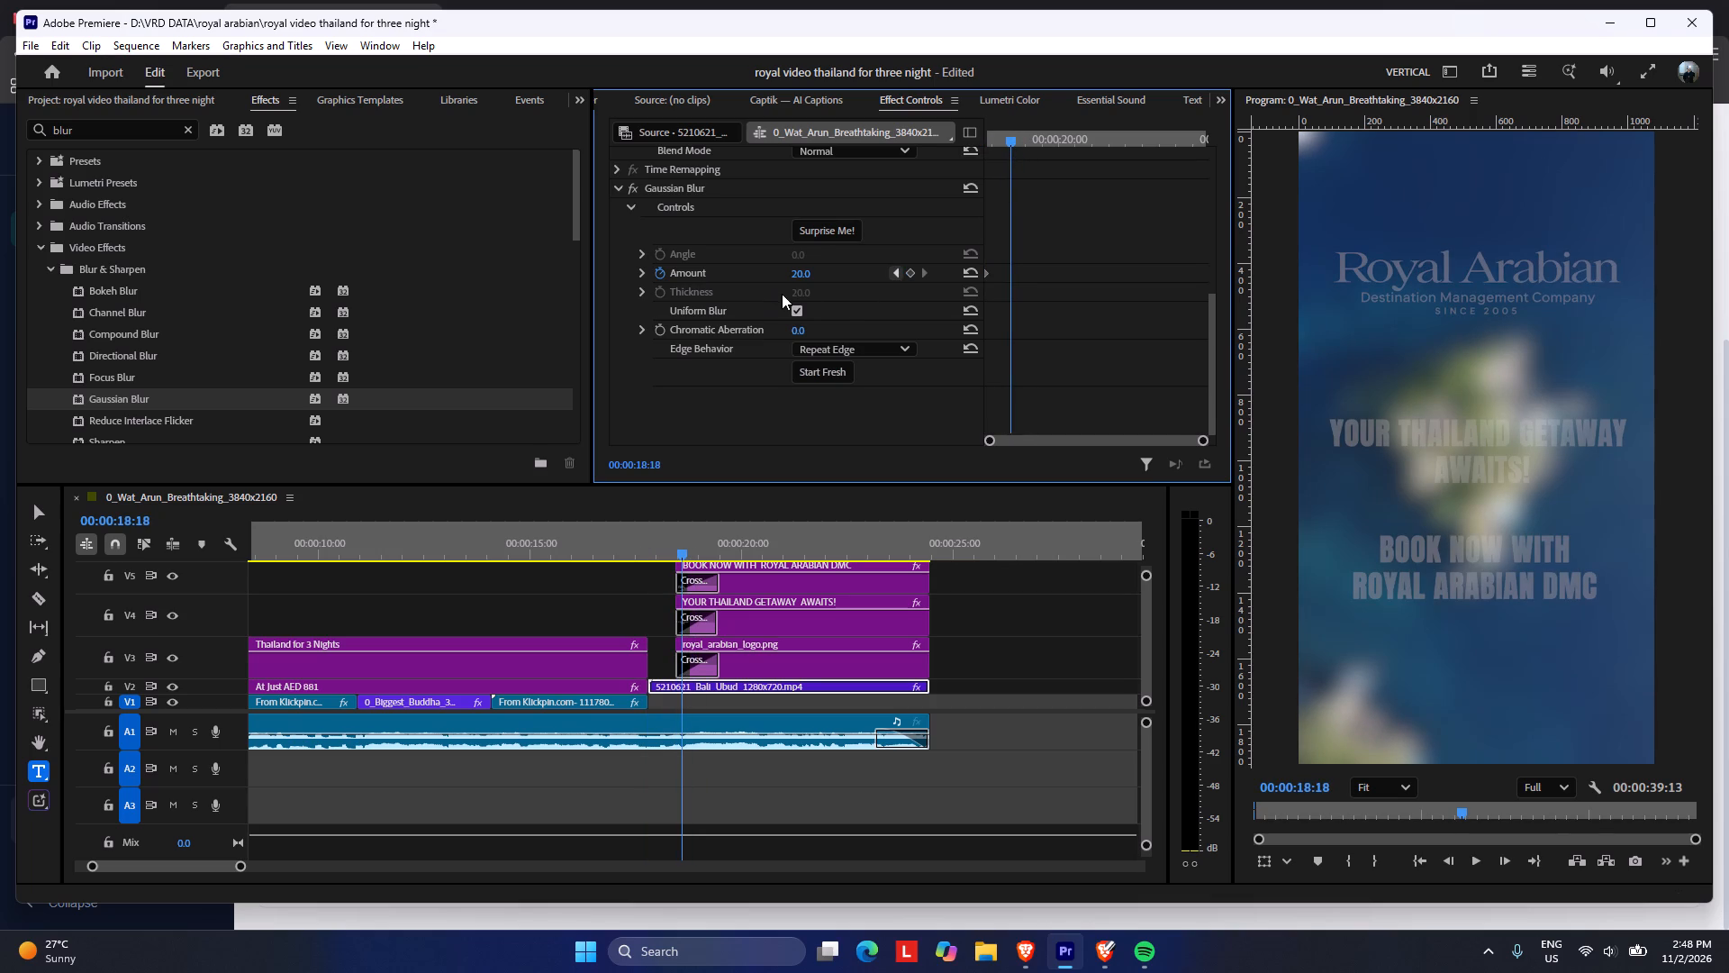
left_click(911, 271)
left_click_drag(803, 274, 651, 296)
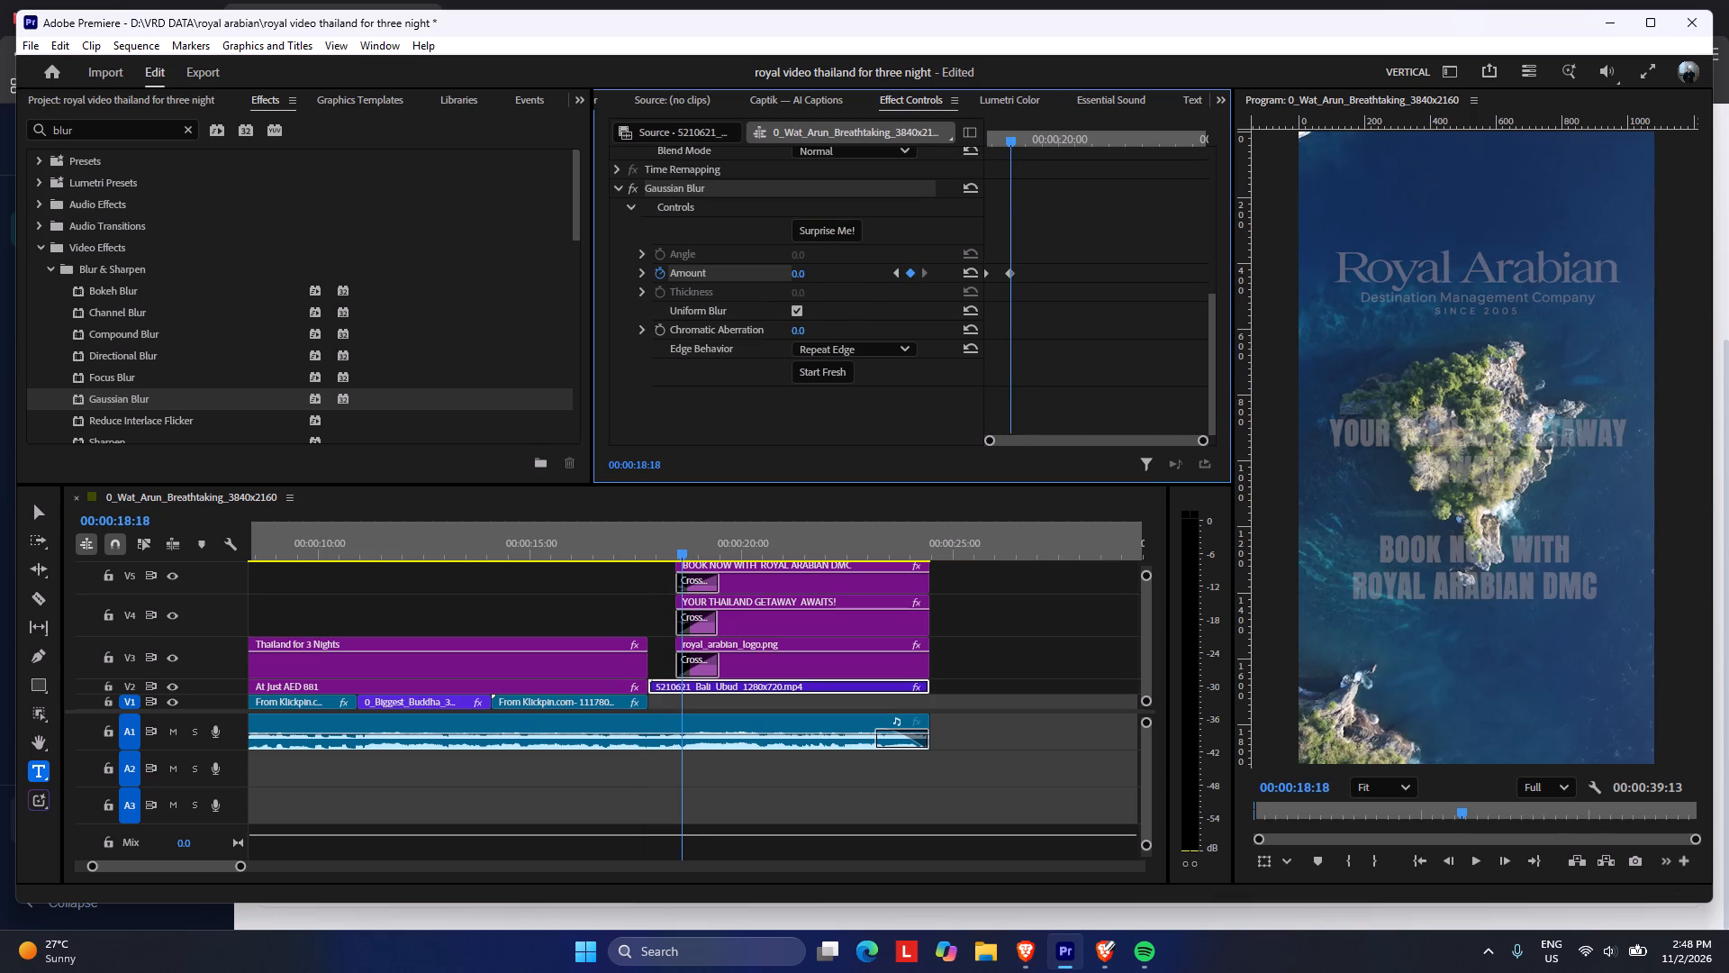
left_click_drag(651, 296, 650, 297)
left_click(897, 274)
left_click_drag(805, 272, 778, 277)
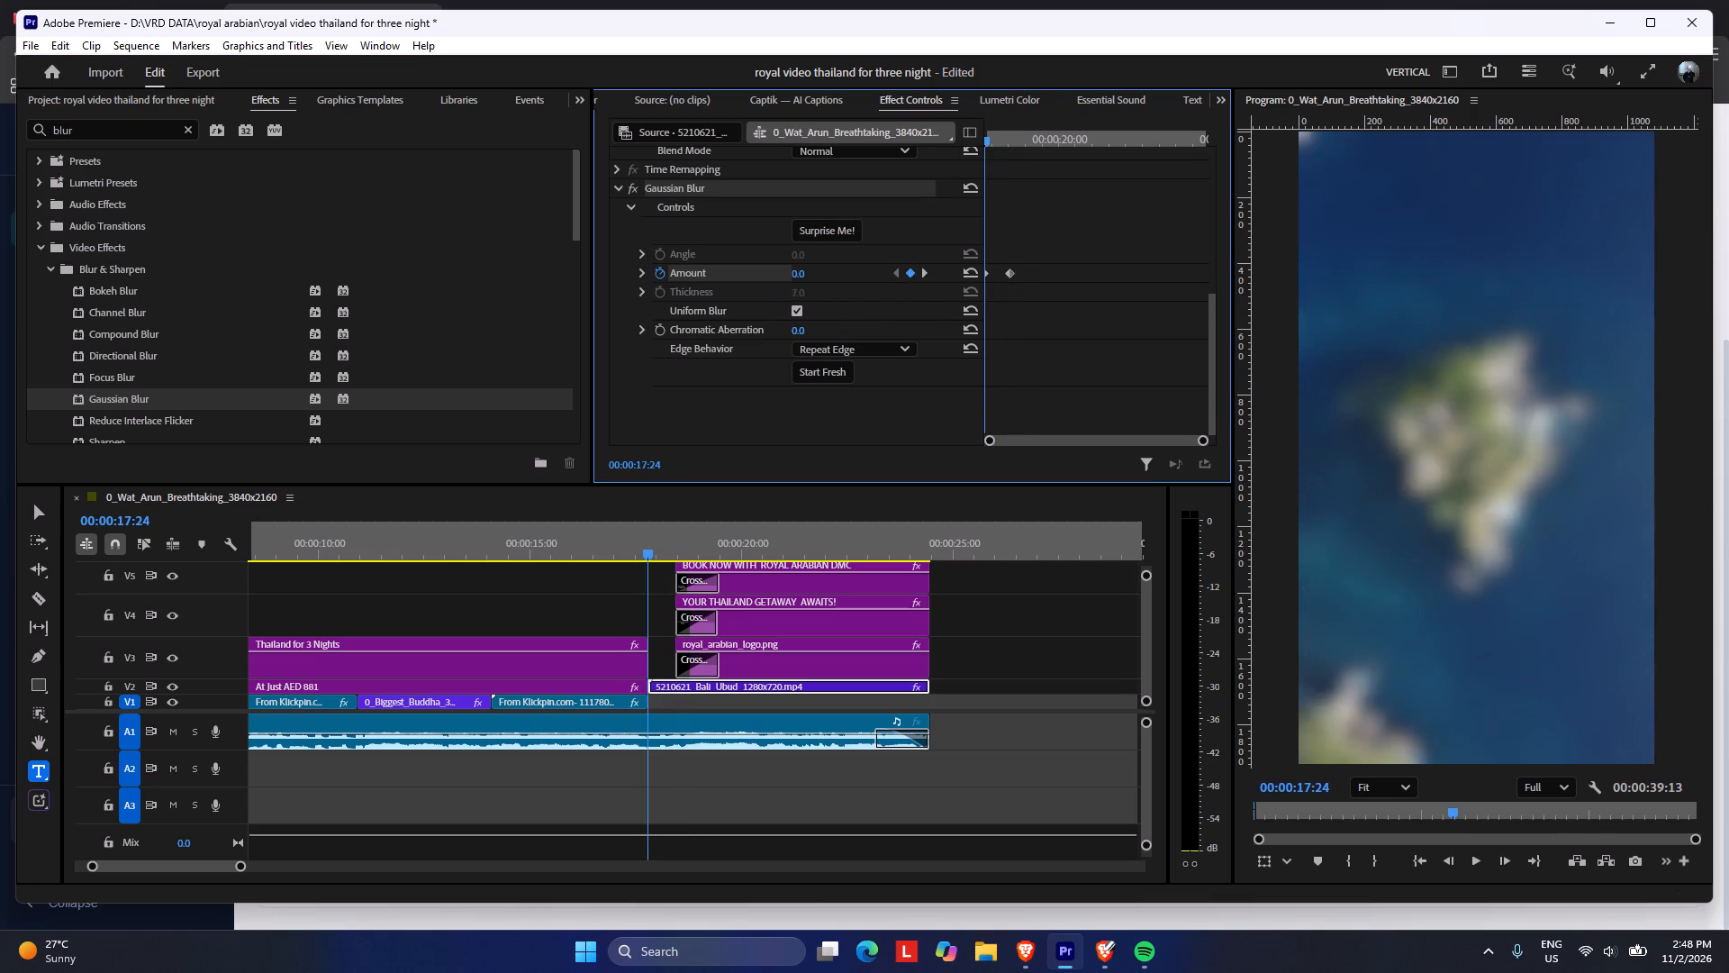
left_click_drag(778, 277, 625, 310)
left_click(920, 277)
Add a Gaussian Blur Amount keyframe of 26 at 00:00:19:01 on the Bali clip and play back the transition.
left_click_drag(1008, 135, 1028, 145)
left_click_drag(792, 273, 794, 274)
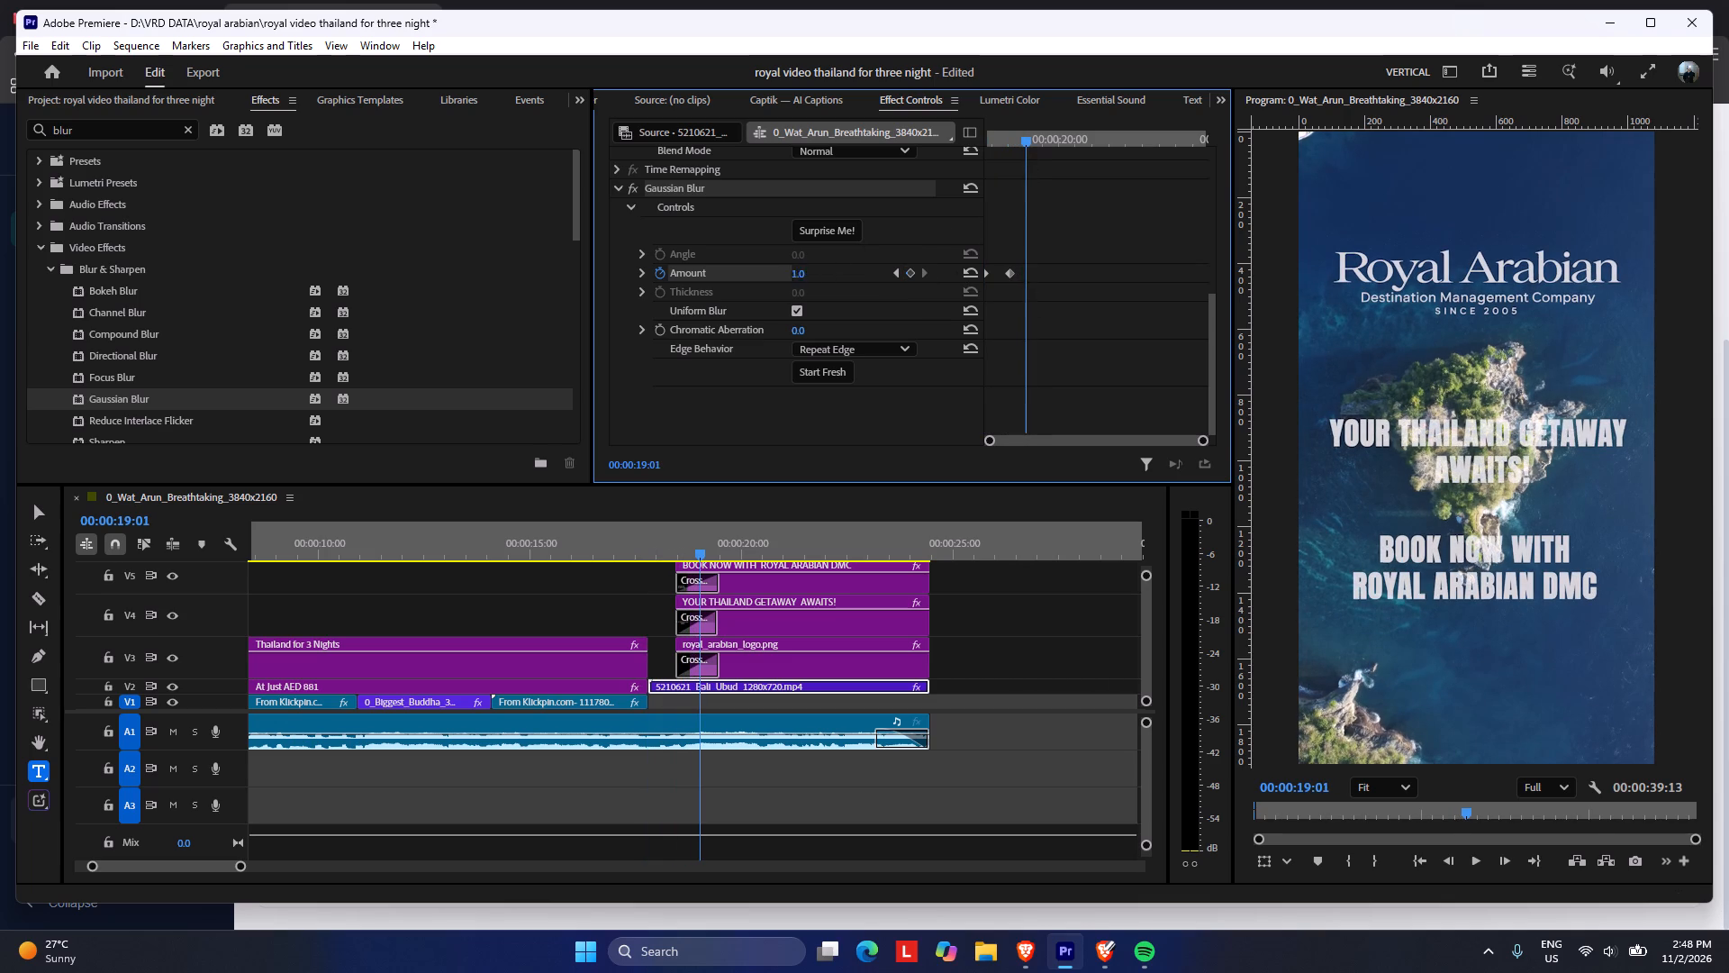
left_click_drag(794, 274, 823, 279)
left_click_drag(694, 535, 689, 534)
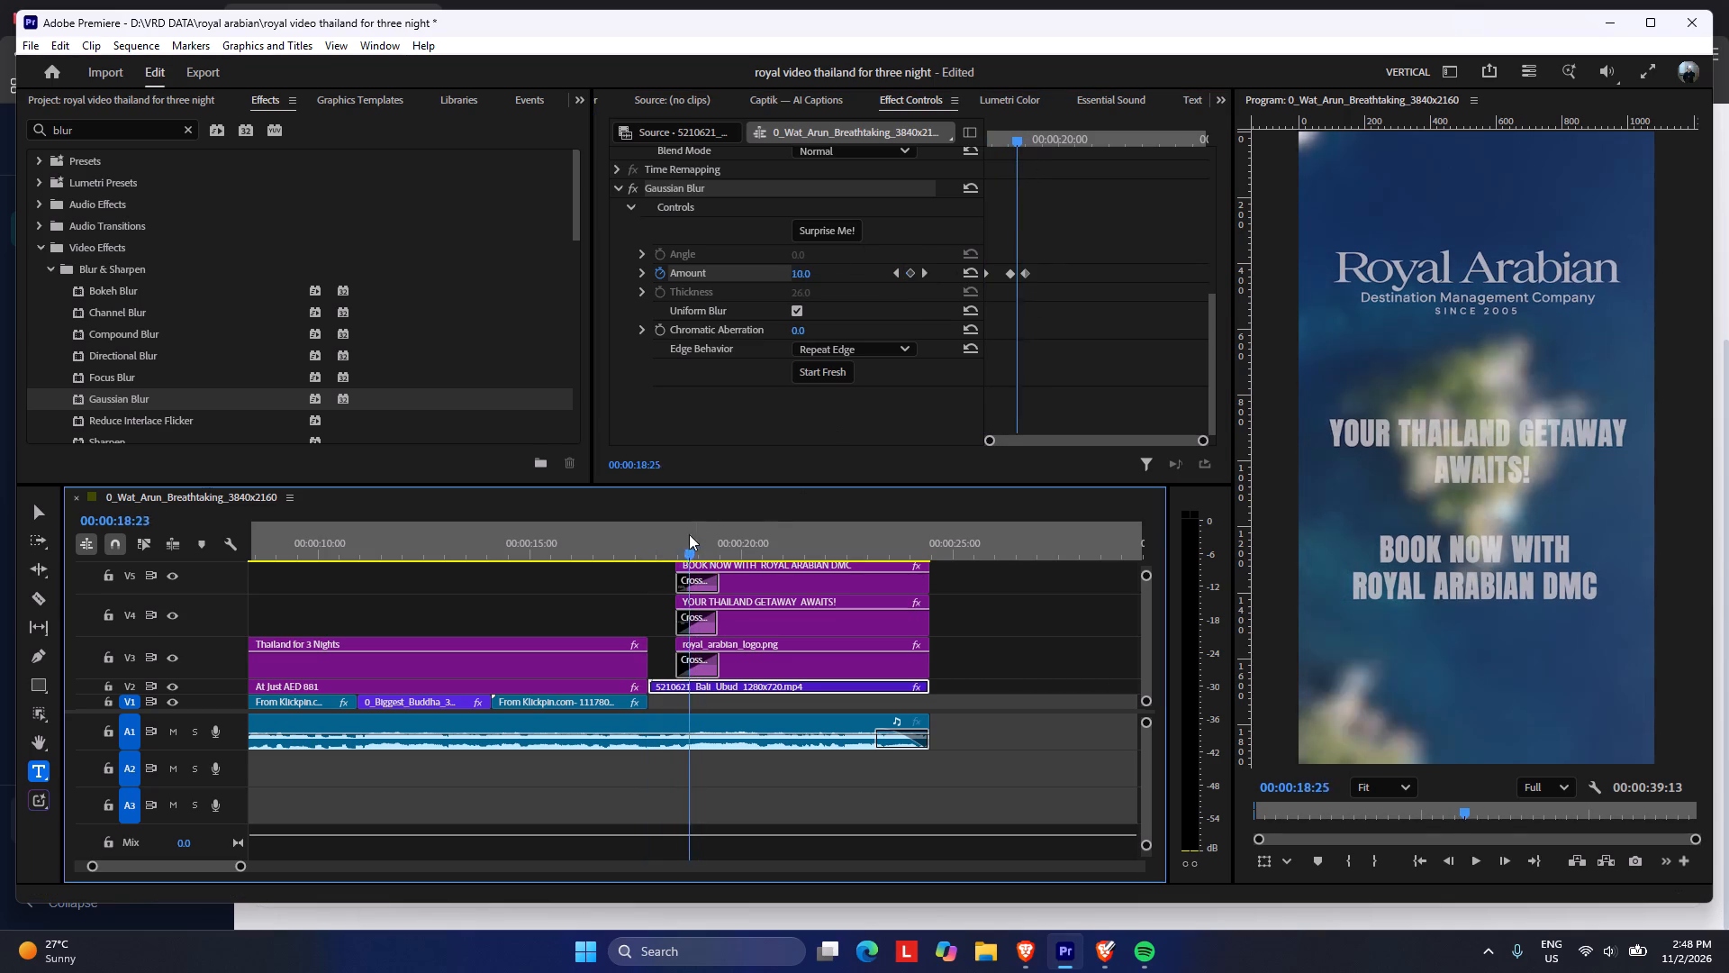
left_click_drag(689, 534, 661, 531)
key("space")
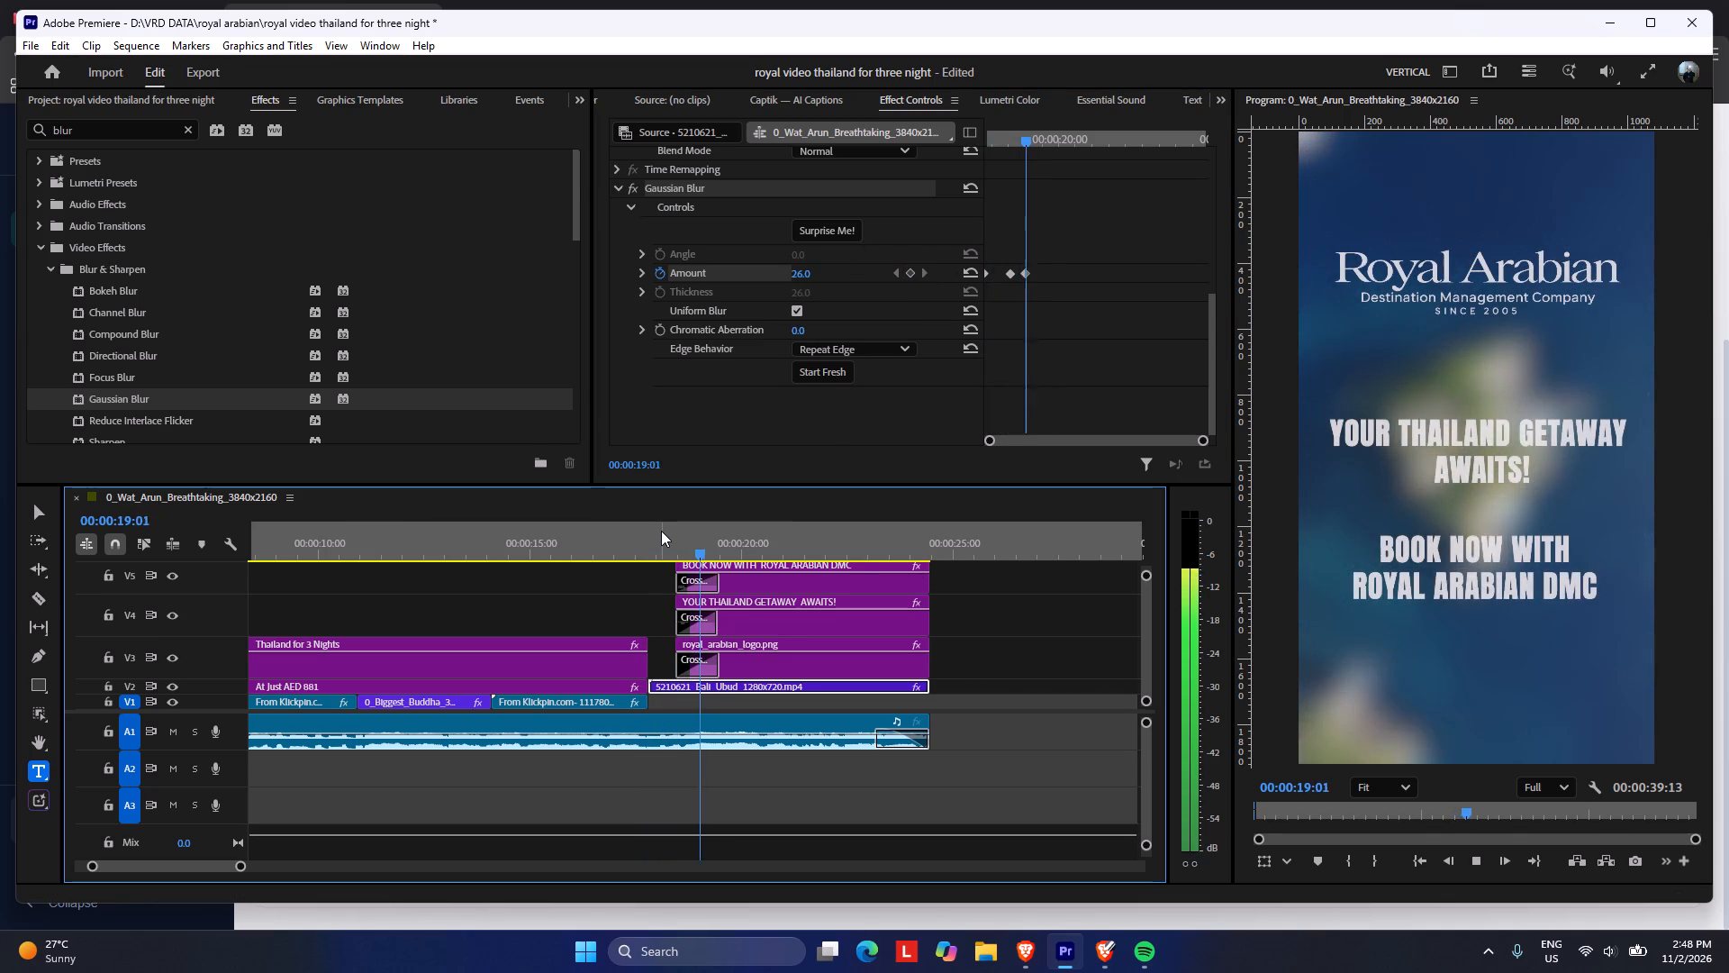
key("space")
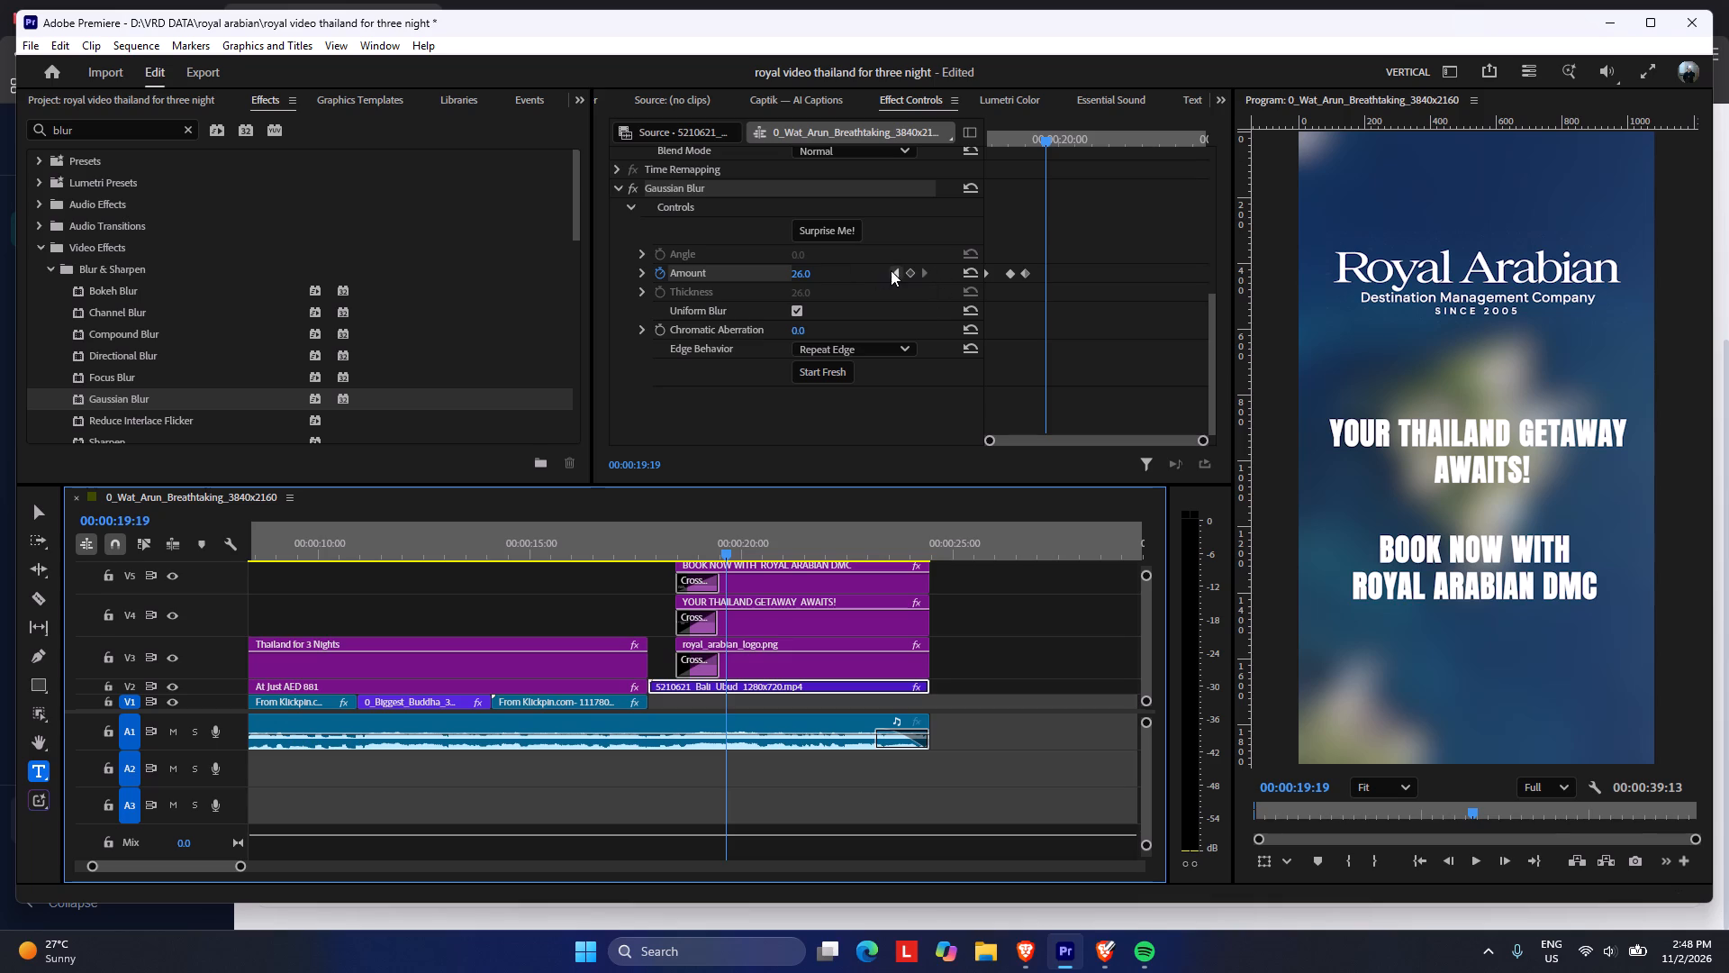
Set the last blur Amount keyframe to 19, shift the middle keyframe slightly earlier, and replay the shot.
left_click(896, 271)
left_click_drag(794, 276, 786, 275)
left_click(1009, 276)
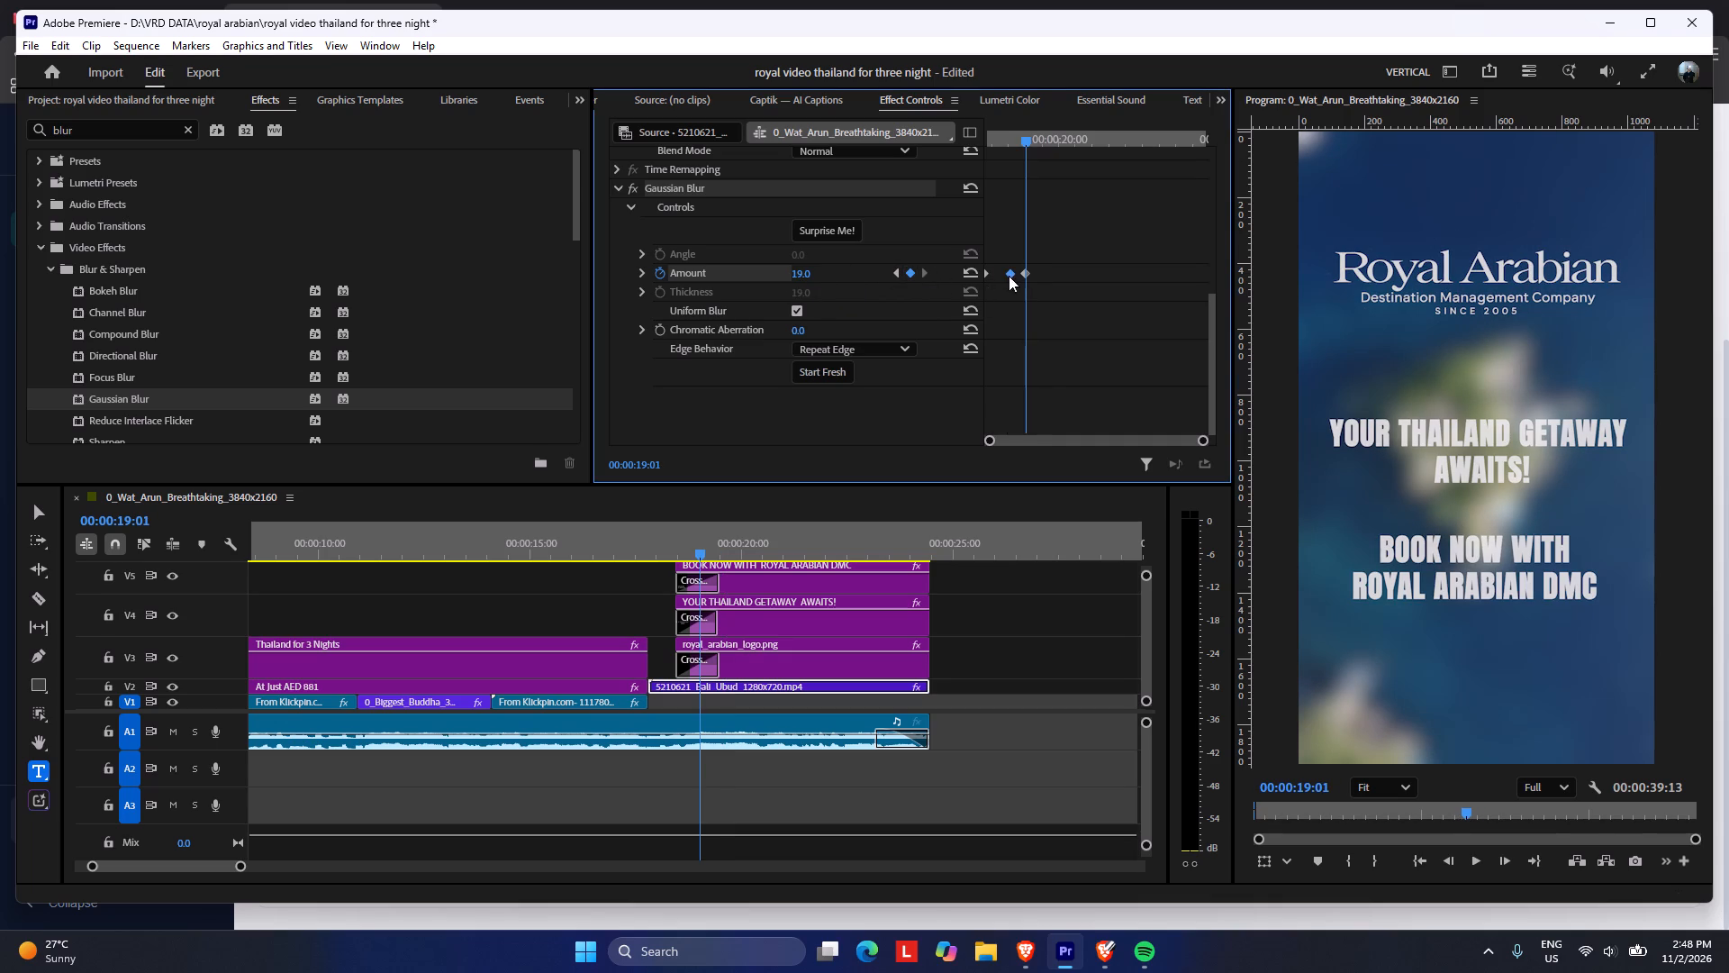
left_click_drag(1017, 136, 980, 139)
key("space")
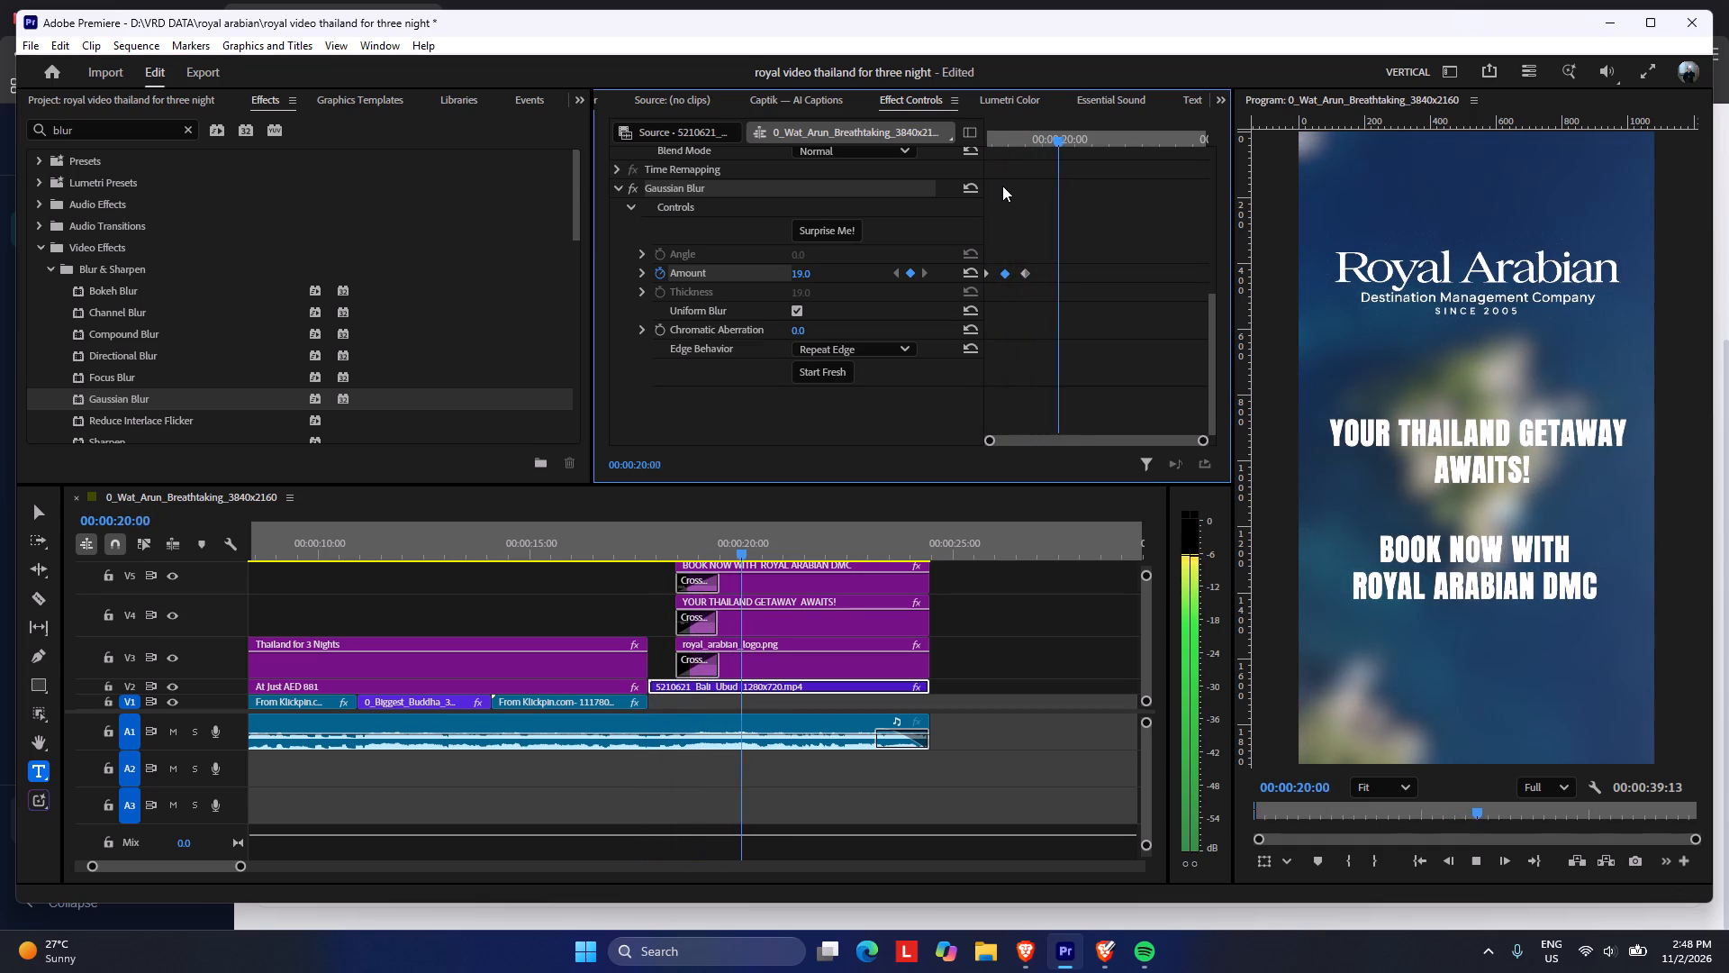
key("space")
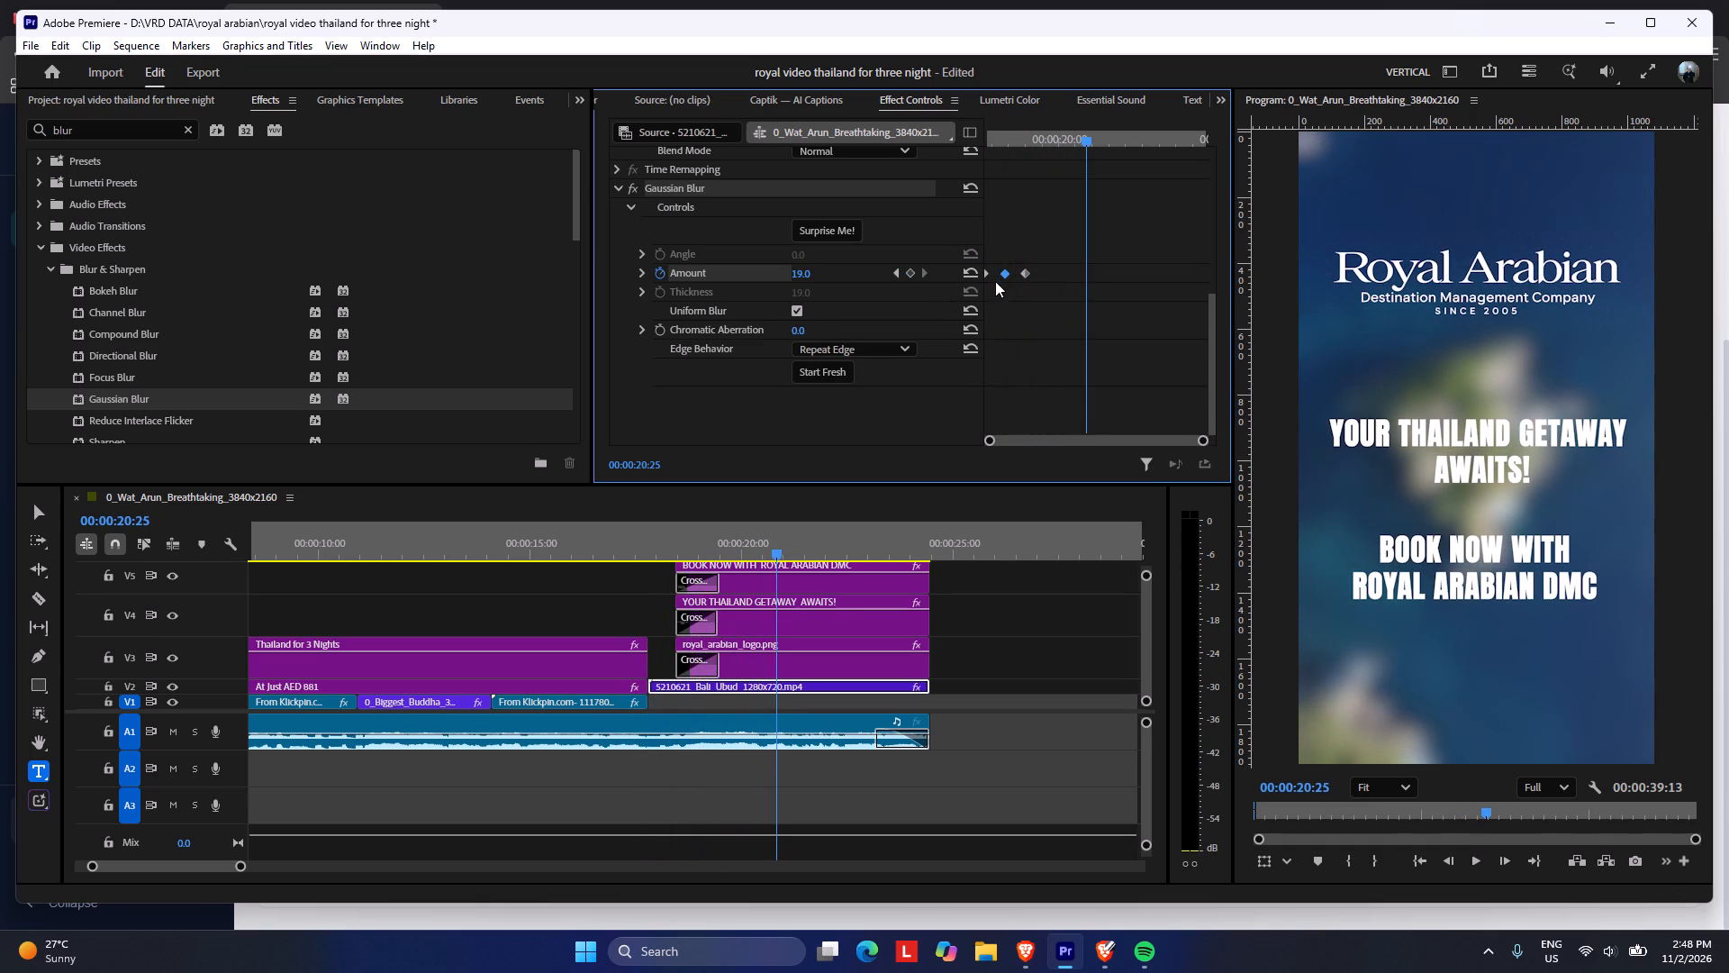
Move the Bali clip's middle Gaussian Blur Amount keyframe slightly earlier, closer to the first keyframe, and replay the closing shot.
left_click_drag(1041, 268, 1009, 279)
left_click_drag(1009, 279, 1043, 279)
left_click_drag(1009, 275, 999, 272)
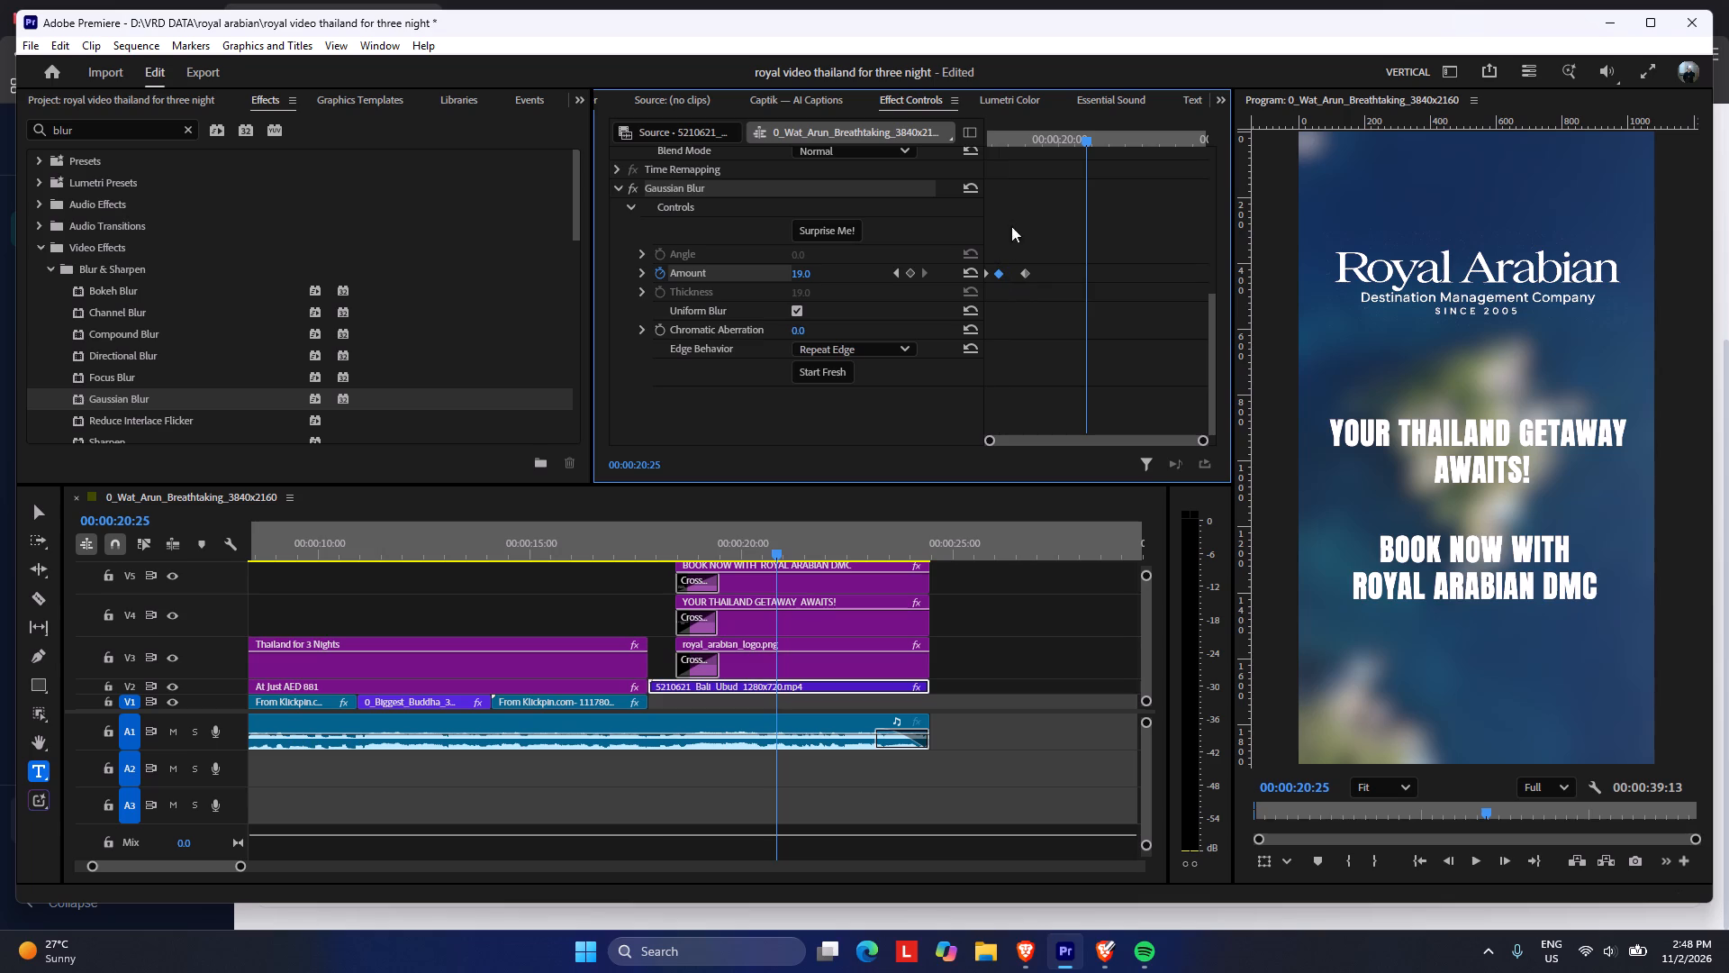
left_click_drag(1000, 132, 971, 142)
key("space")
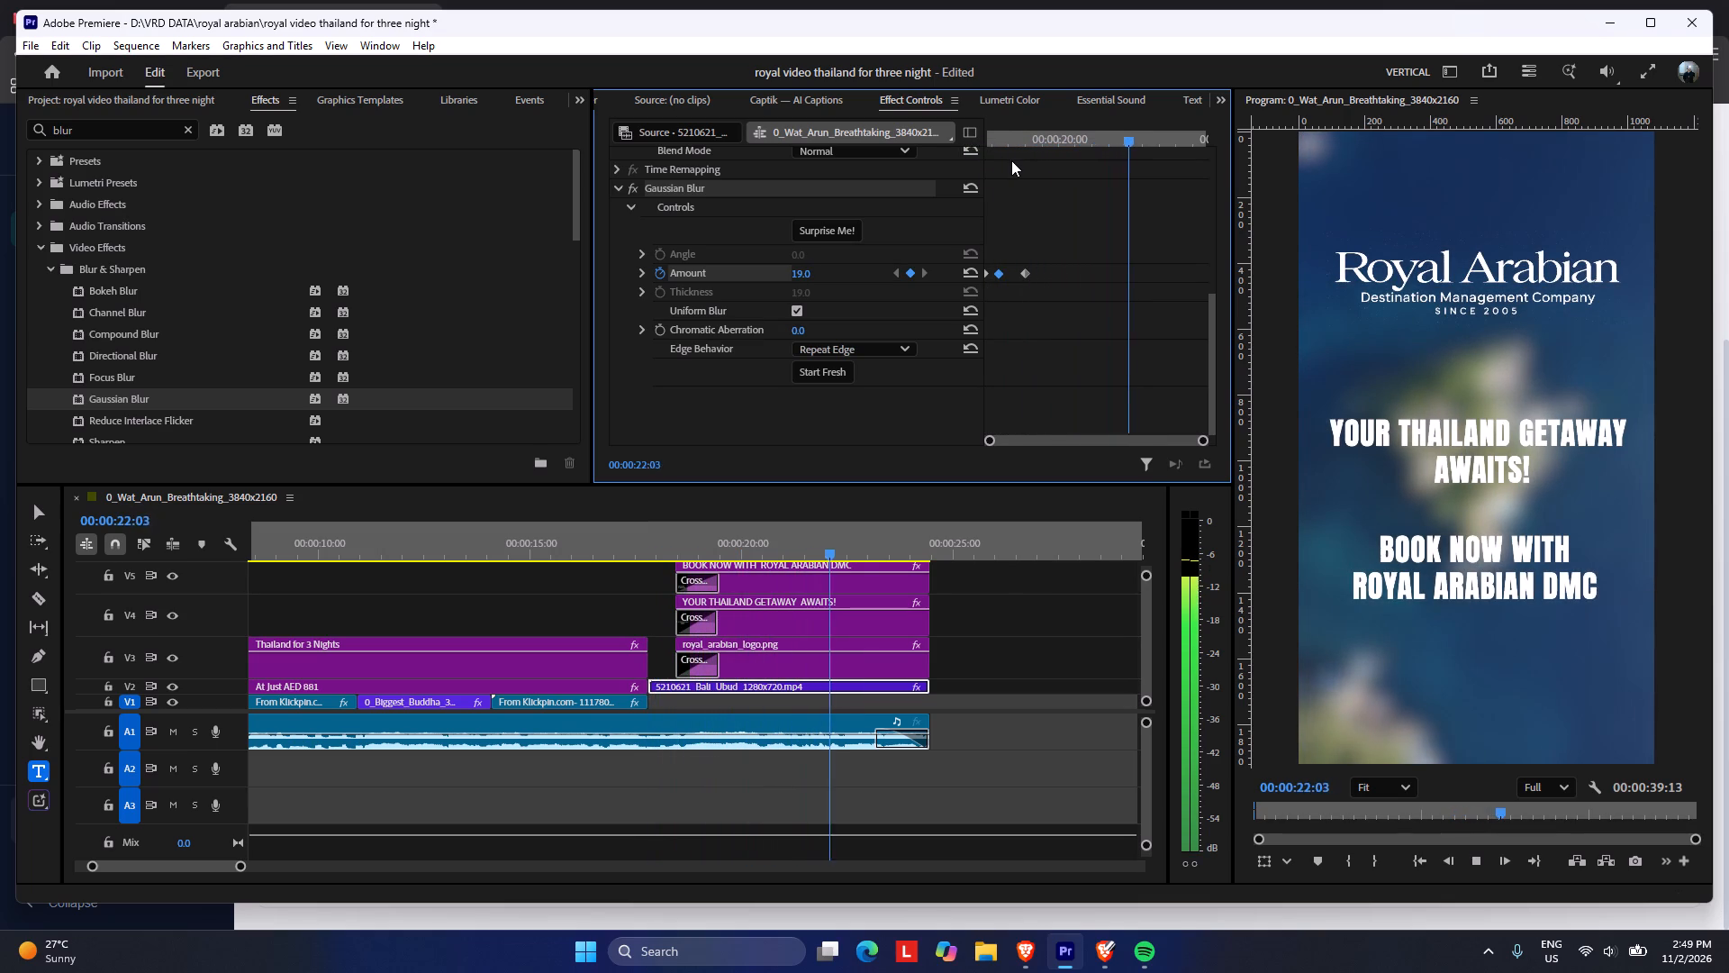
key("space")
Play the whole video from 00:00:00:00 through to the closing Bali shot, then scrub back through it to the start.
scroll(1484, 444, "down", 1)
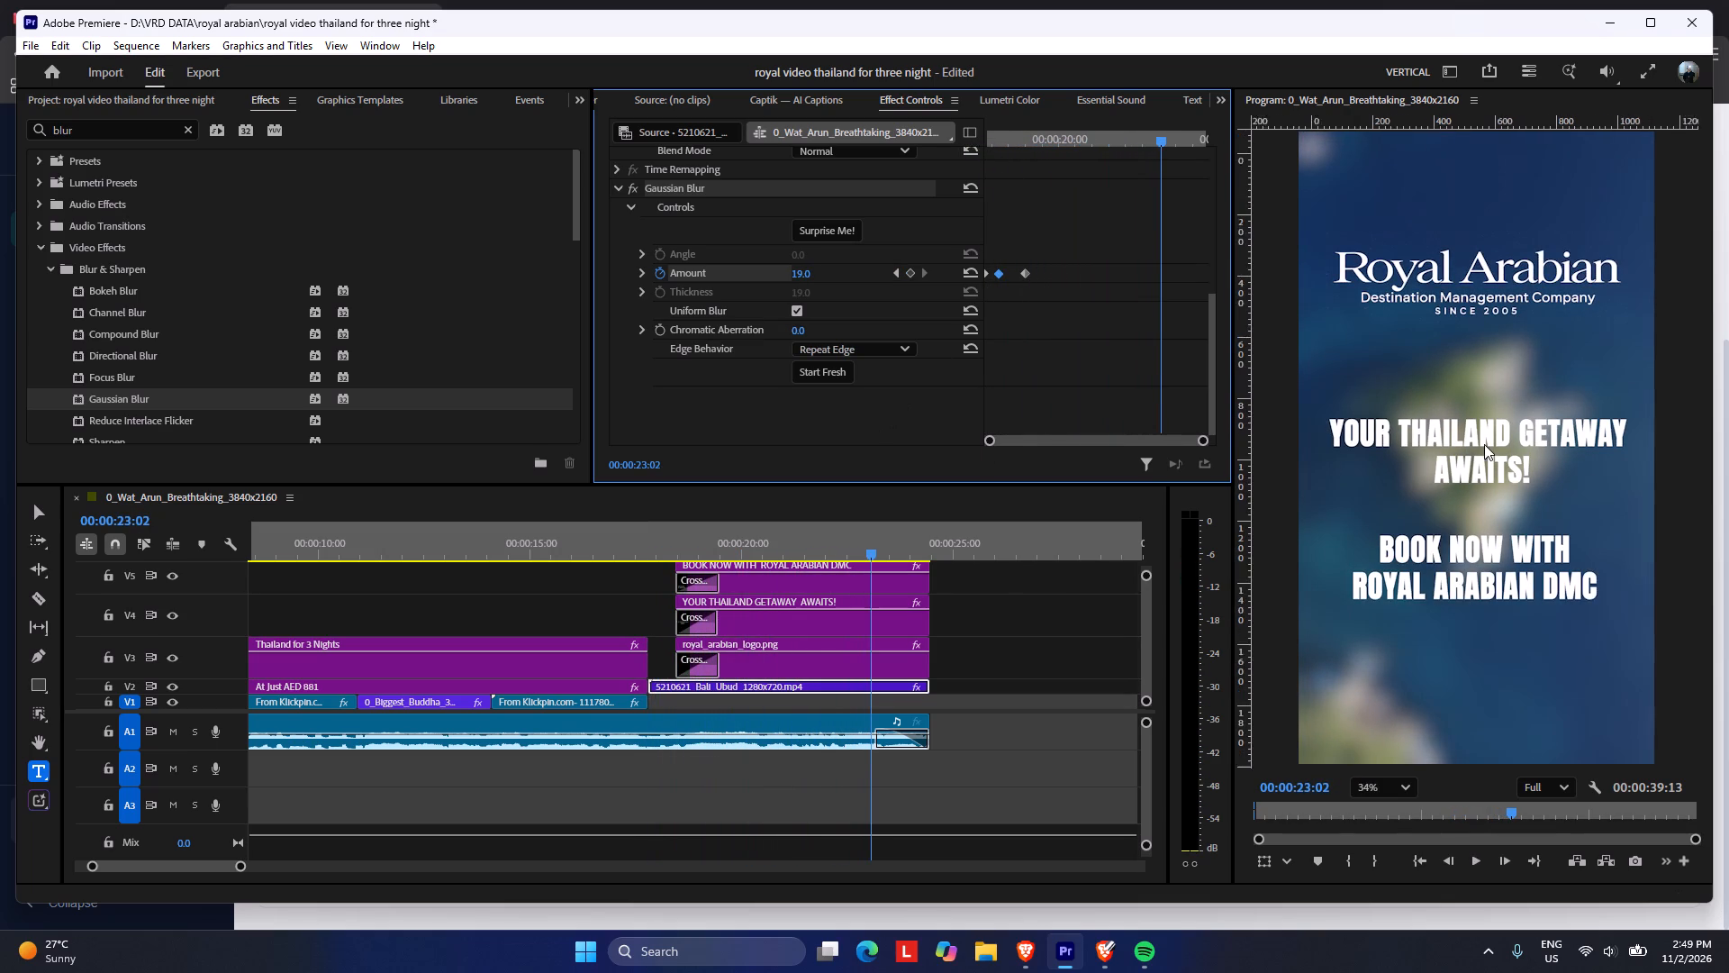
scroll(1484, 444, "down", 2)
scroll(1482, 435, "up", 2)
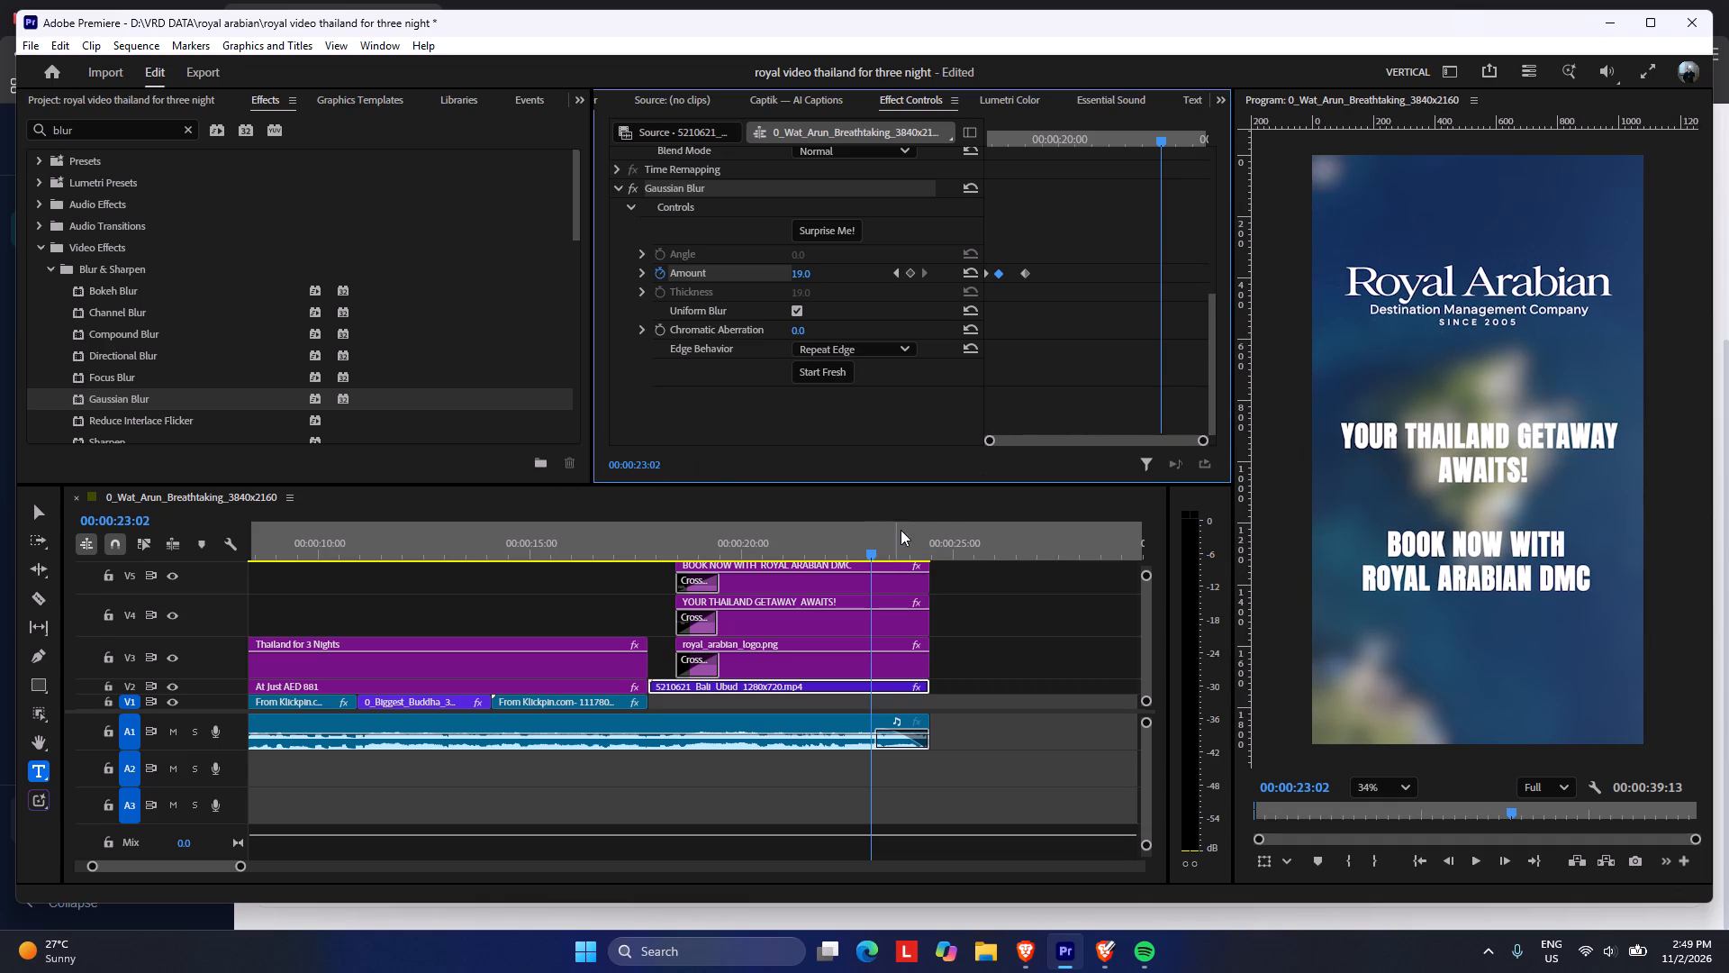
left_click_drag(890, 541, 612, 574)
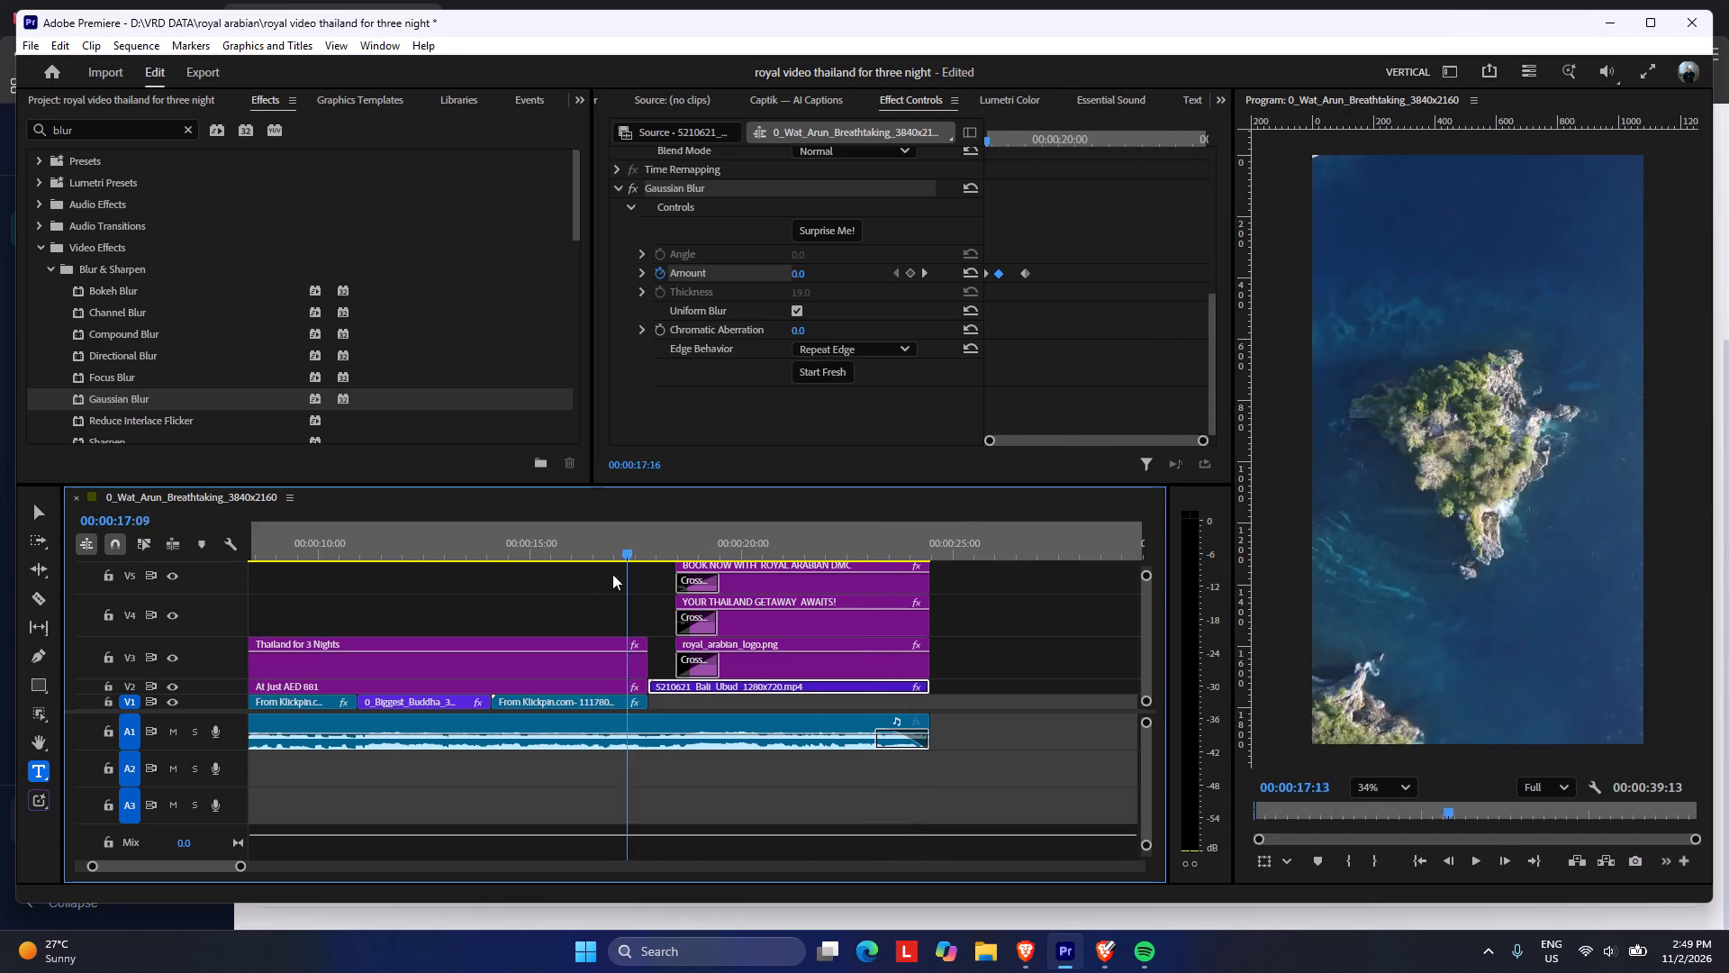
left_click_drag(612, 574, 0, 634)
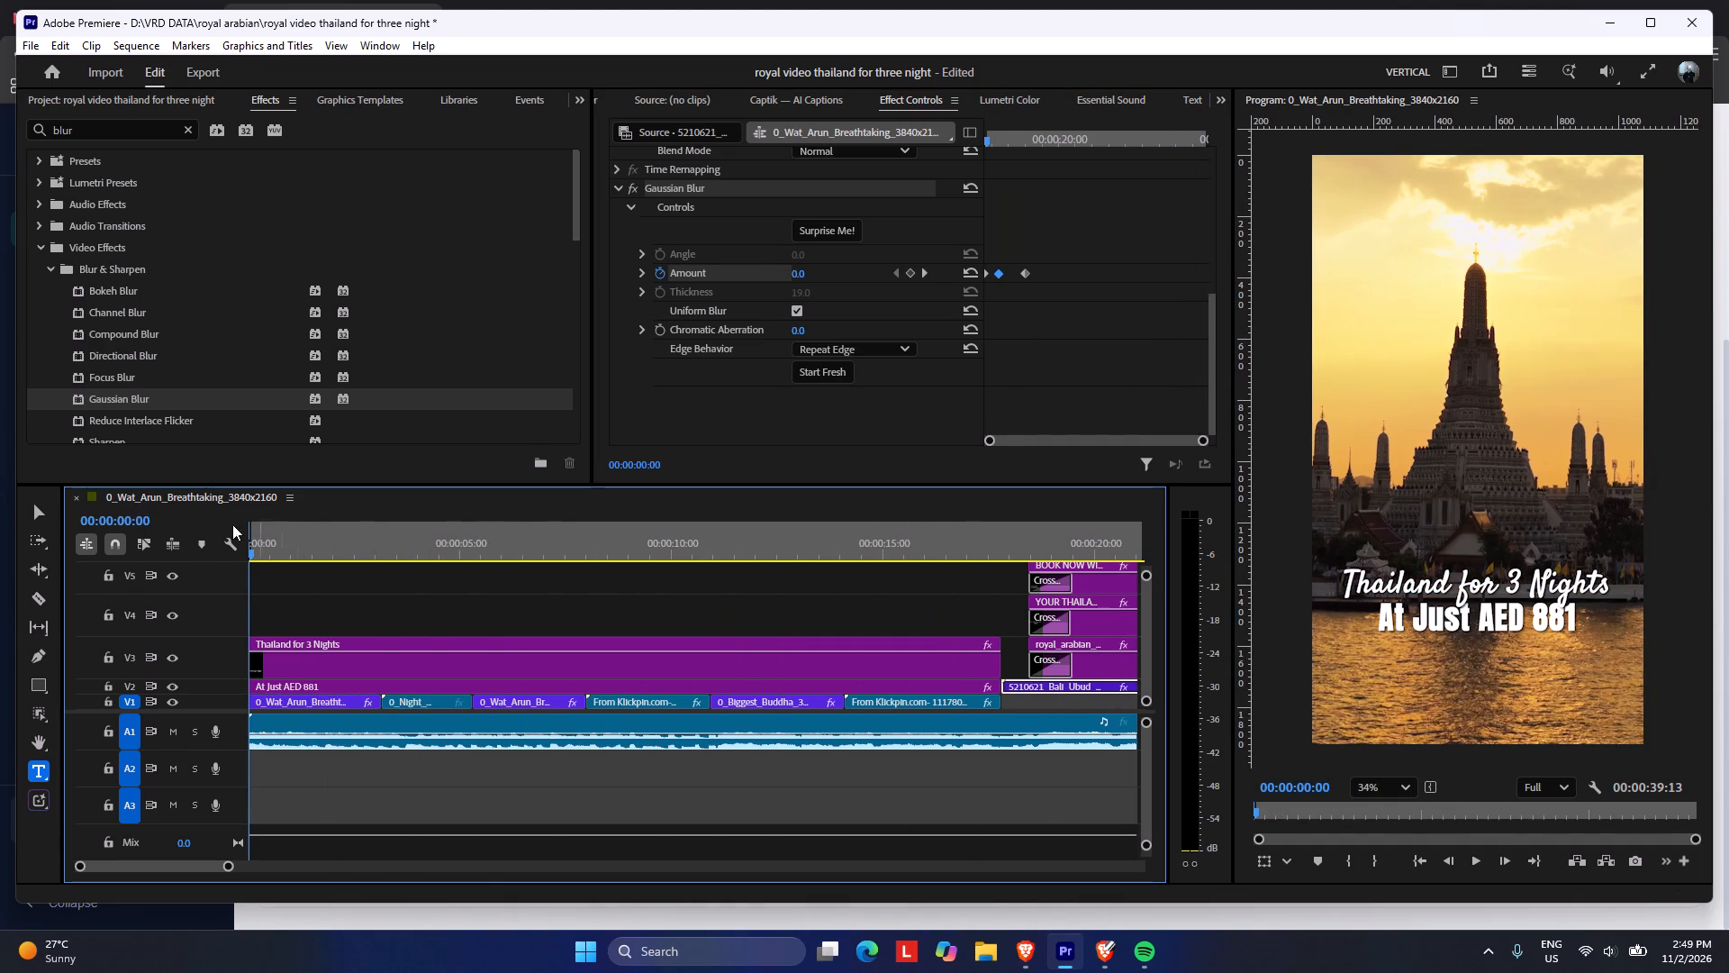
left_click_drag(232, 524, 181, 541)
left_click_drag(225, 863, 376, 876)
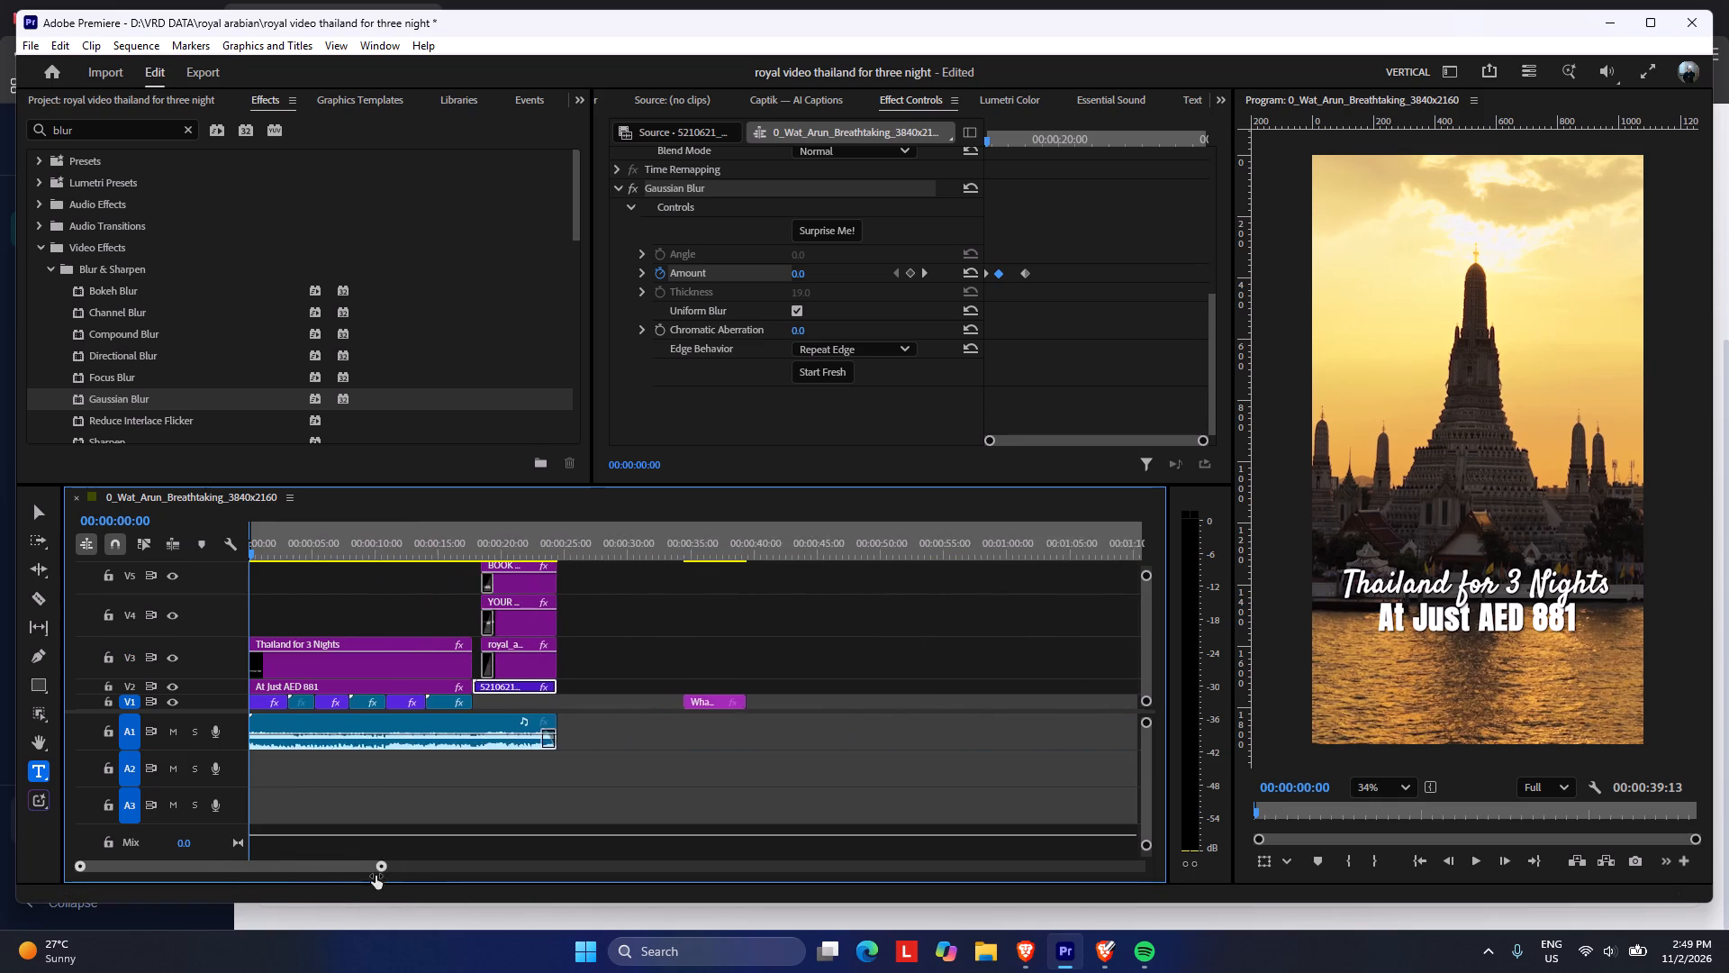
left_click_drag(376, 876, 285, 885)
key("space")
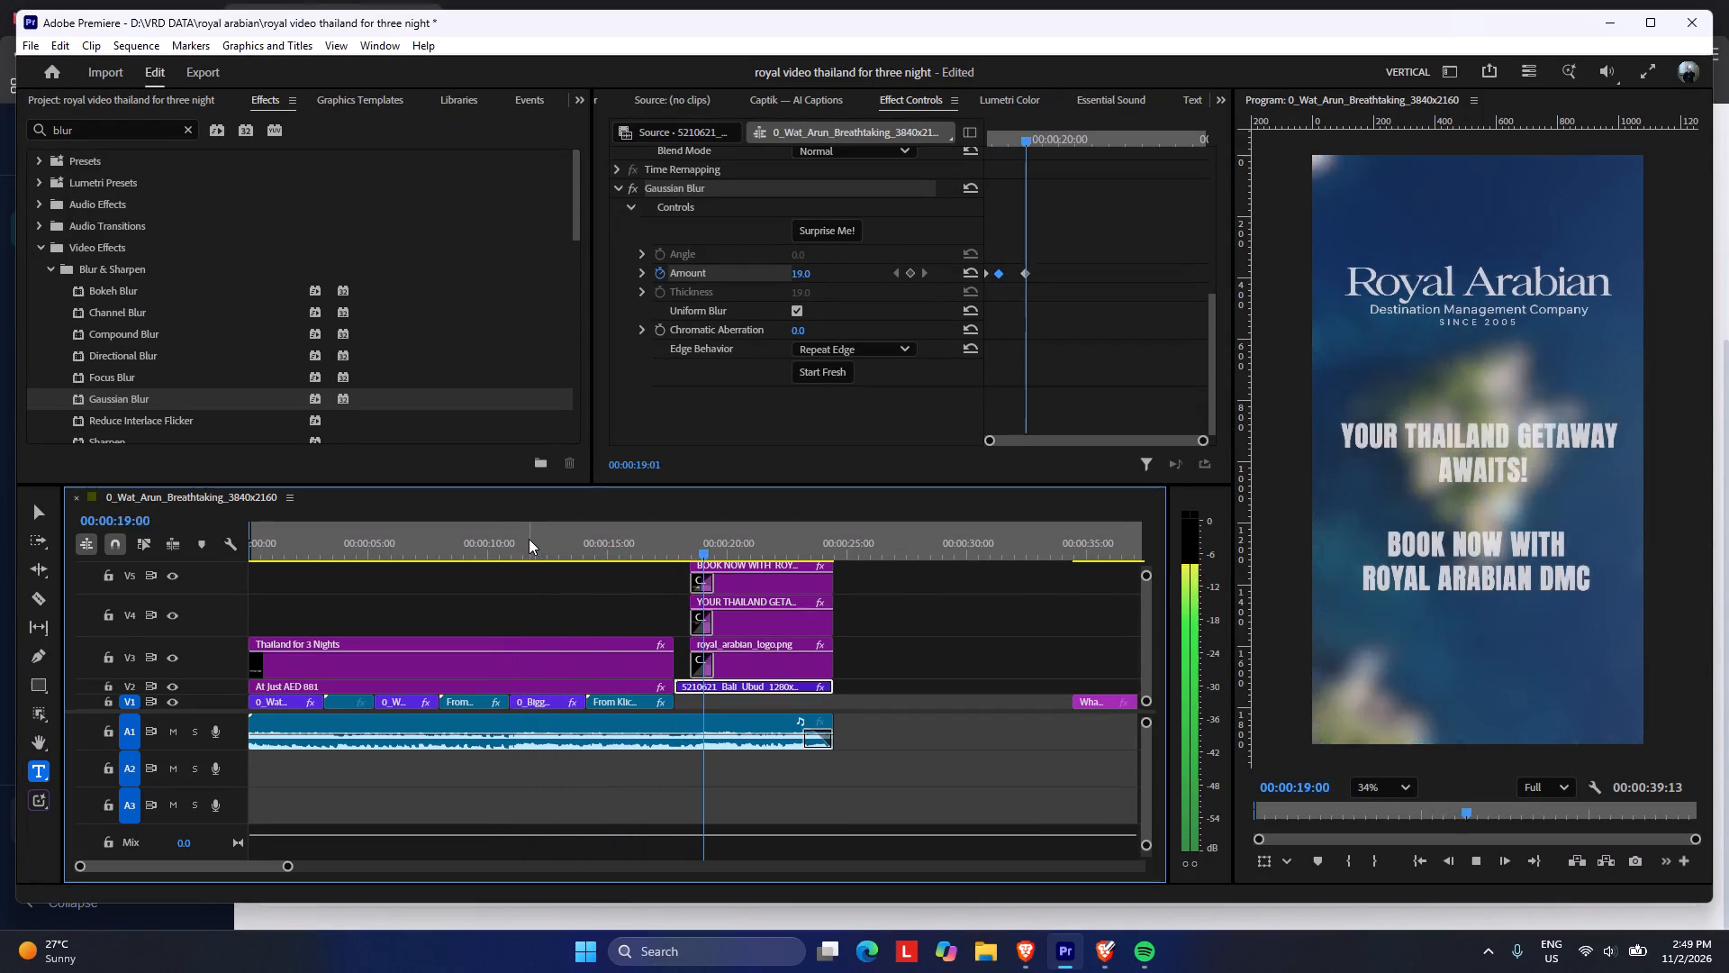
left_click_drag(674, 528, 665, 530)
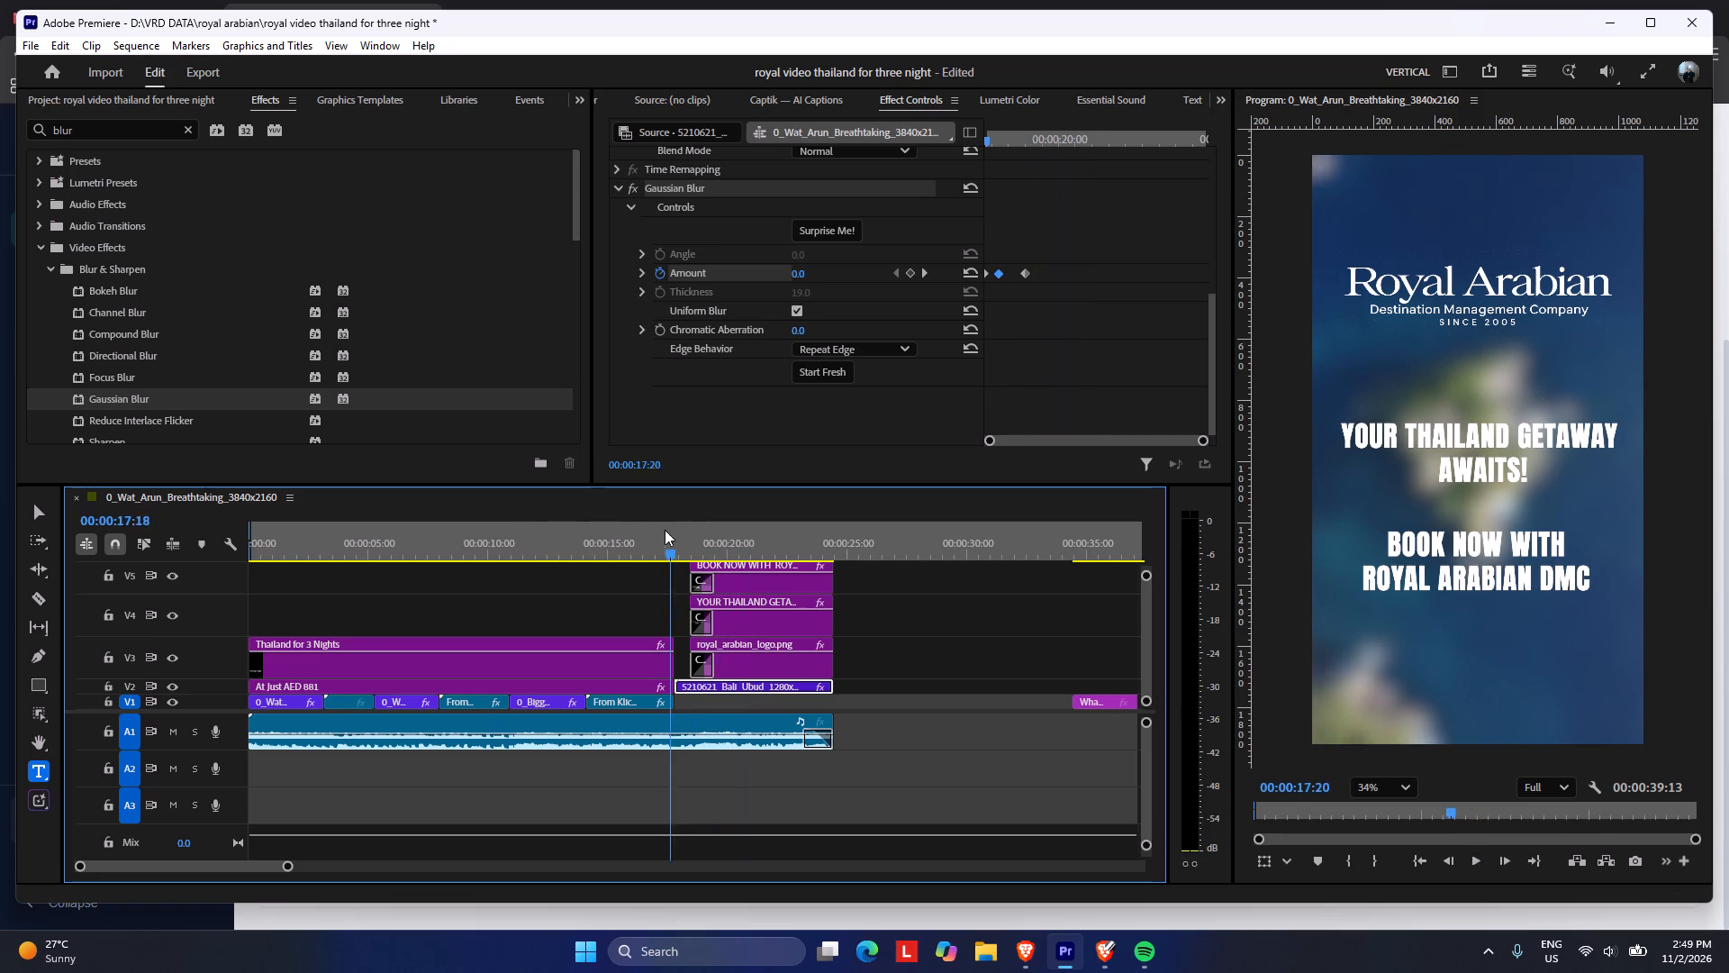
left_click_drag(665, 530, 607, 543)
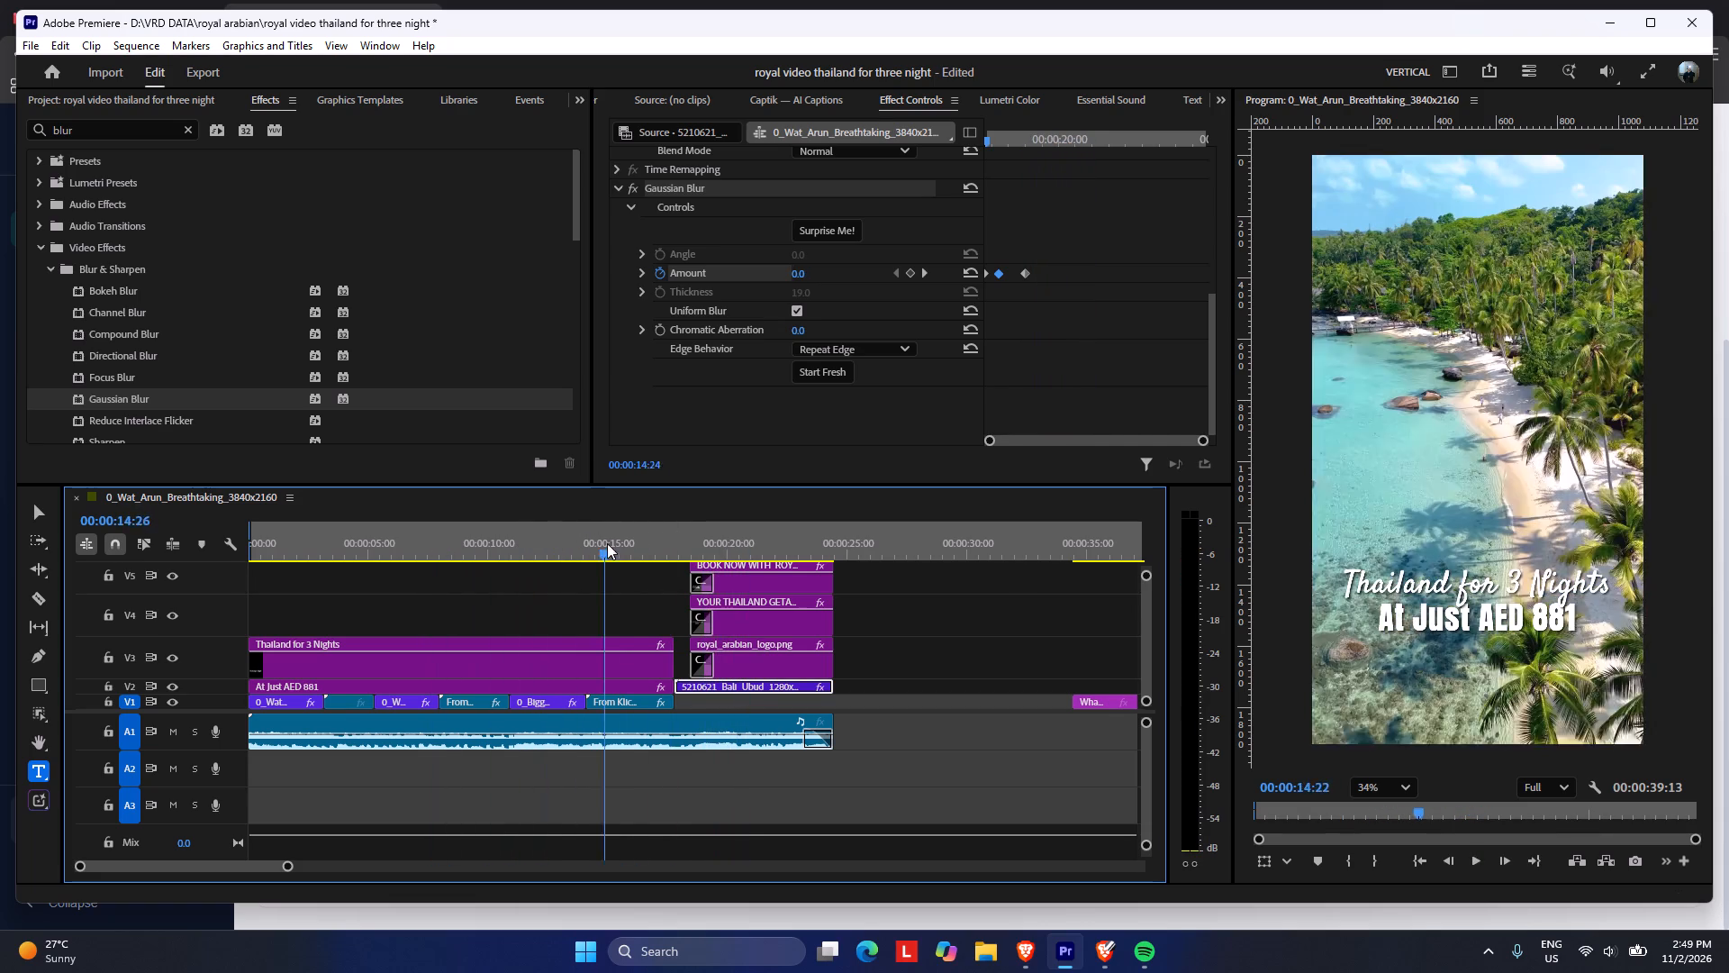
left_click_drag(607, 543, 461, 532)
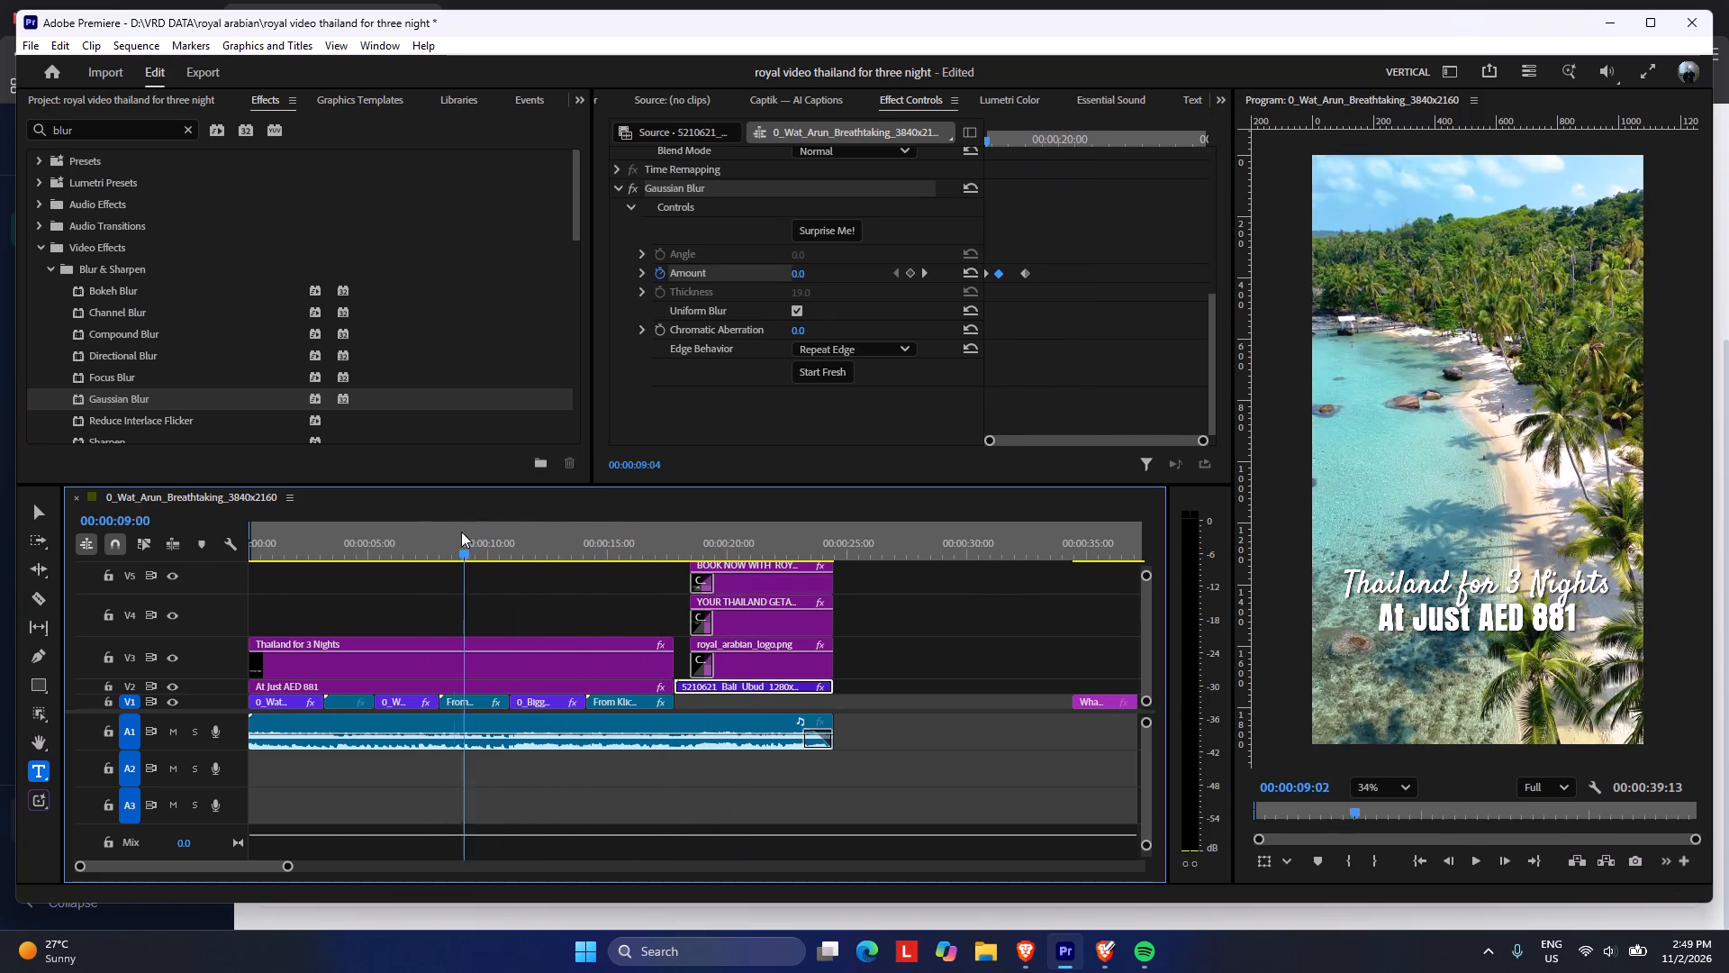
left_click_drag(461, 532, 157, 559)
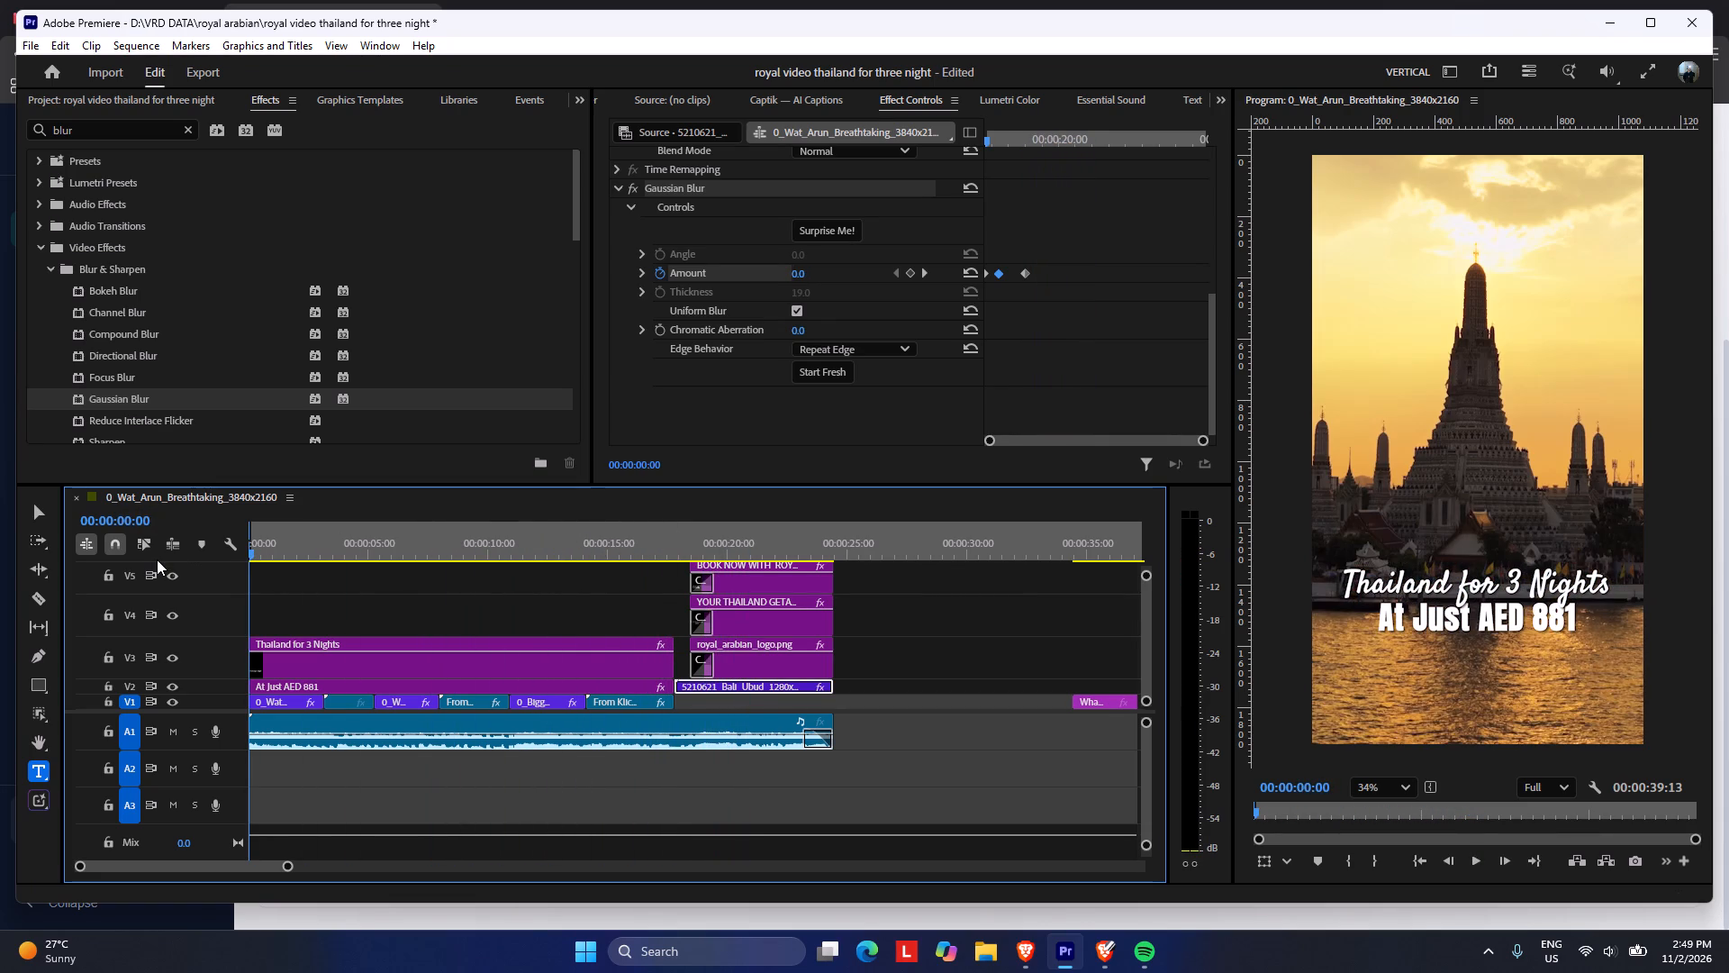
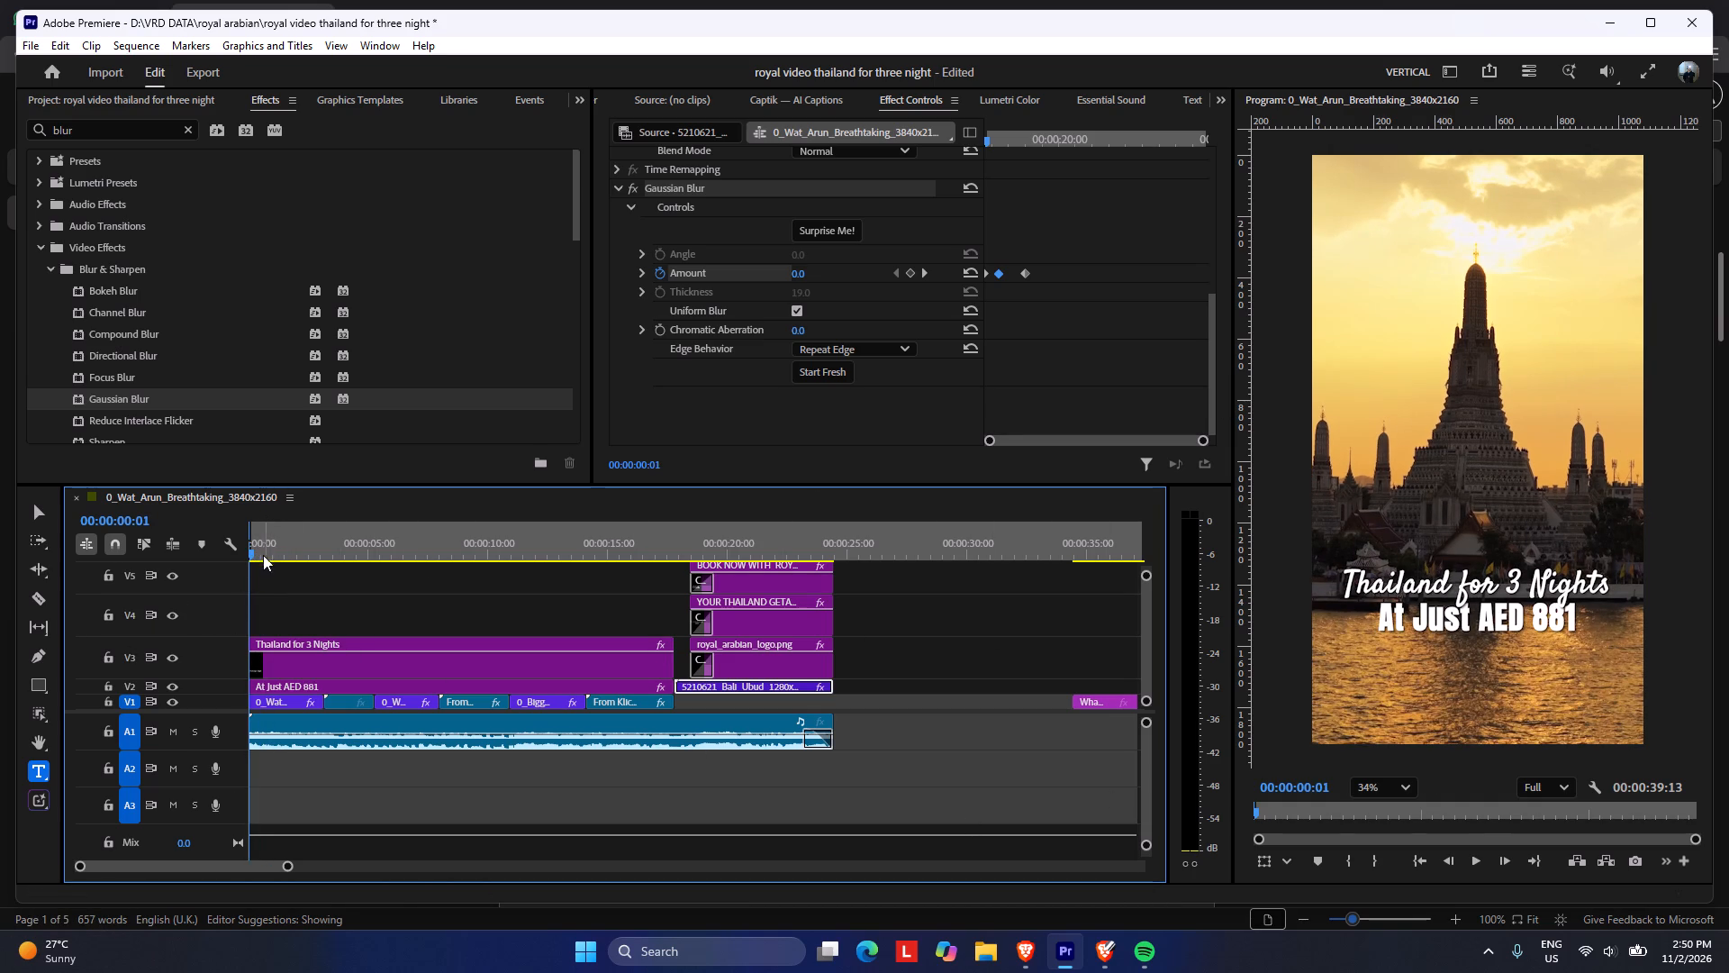
Scrub through the opening shots to about 00:00:04:24 and return the playhead to 00:00:00:00.
left_click_drag(258, 550, 340, 548)
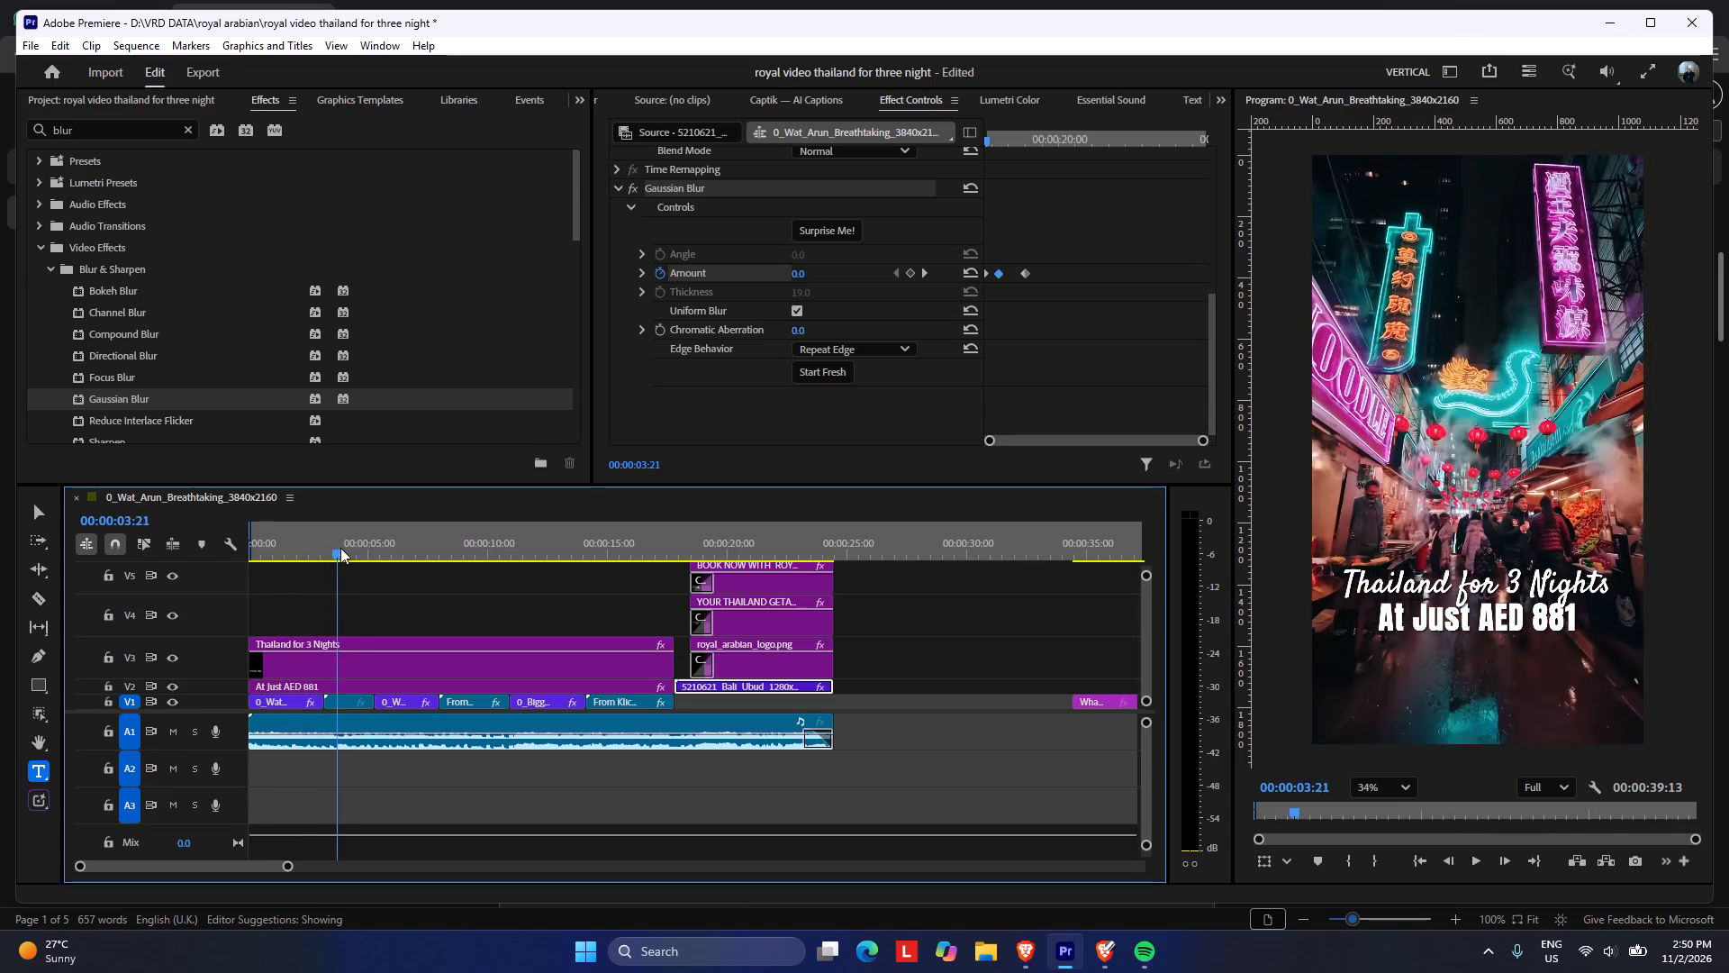
left_click_drag(340, 548, 367, 549)
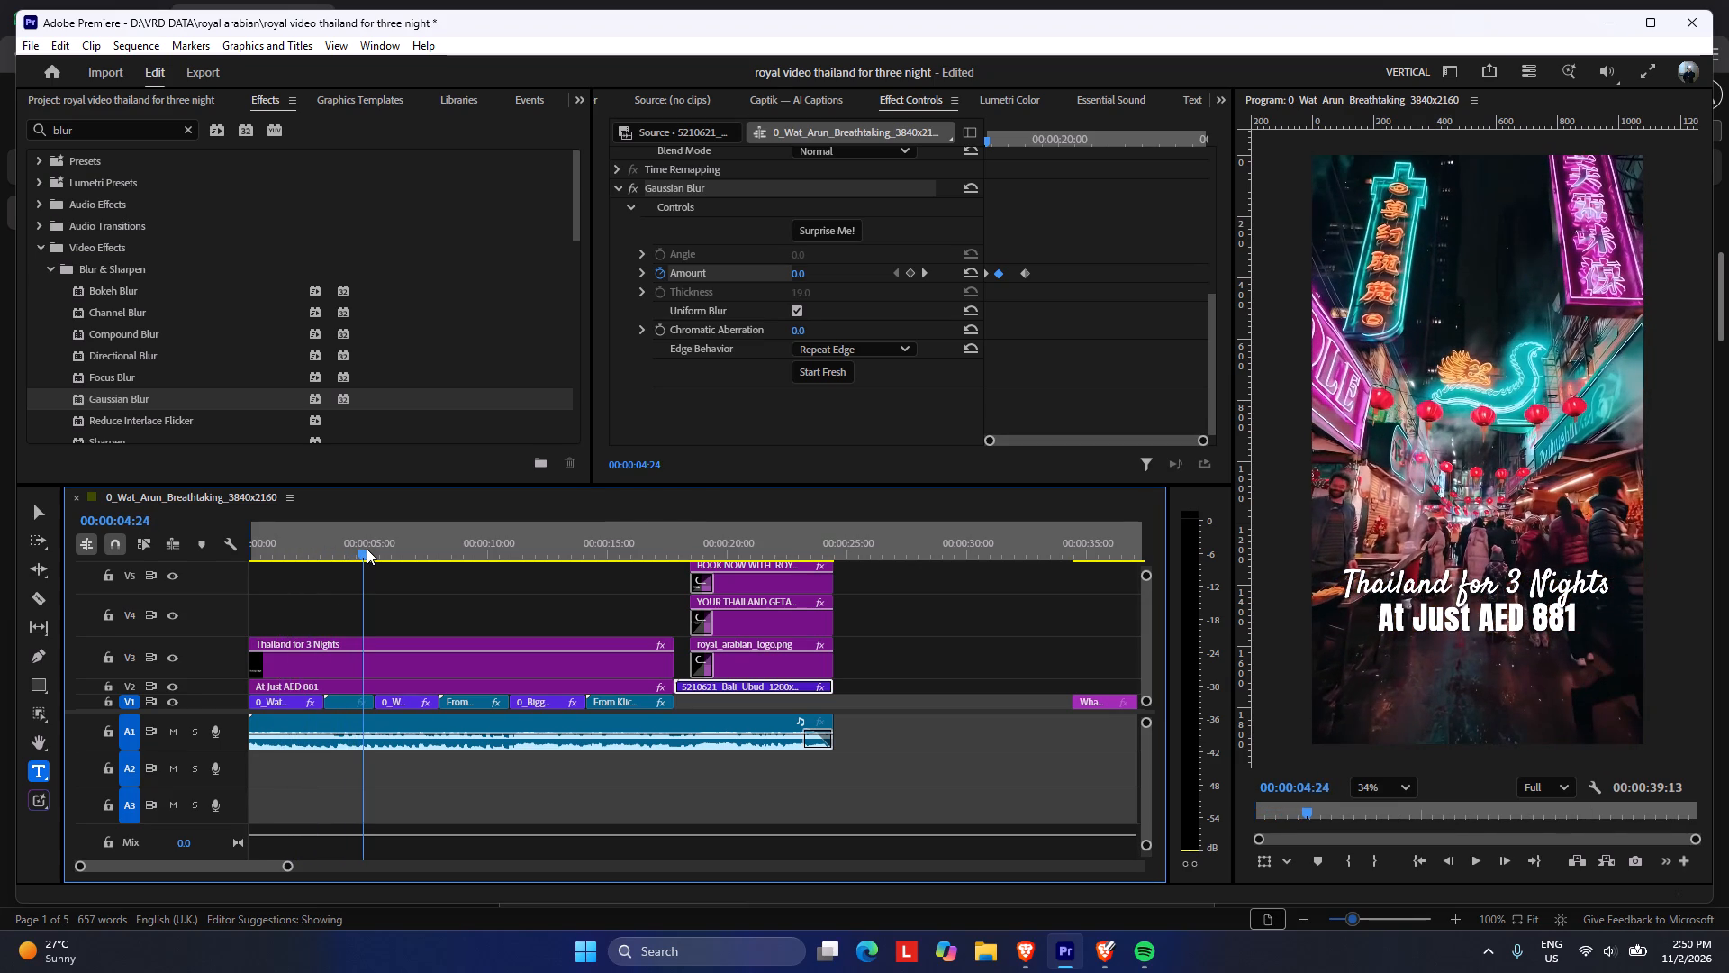
left_click_drag(367, 549, 86, 592)
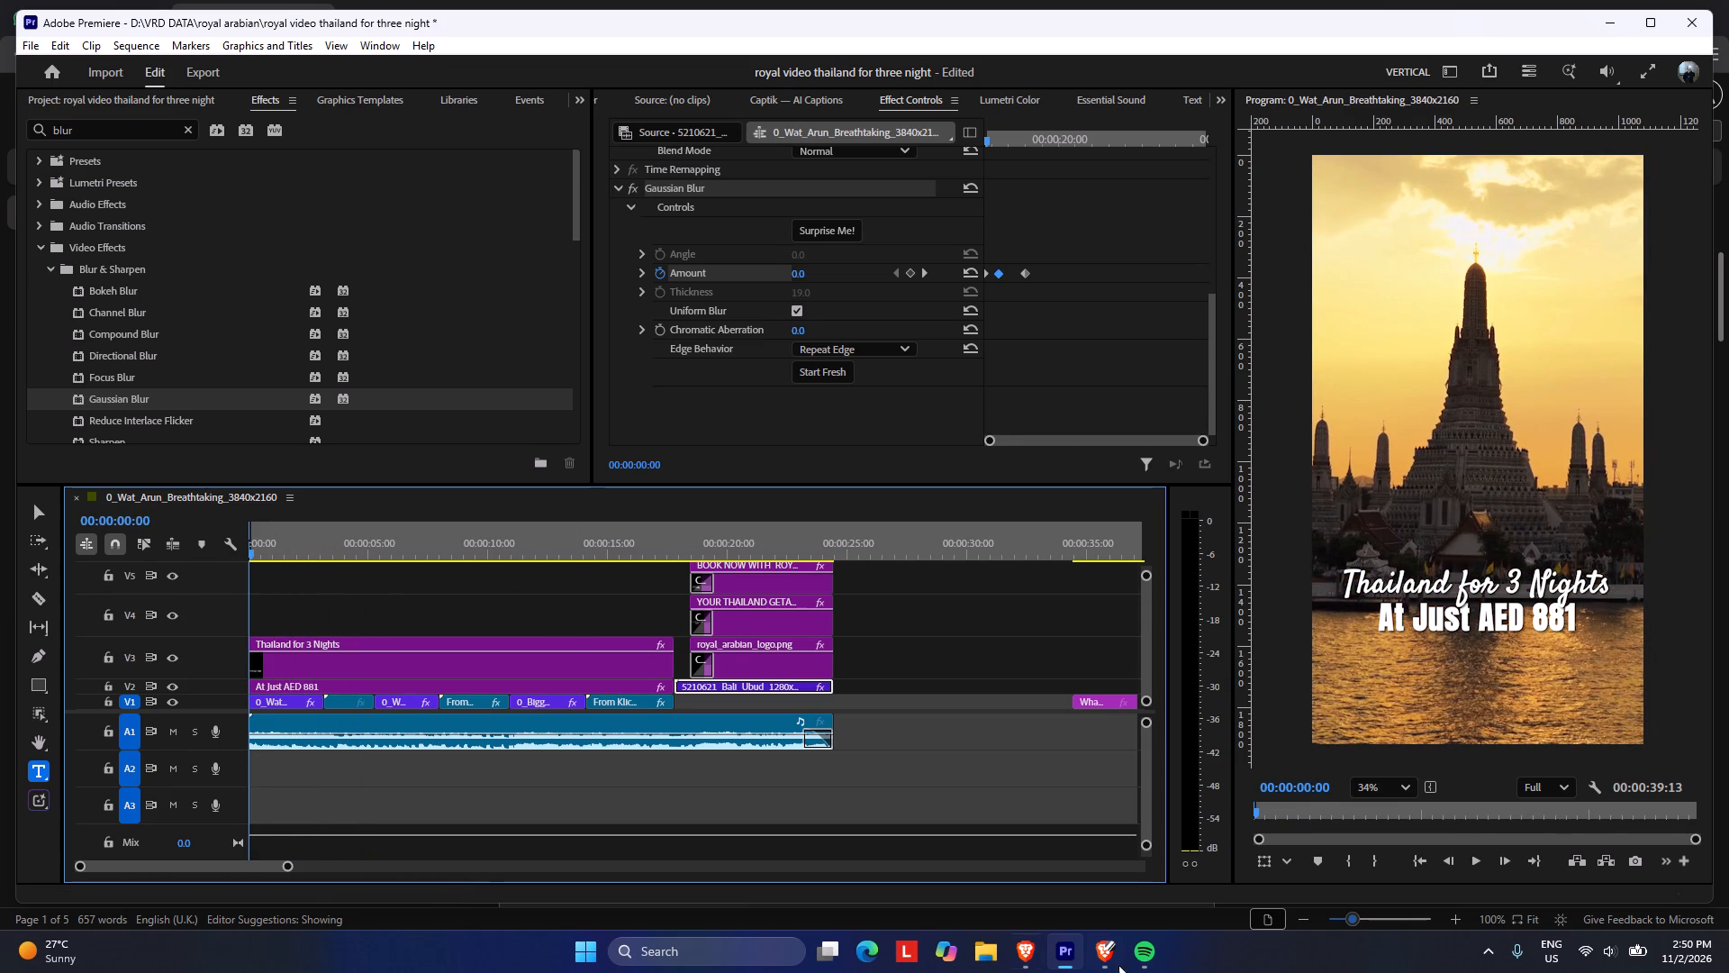
Switch briefly to Spotify, and return to Premiere to review the video through to the closing shot.
left_click(1157, 957)
left_click(865, 813)
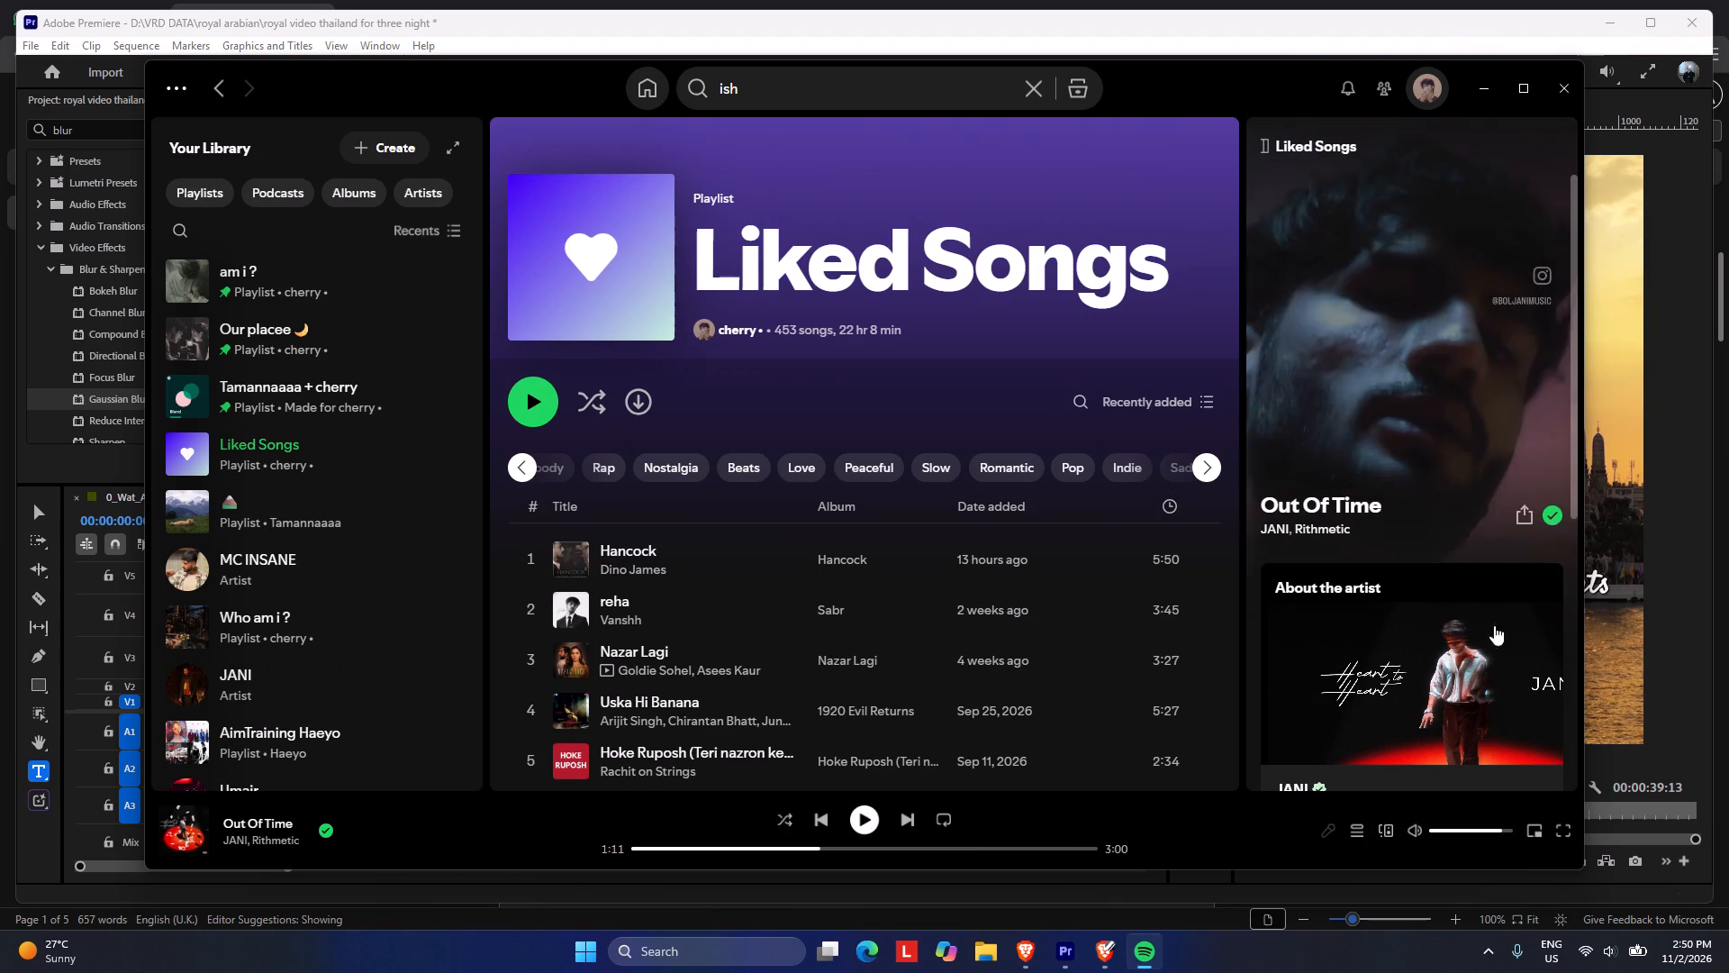
Switch from Spotify back to Premiere and play the Thailand video from 00:00:00:00 to about 00:00:11:16.
left_click(1476, 79)
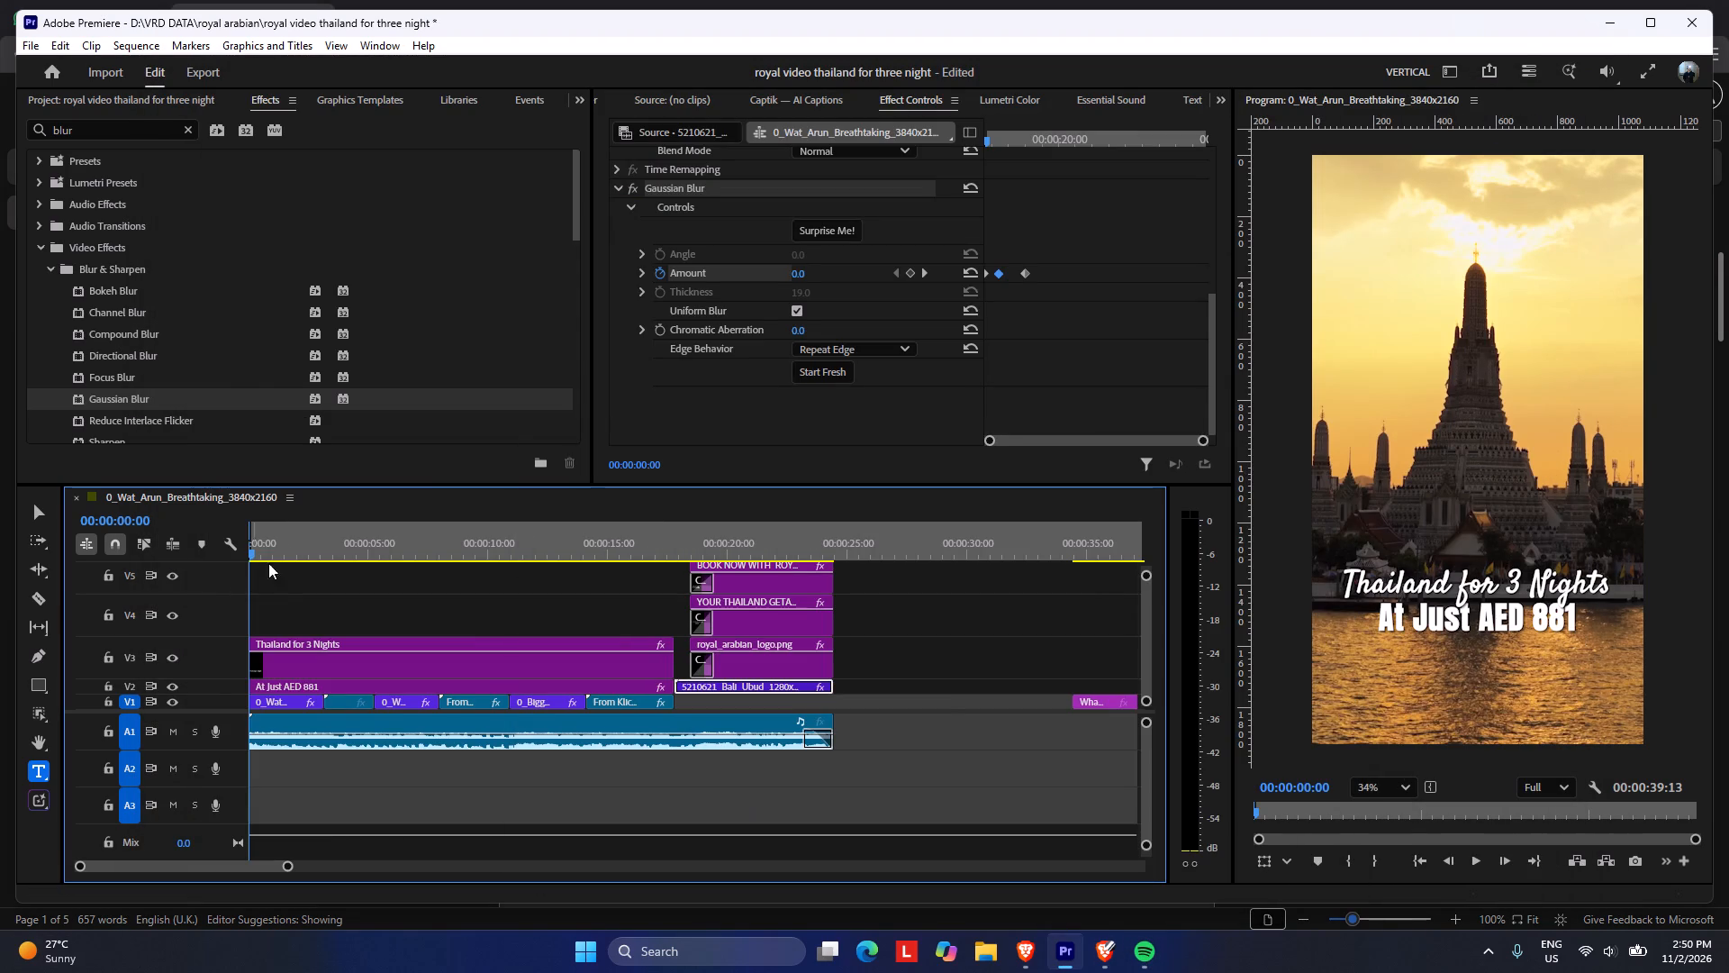
left_click_drag(283, 541, 236, 557)
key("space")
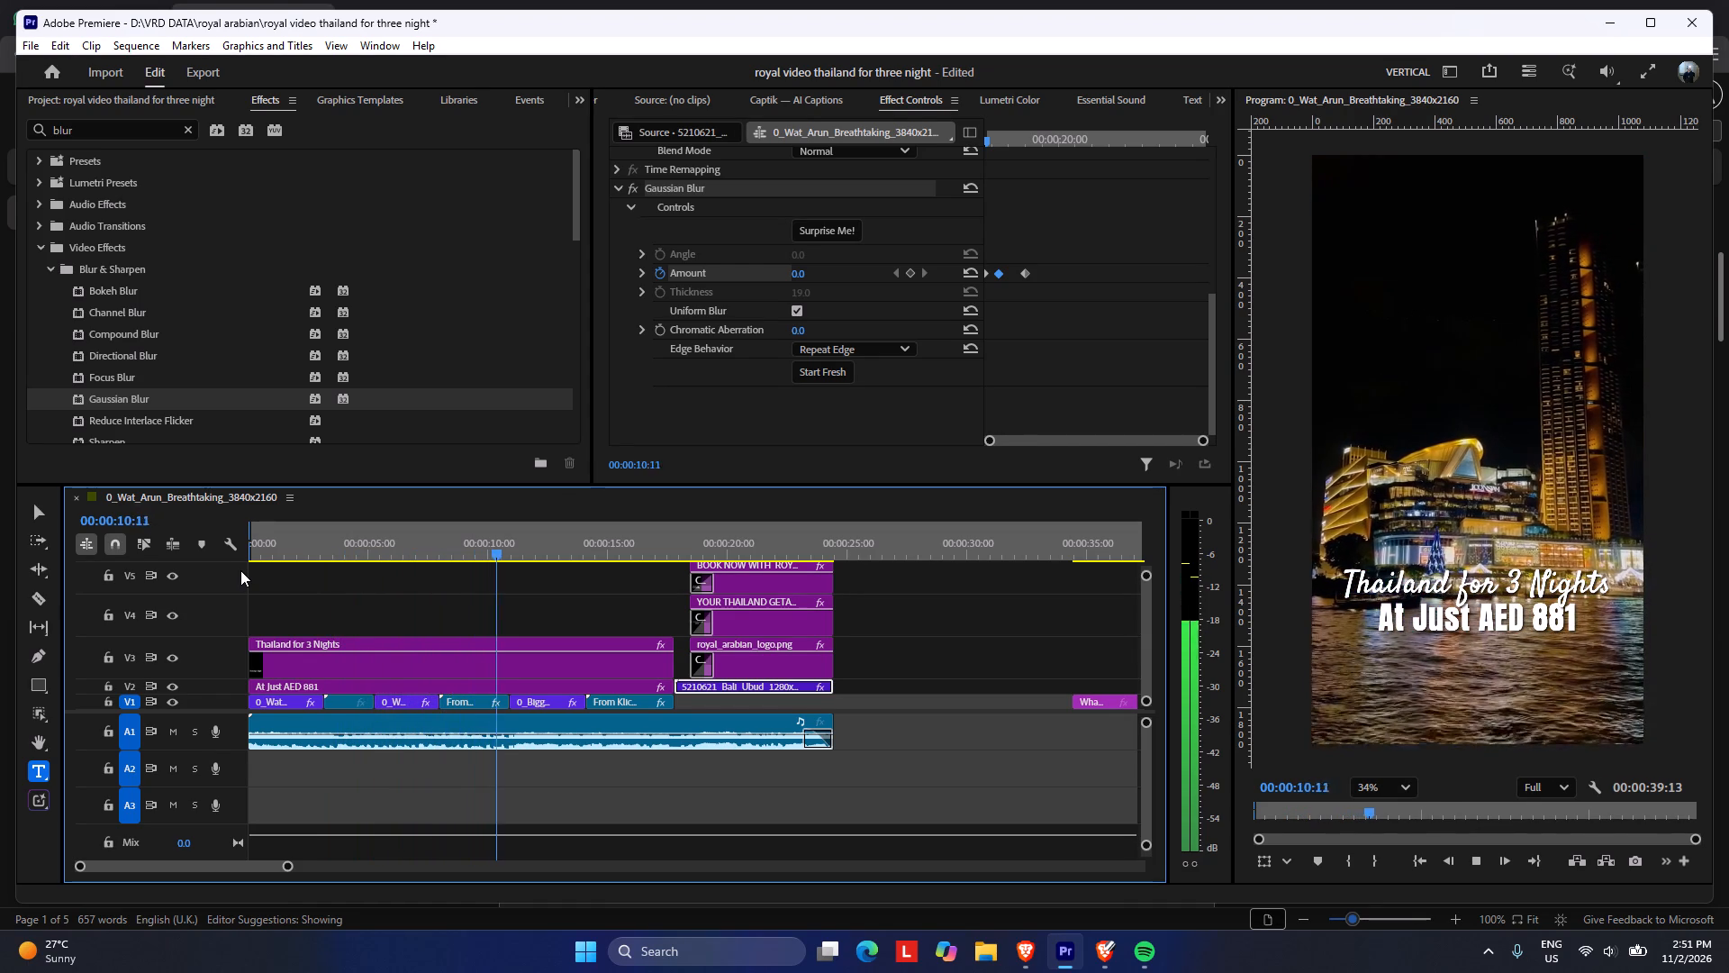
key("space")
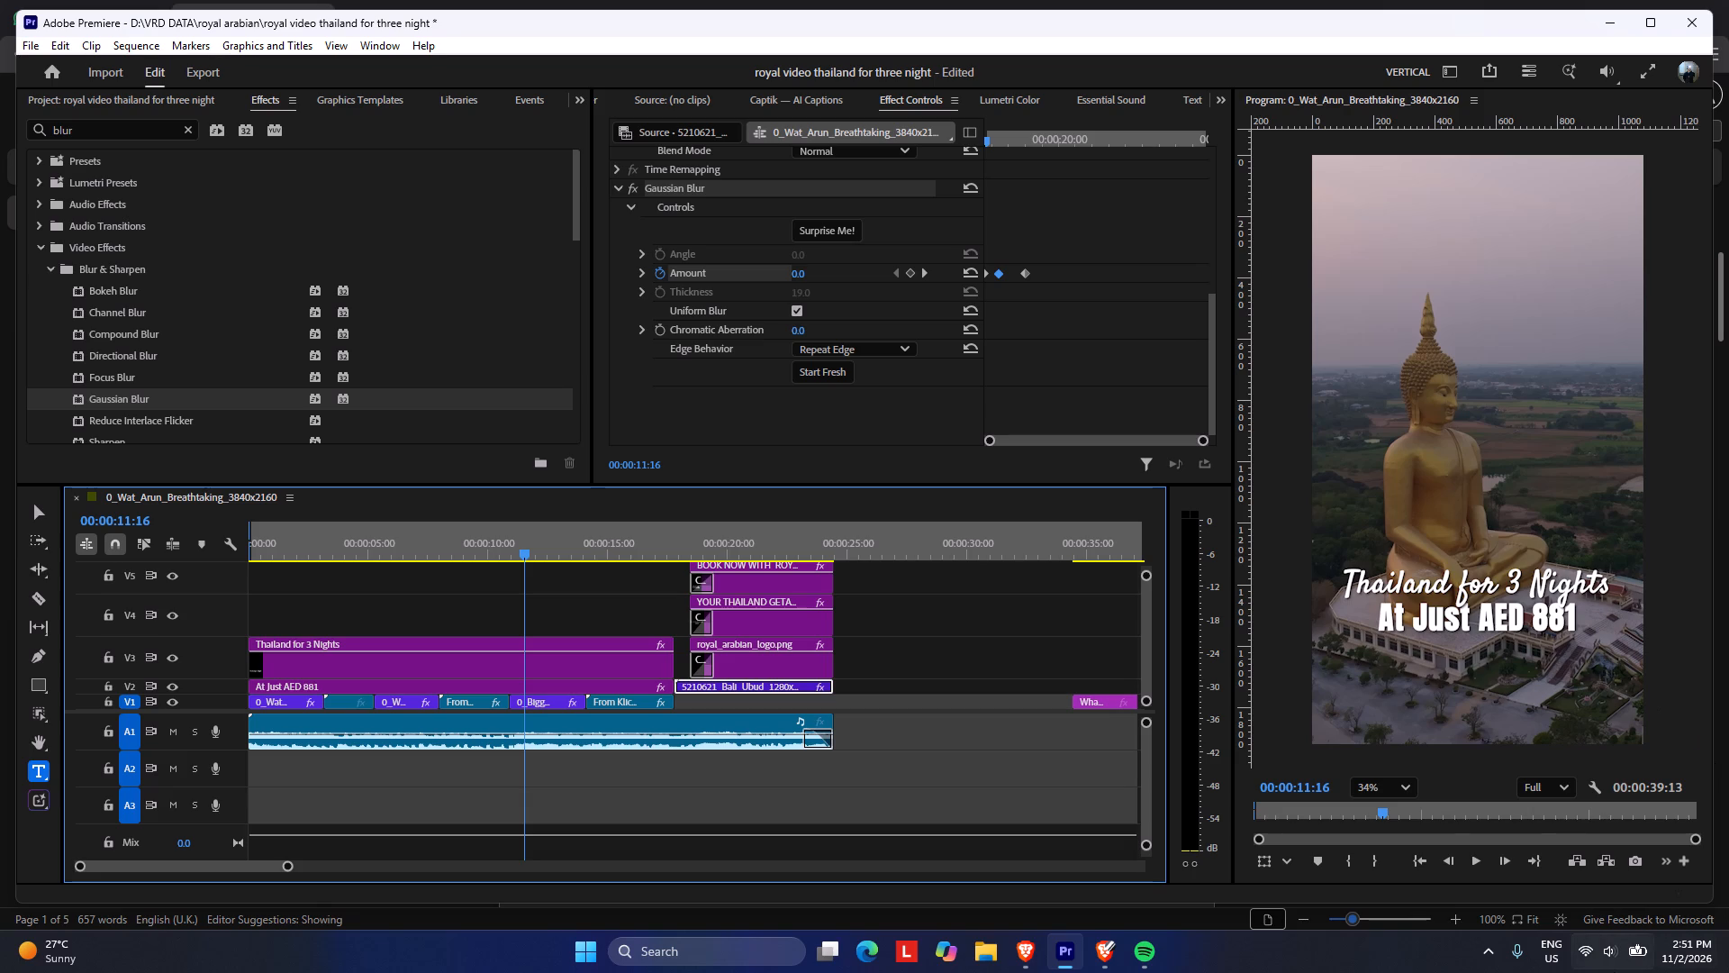
Set the system volume to 48.
left_click(1588, 952)
left_click_drag(1525, 843, 1552, 850)
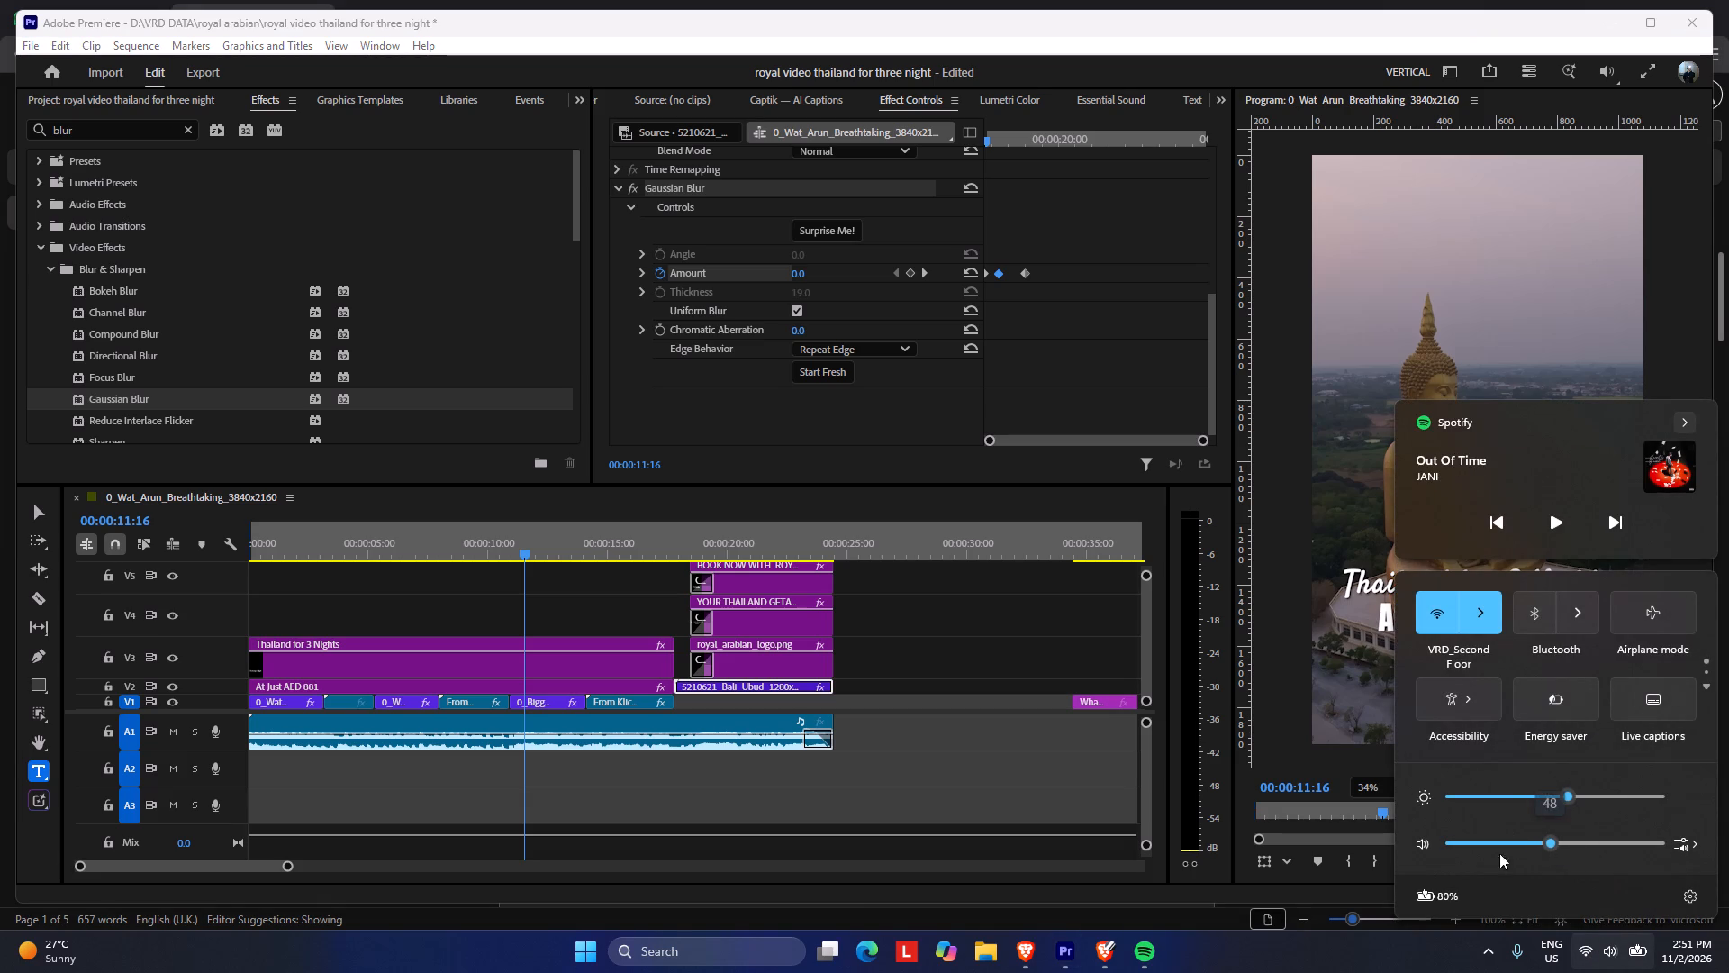
Replay the video from 00:00:00:00 through to the closing logo shot, and park the playhead at about 00:00:21:19.
left_click_drag(299, 558, 235, 562)
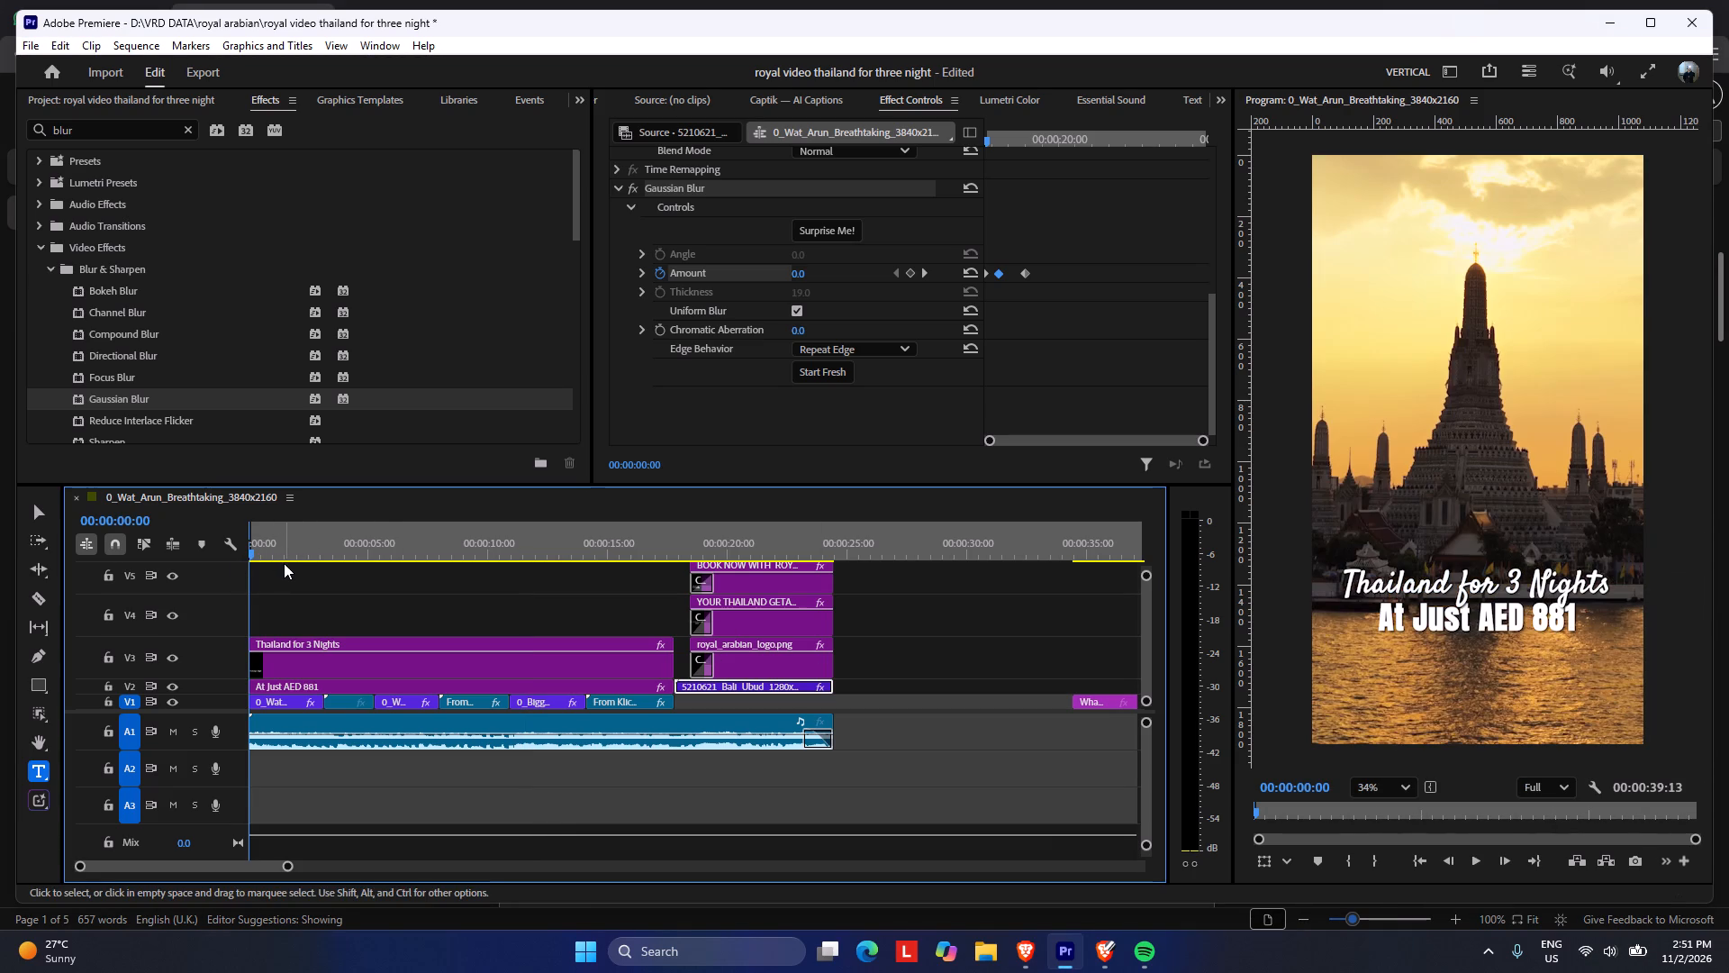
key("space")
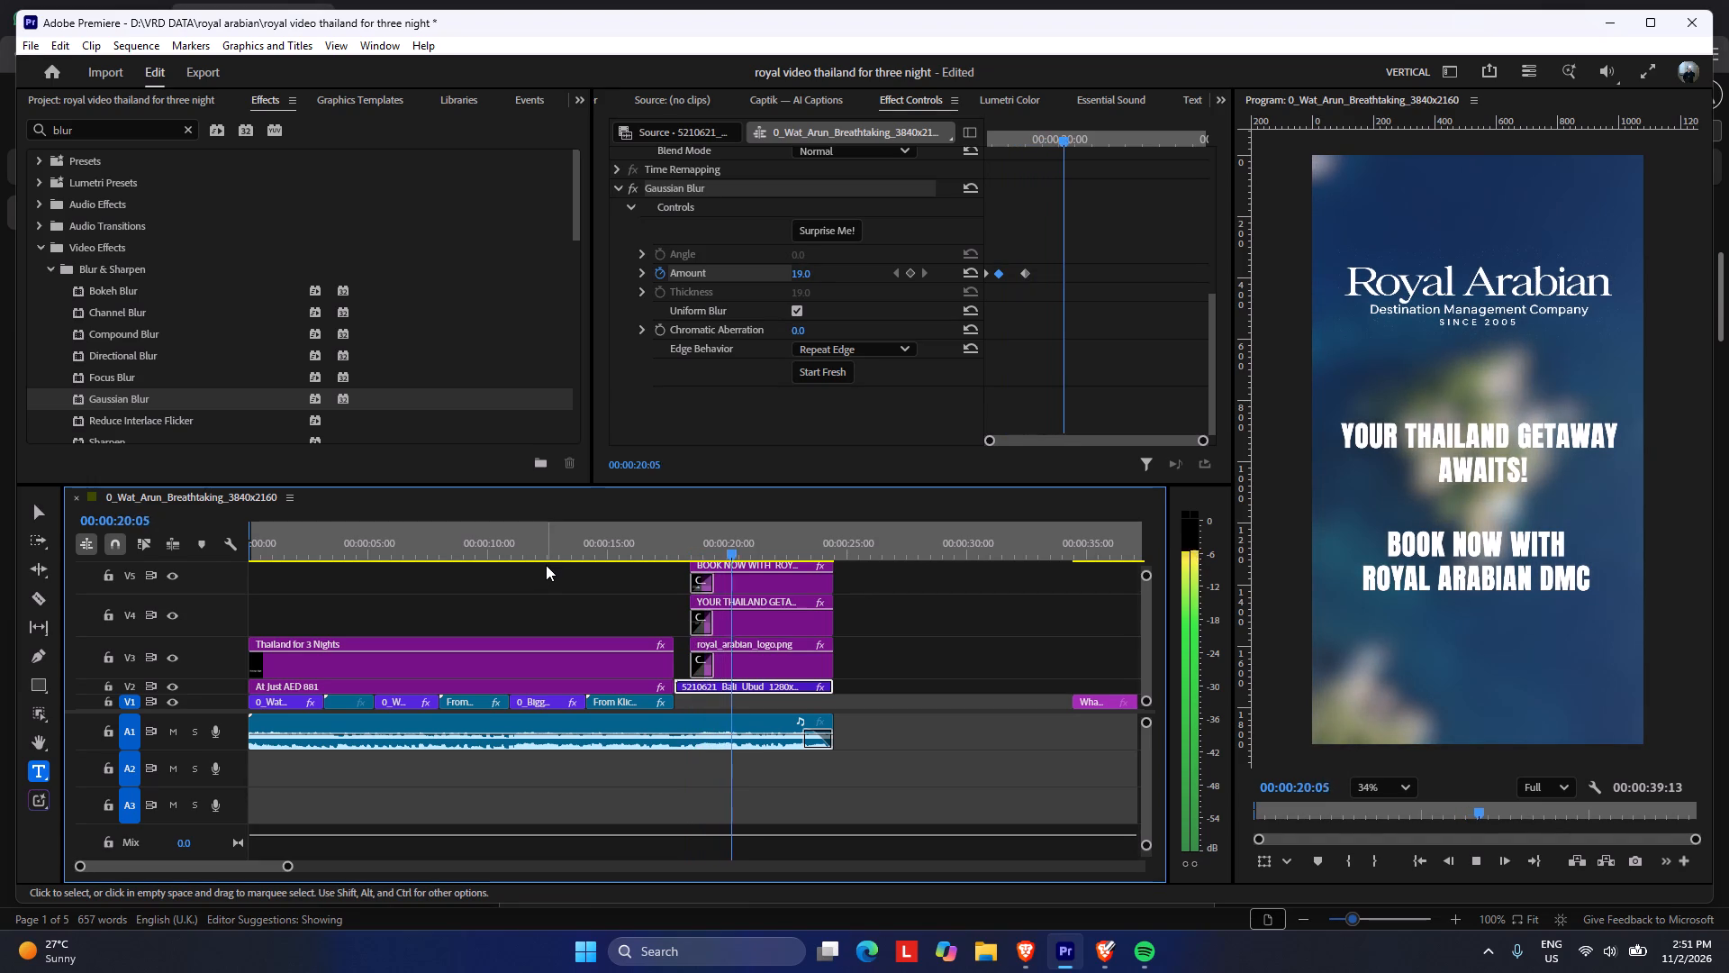
left_click(768, 541)
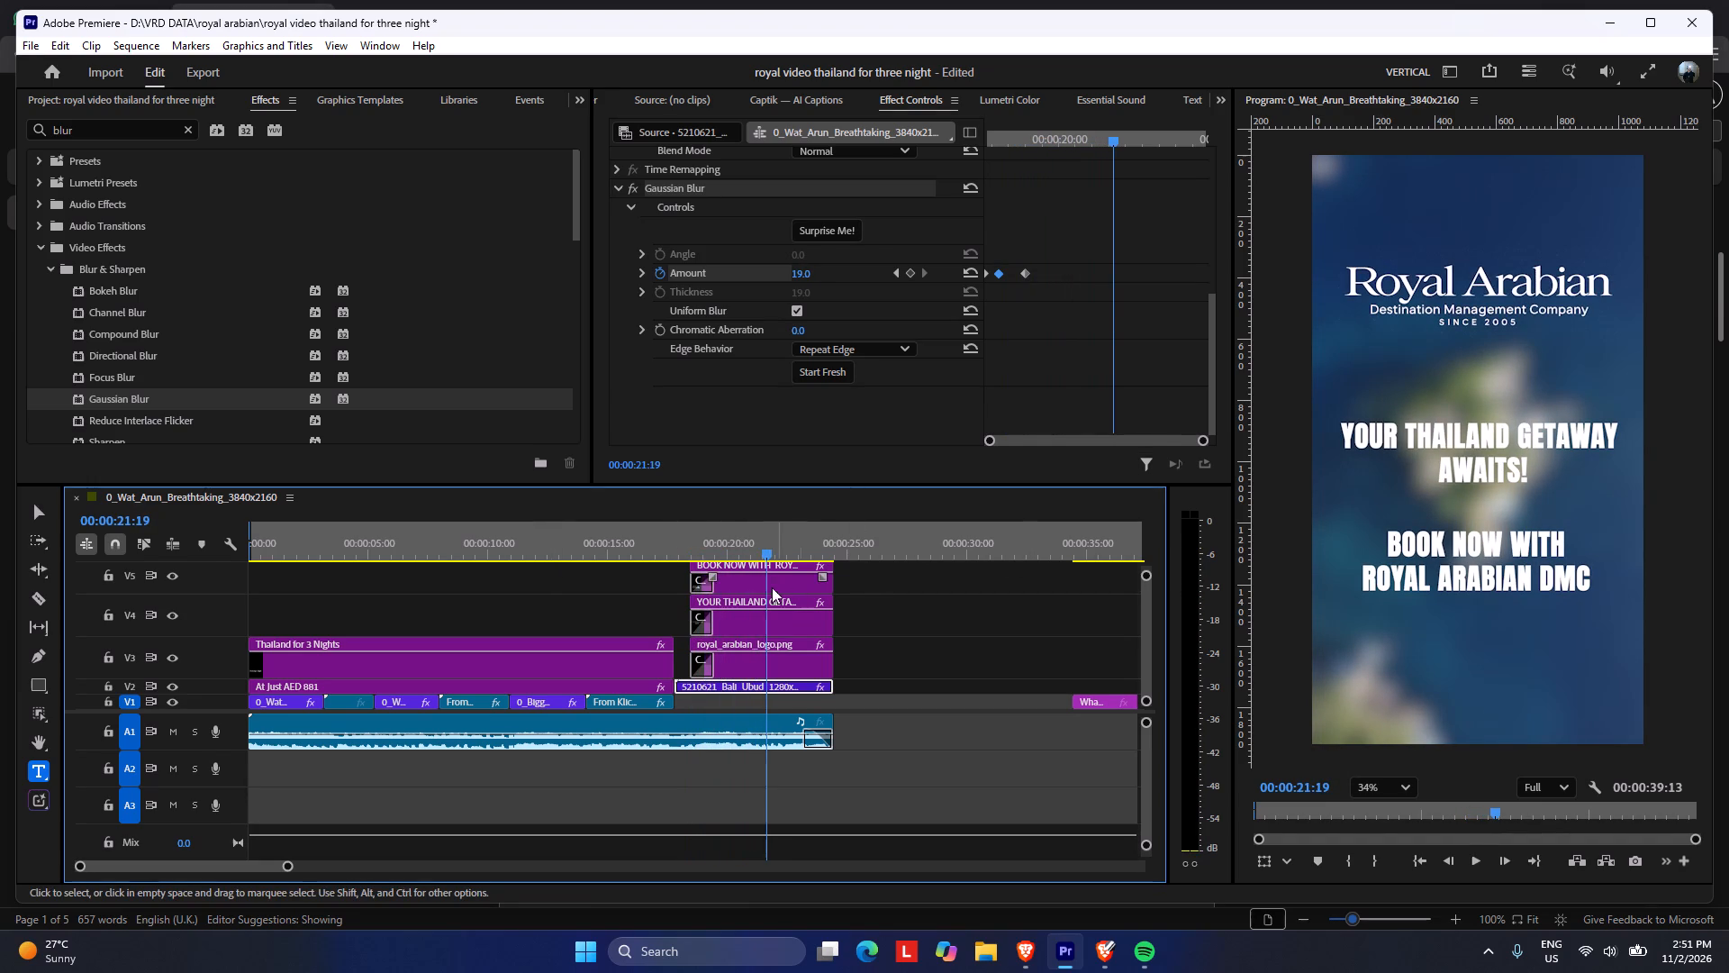
Try Archivo Expanded on the whole "YOUR THAILAND GETAWAY AWAITS!" text, and settle on Poppins Medium as its font.
left_click(746, 626)
left_click(603, 100)
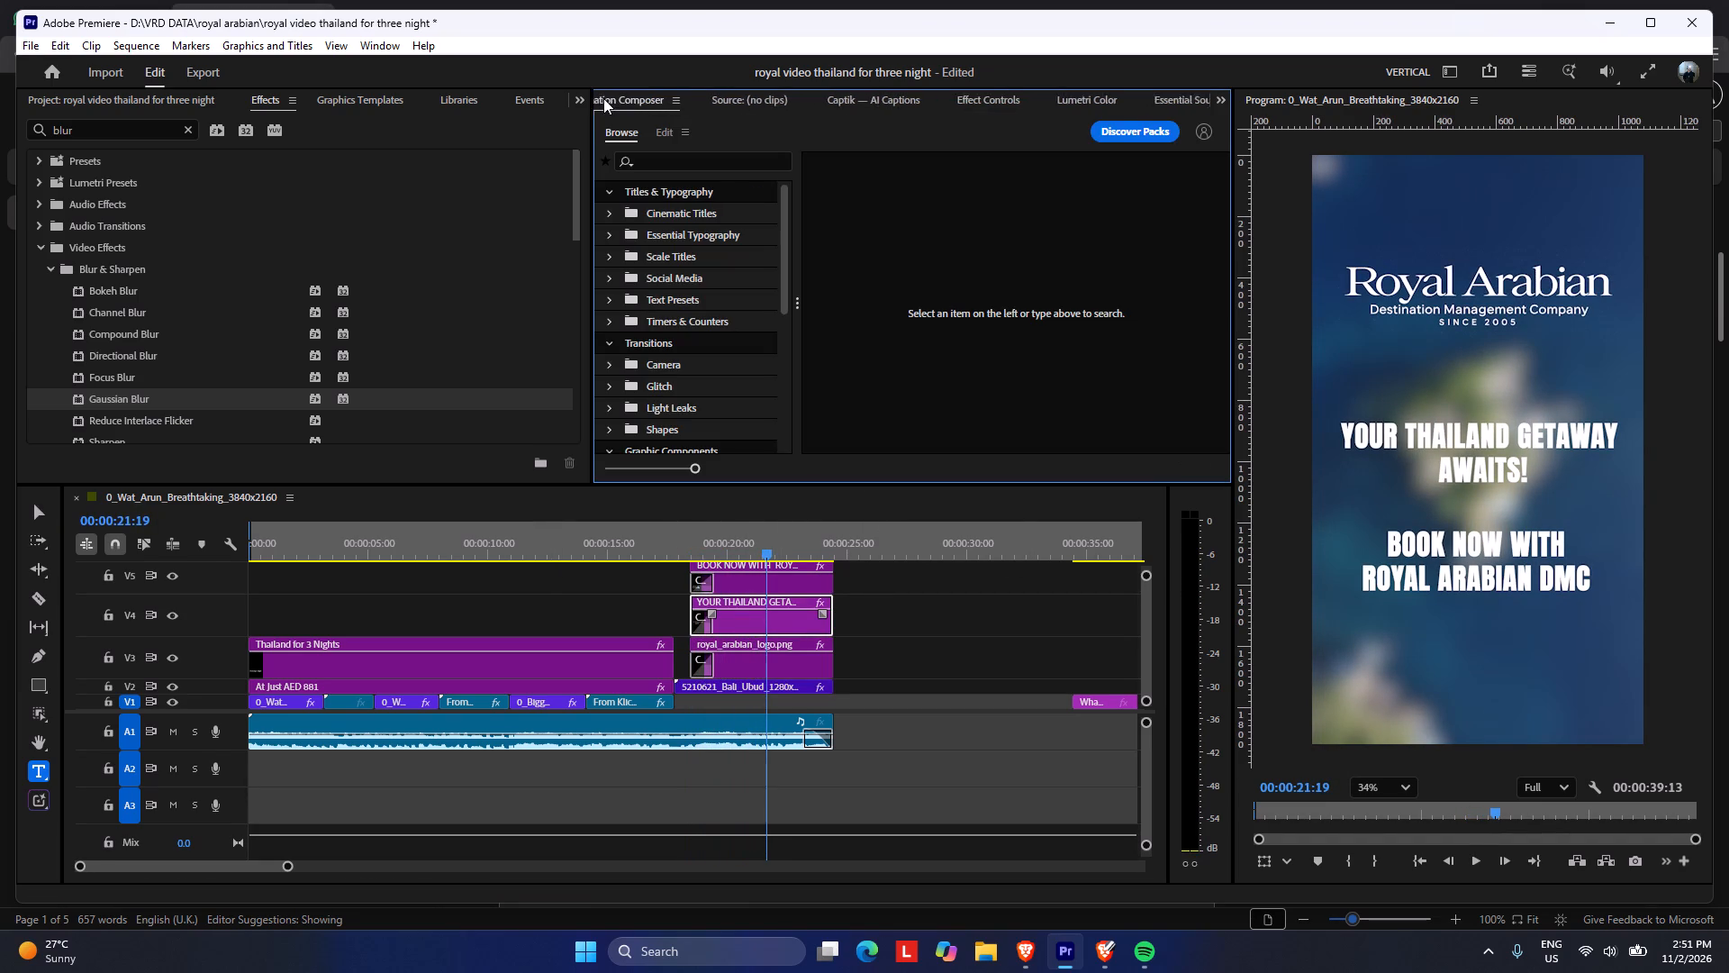
left_click(597, 107)
left_click(611, 102)
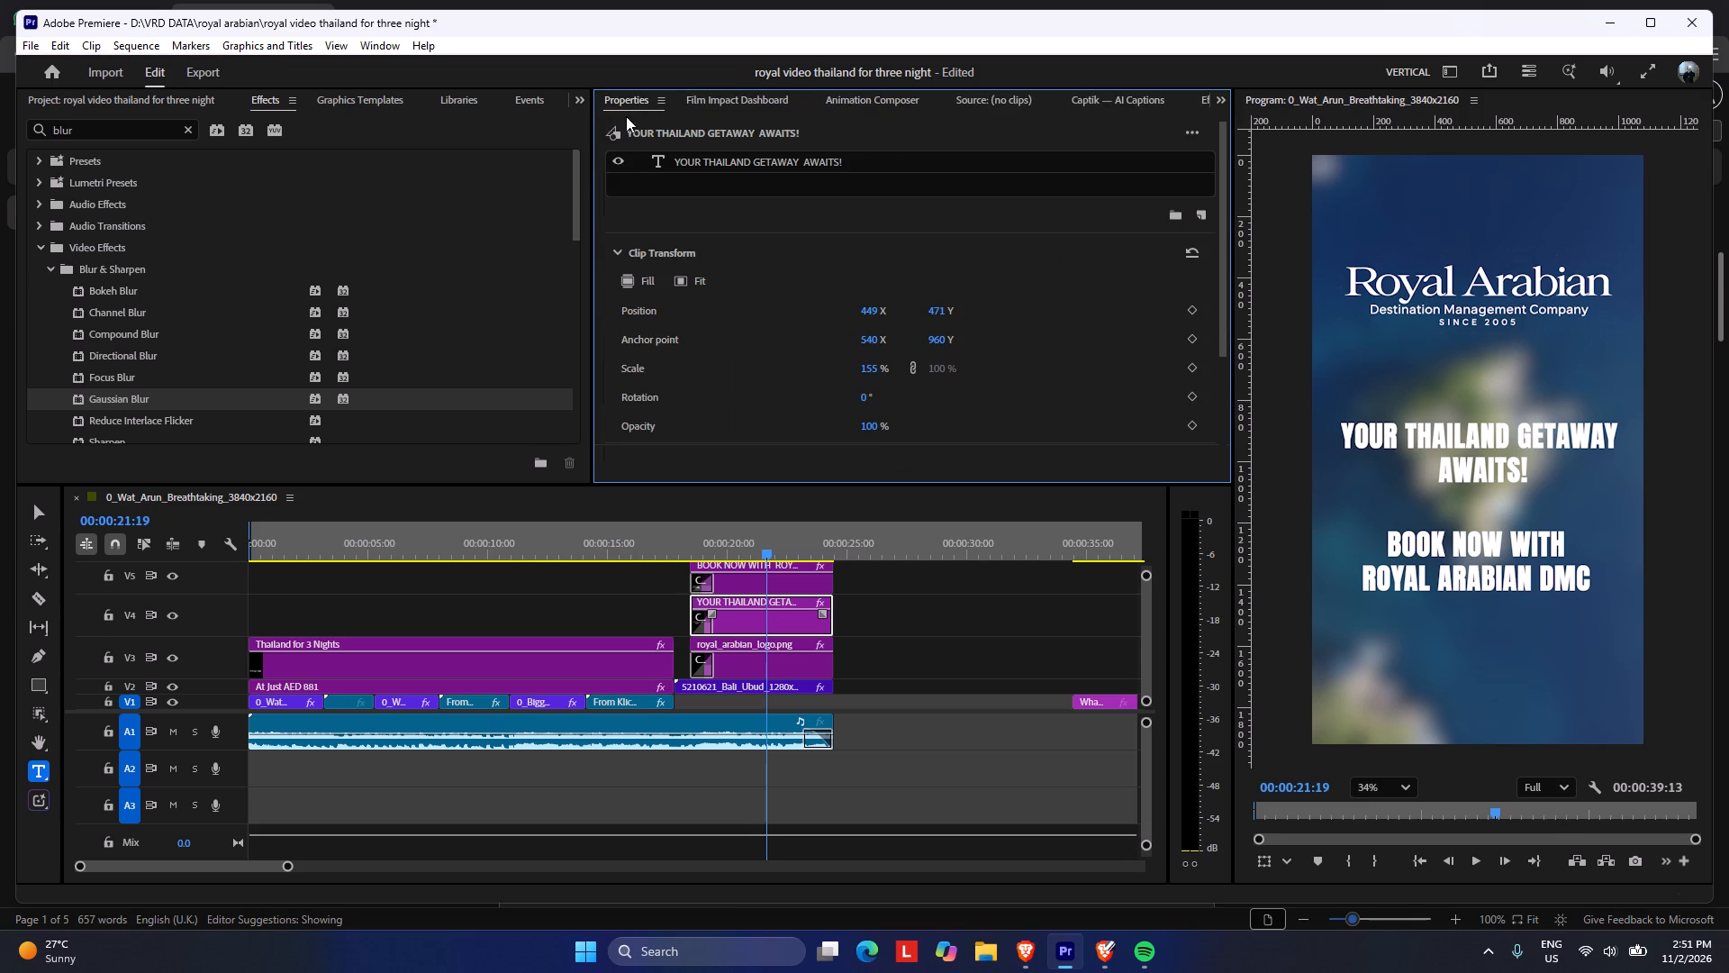
left_click(747, 166)
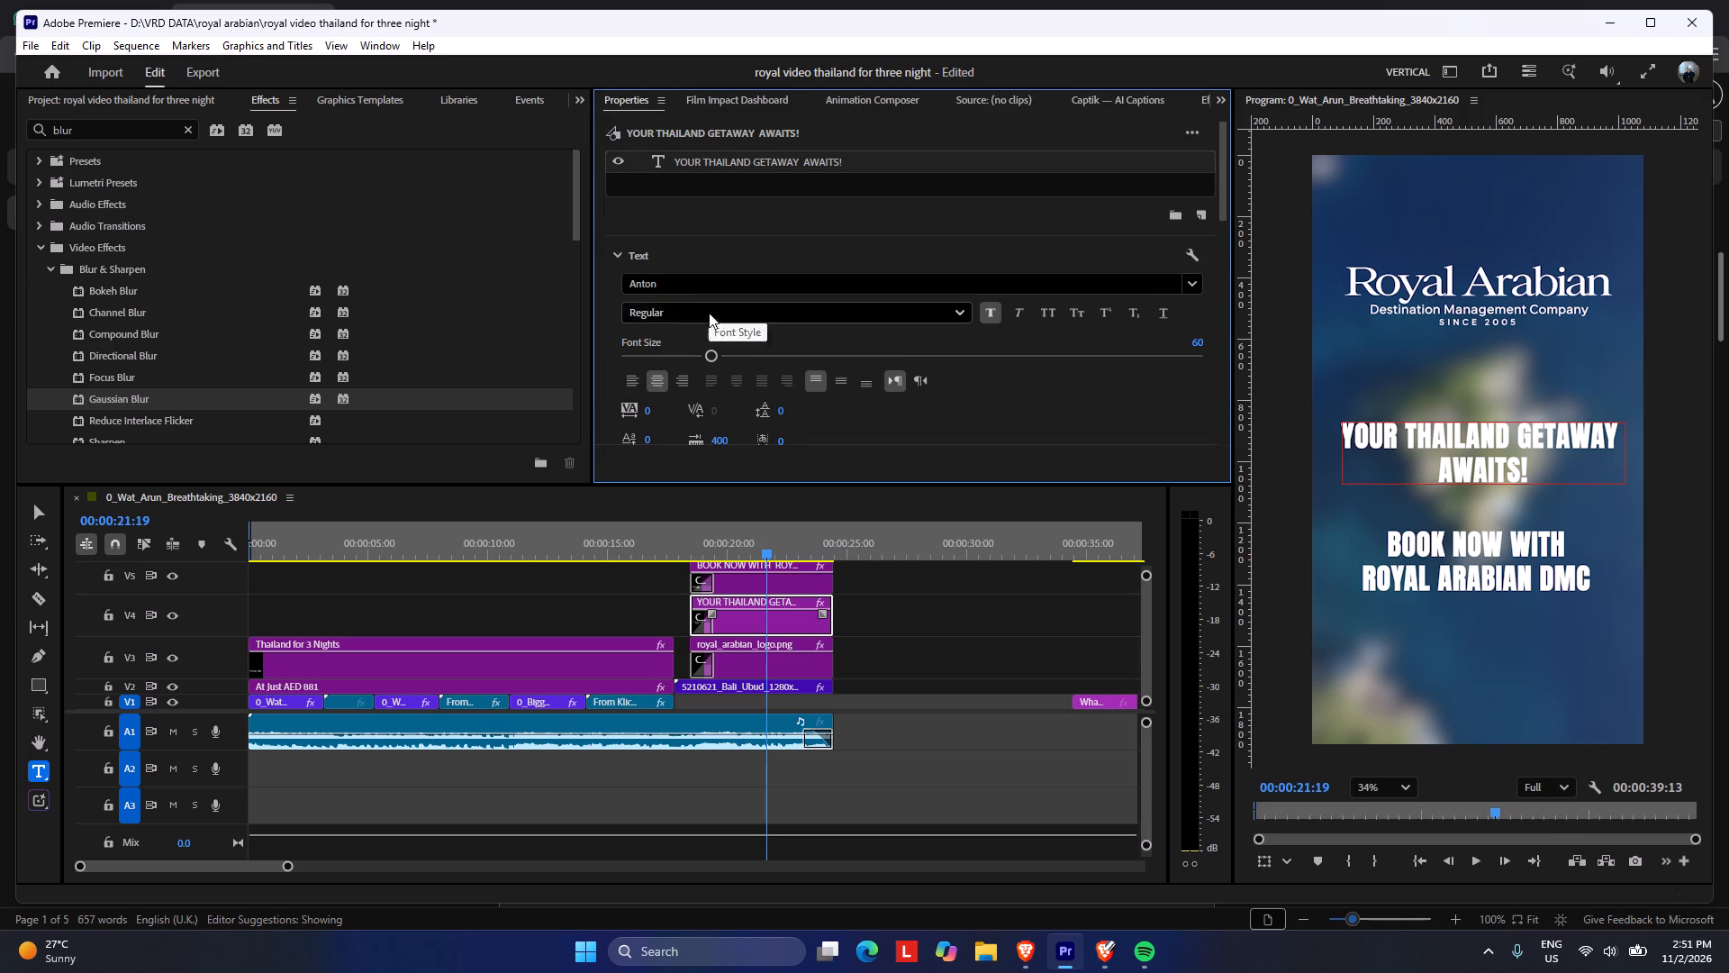
left_click(718, 165)
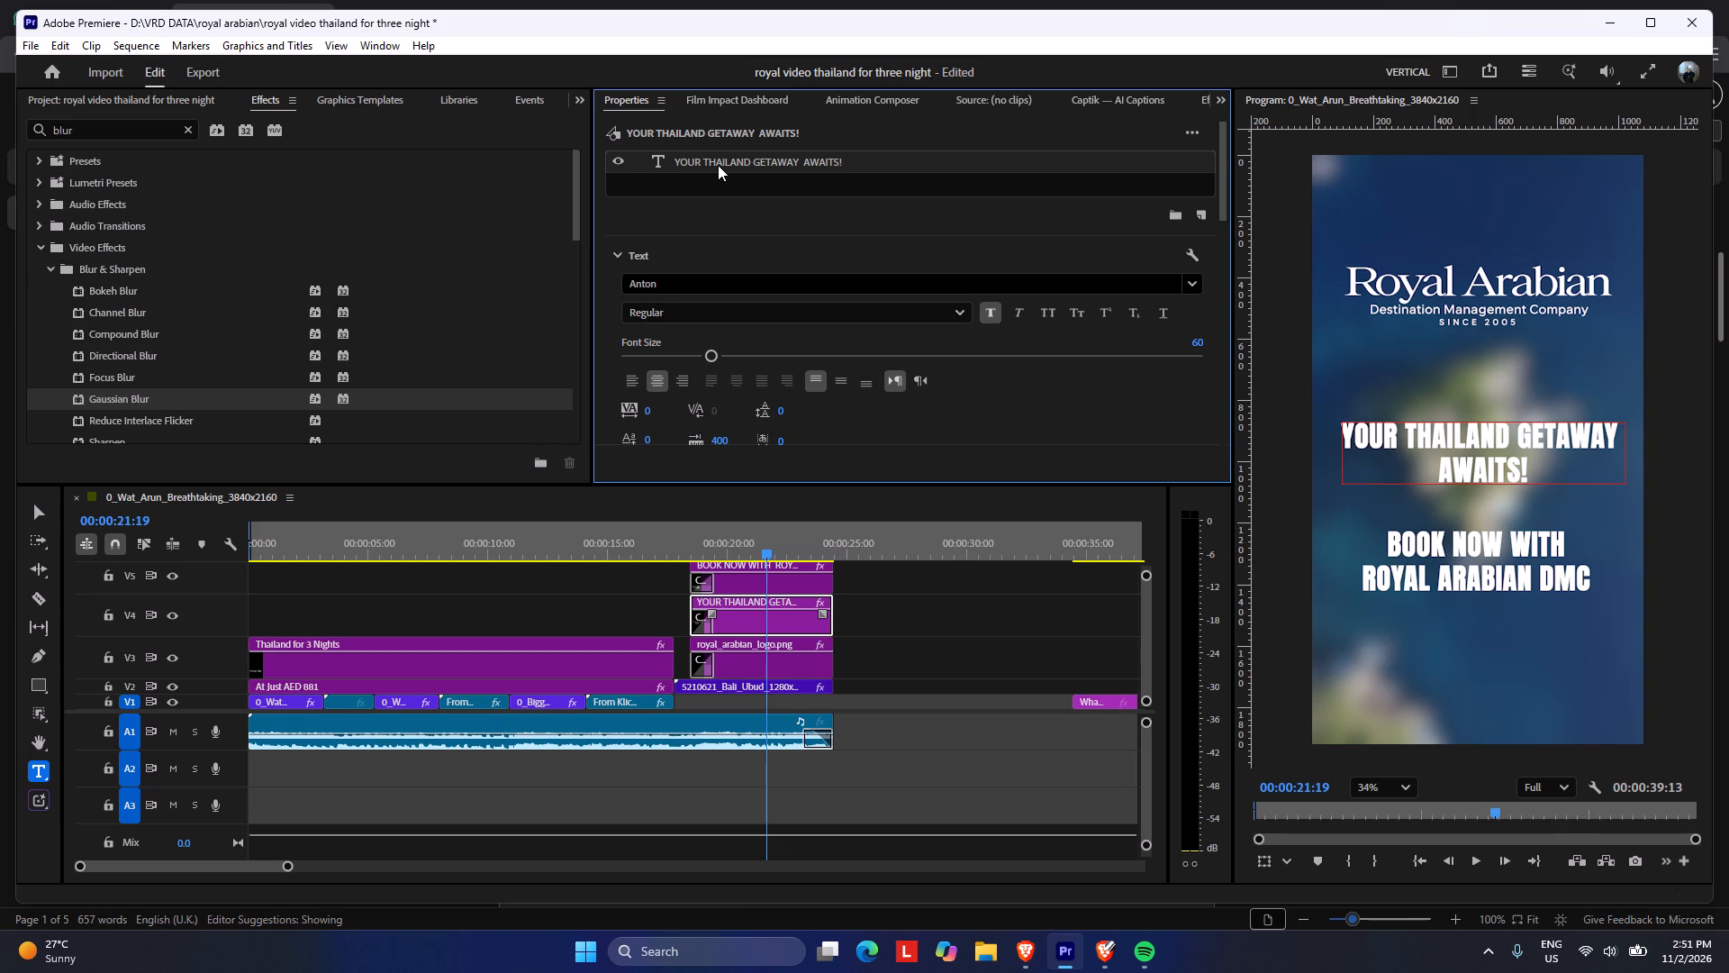
double_click(718, 165)
left_click(666, 284)
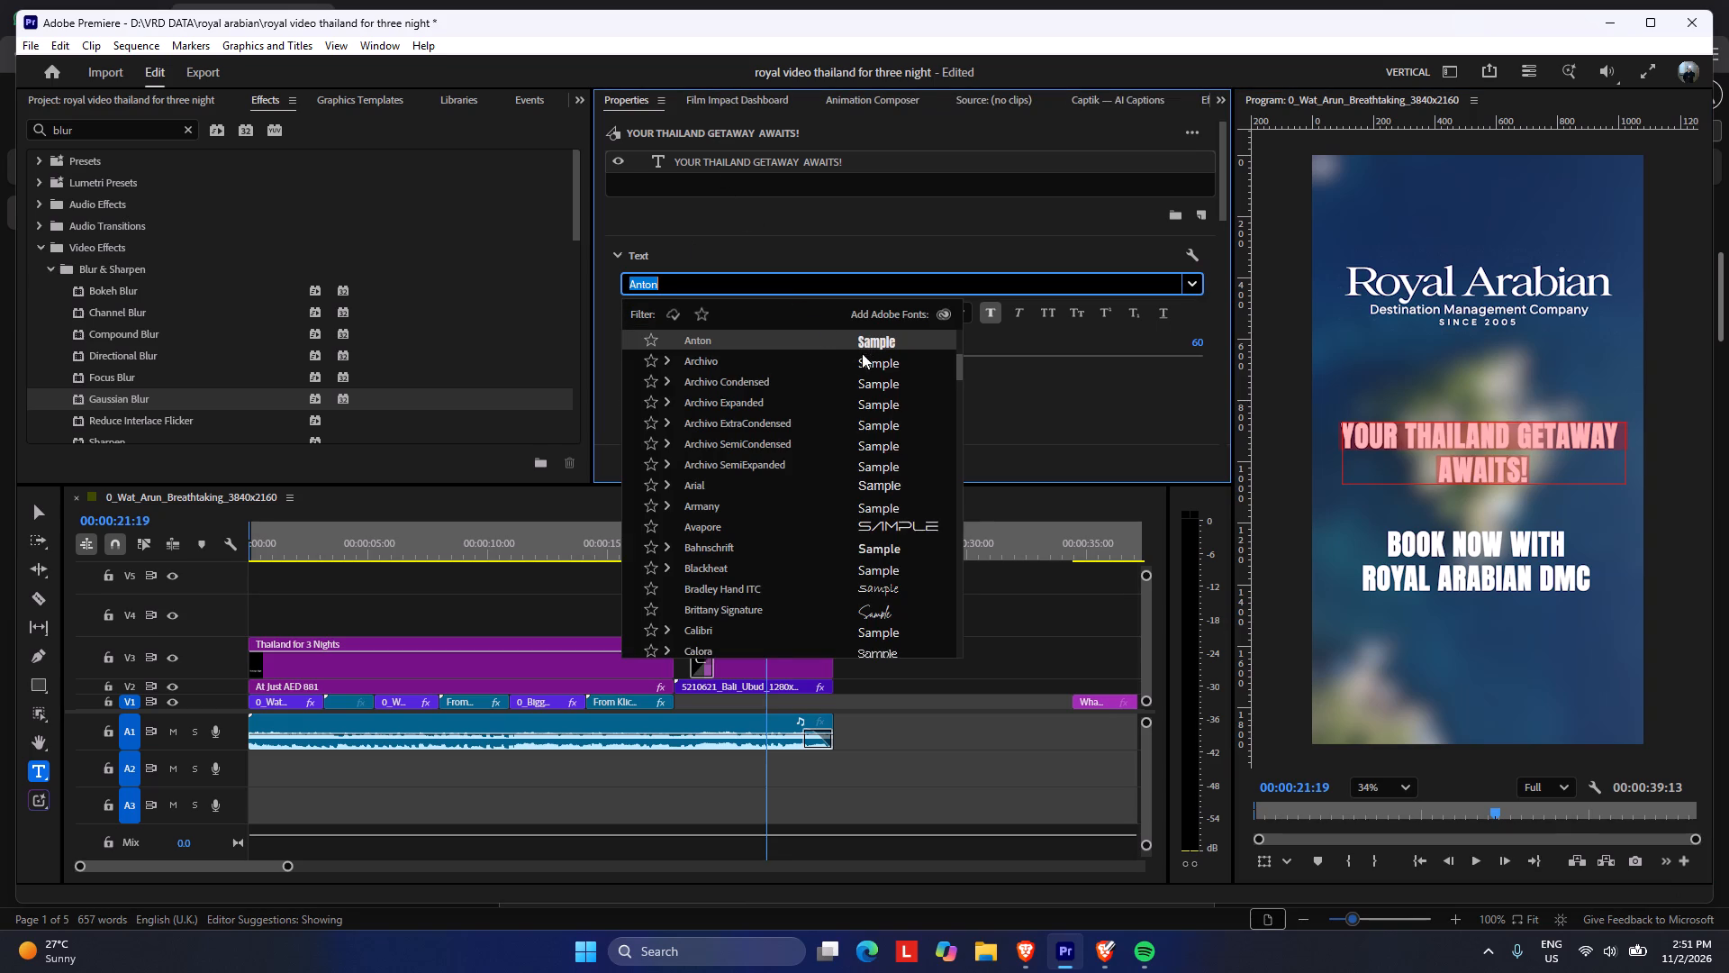
left_click(729, 404)
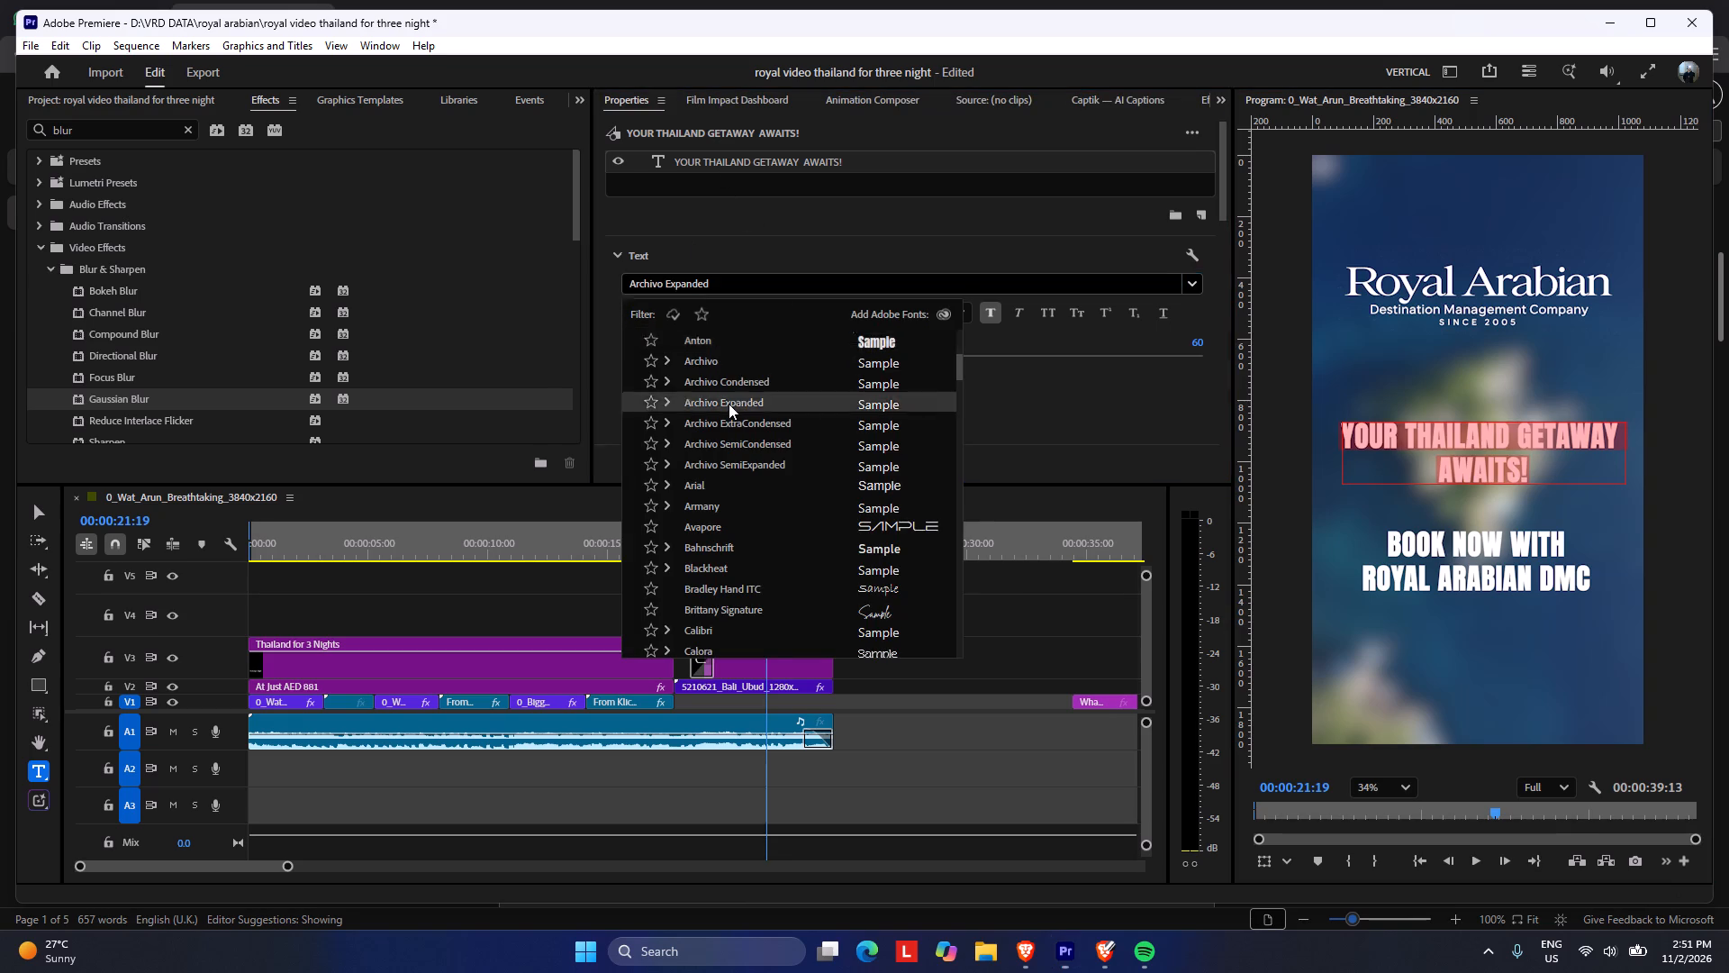
left_click(793, 291)
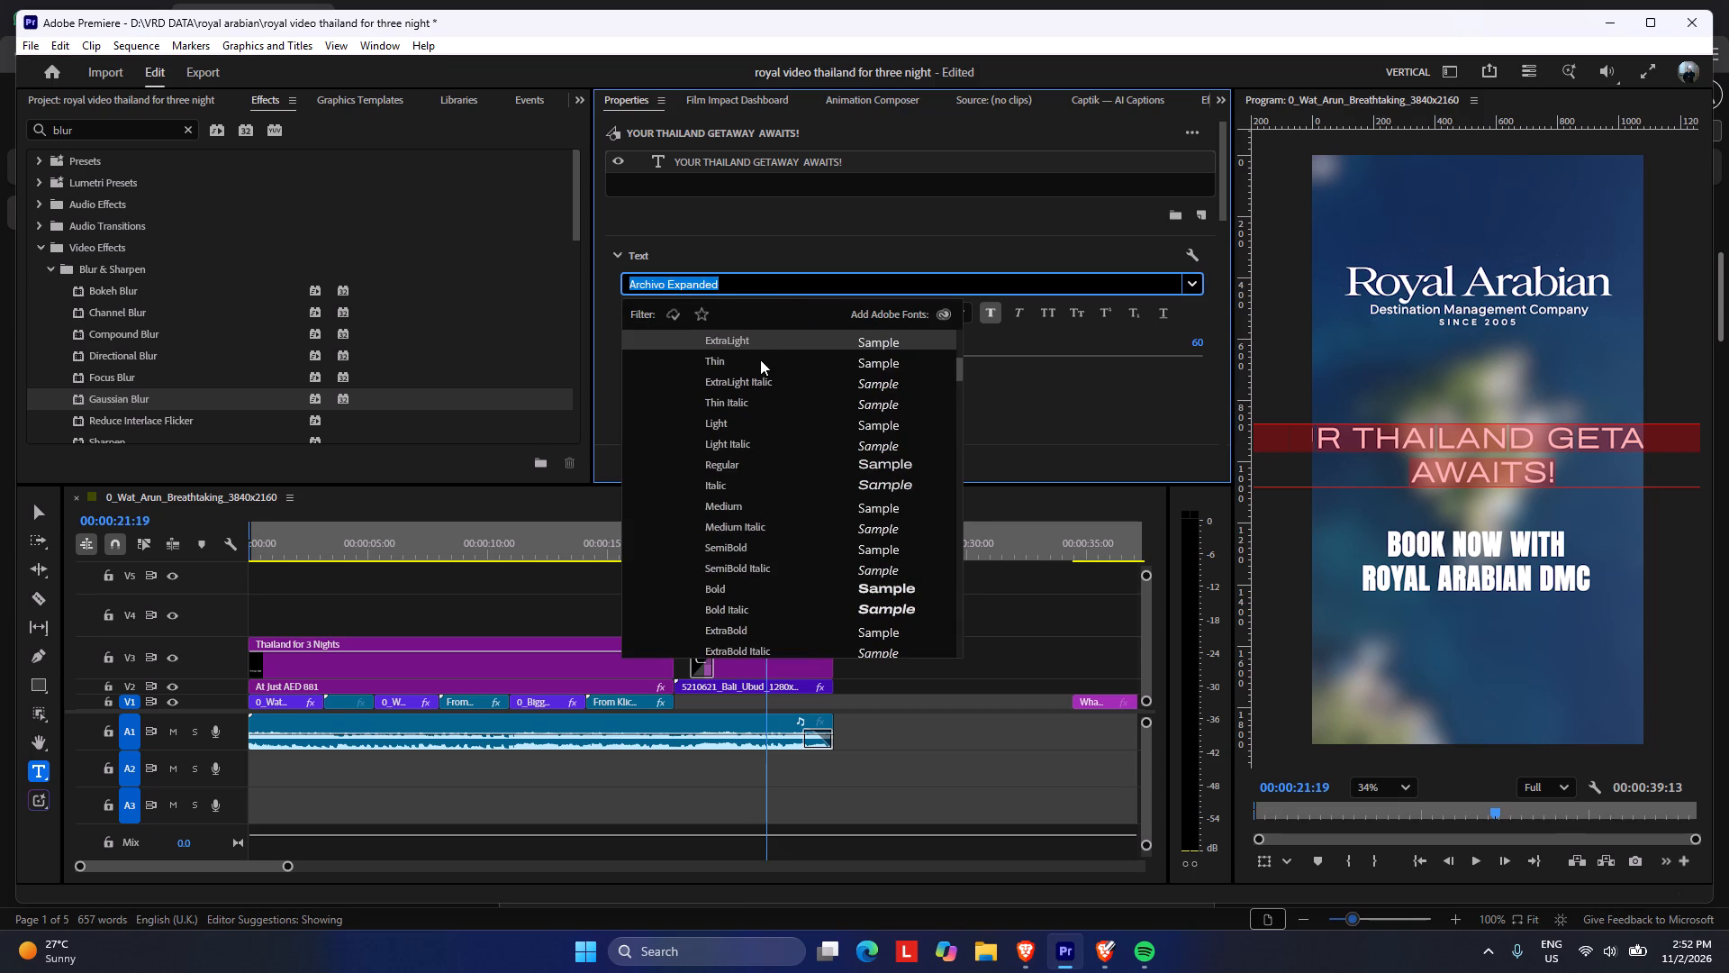
type("po")
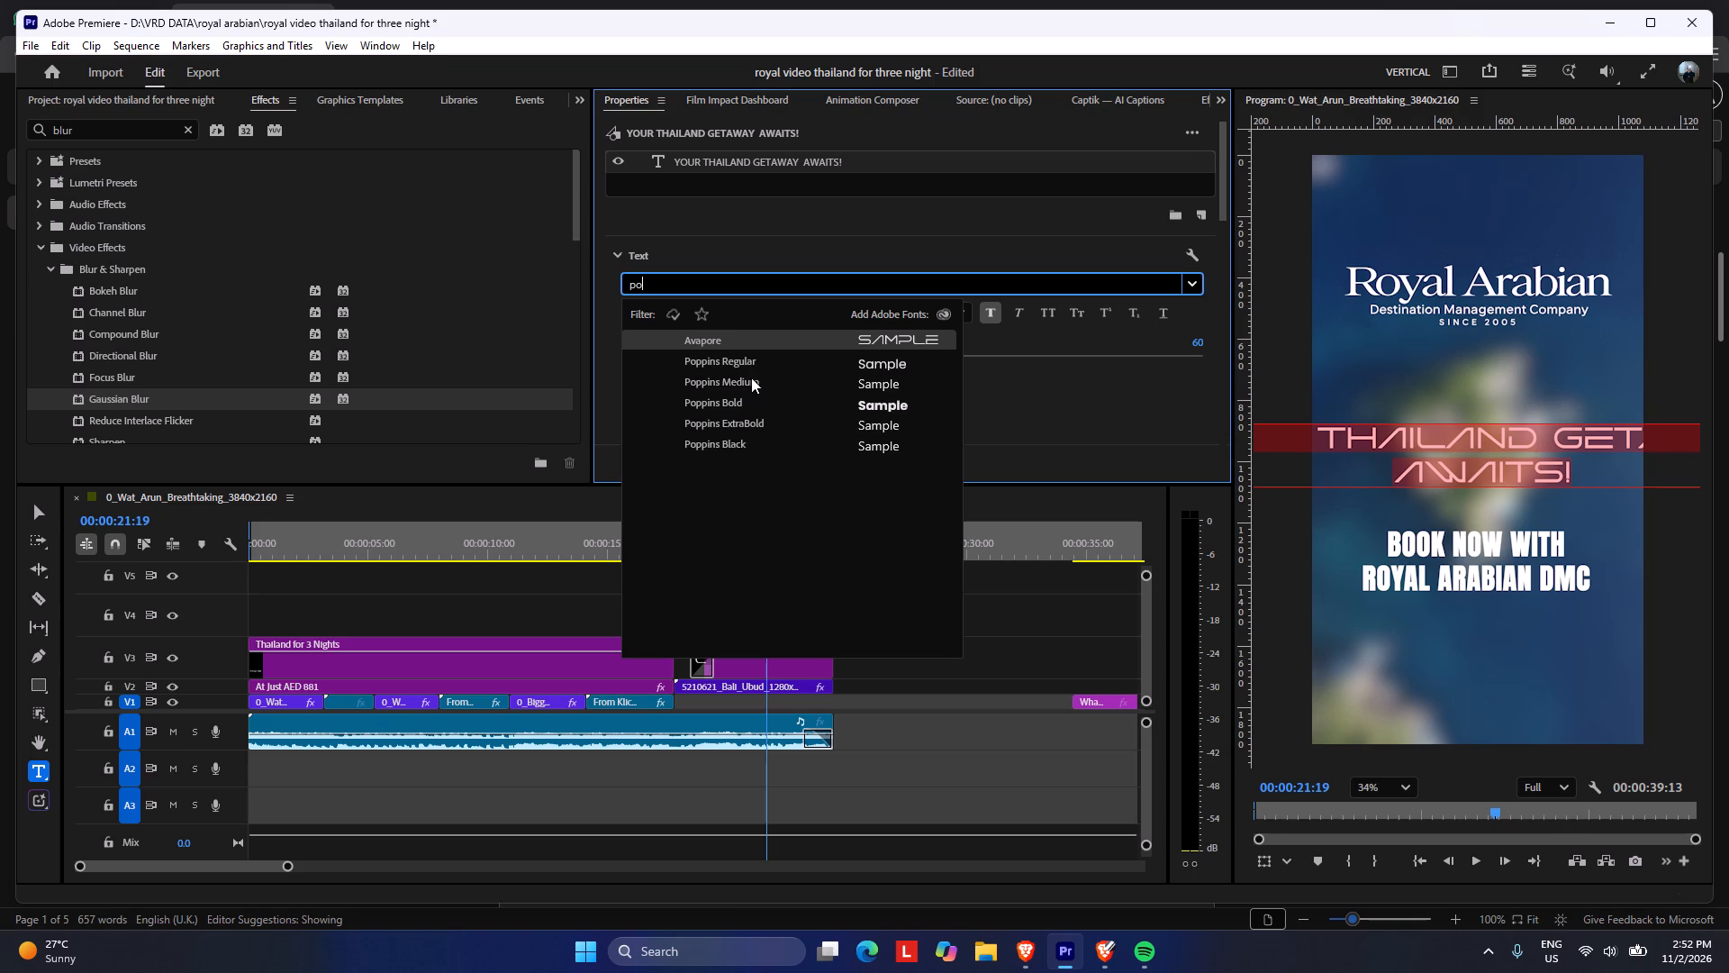
left_click(742, 385)
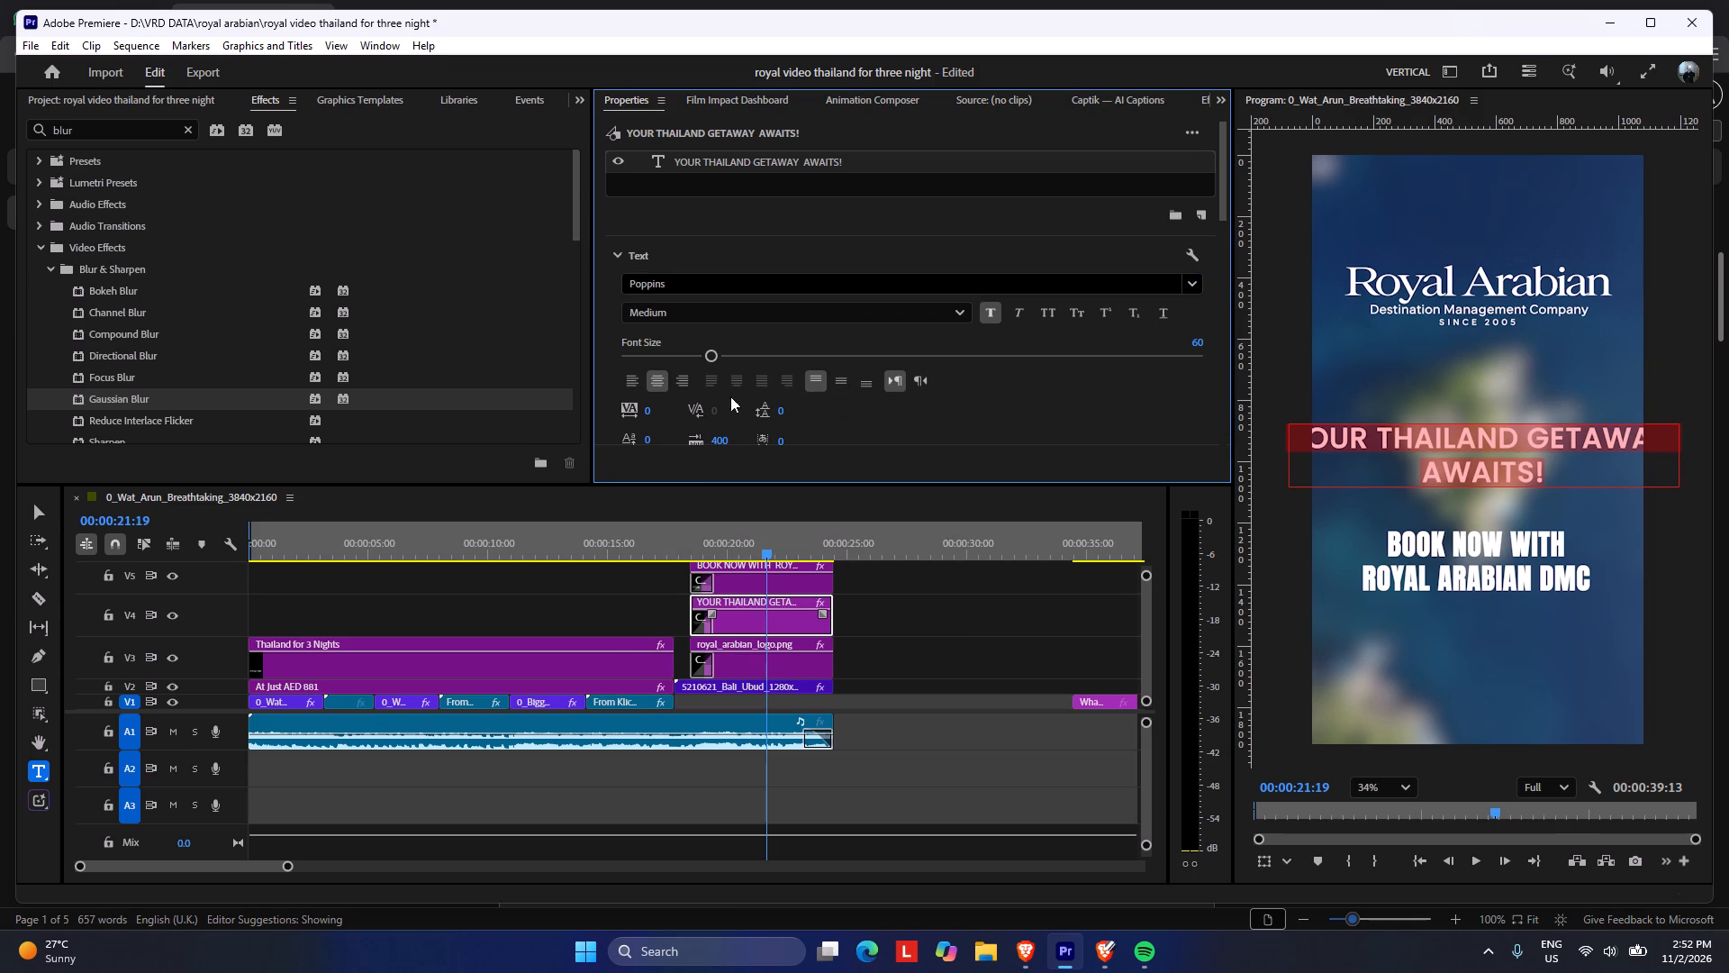
Tighten the "YOUR THAILAND GETAWAY AWAITS!" text's tracking to -65 and reduce its font size to 52.
left_click_drag(647, 413, 635, 413)
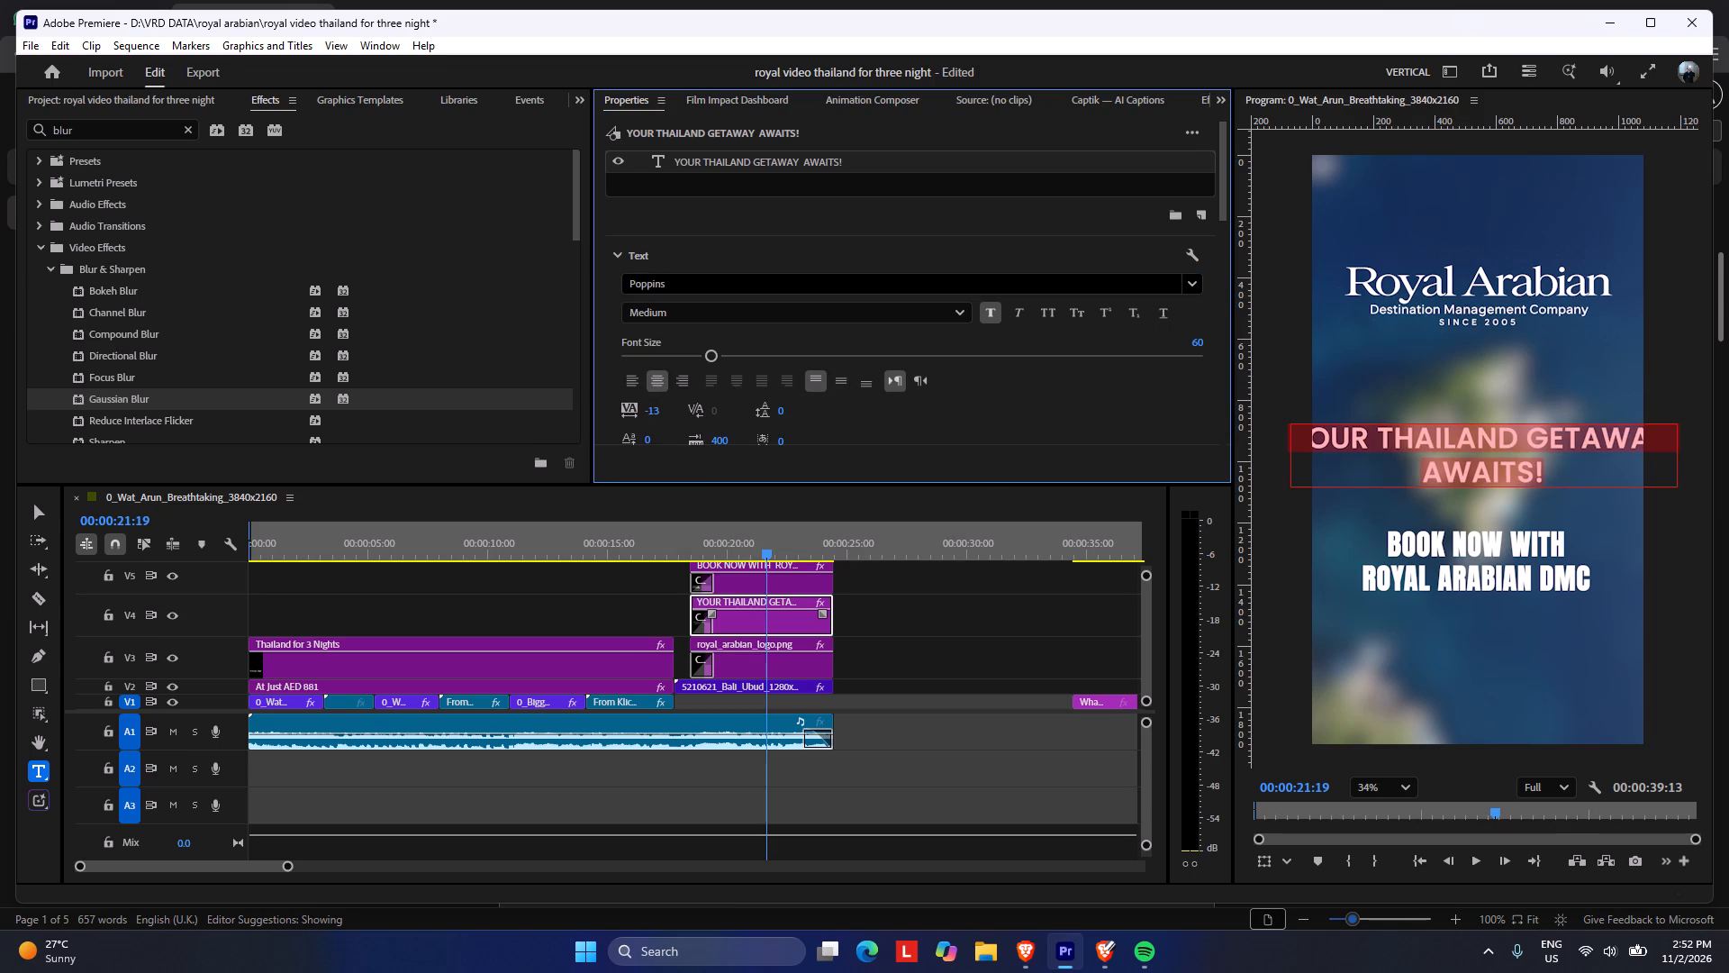
left_click_drag(635, 413, 551, 432)
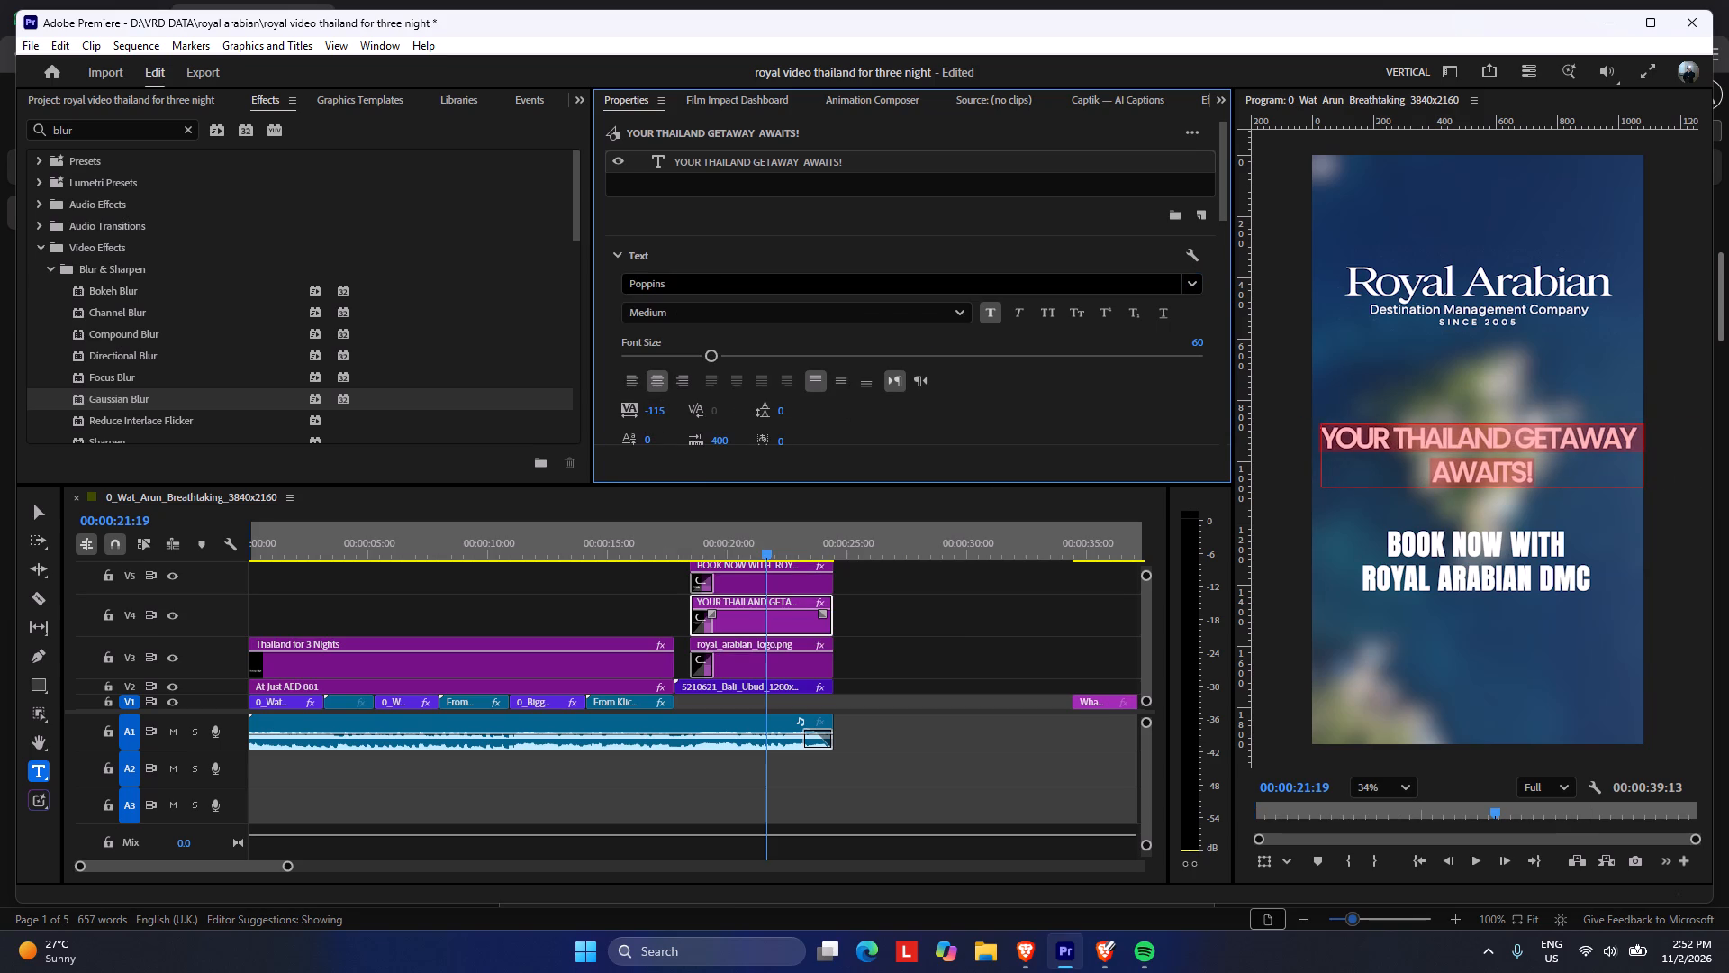
left_click_drag(551, 432, 593, 423)
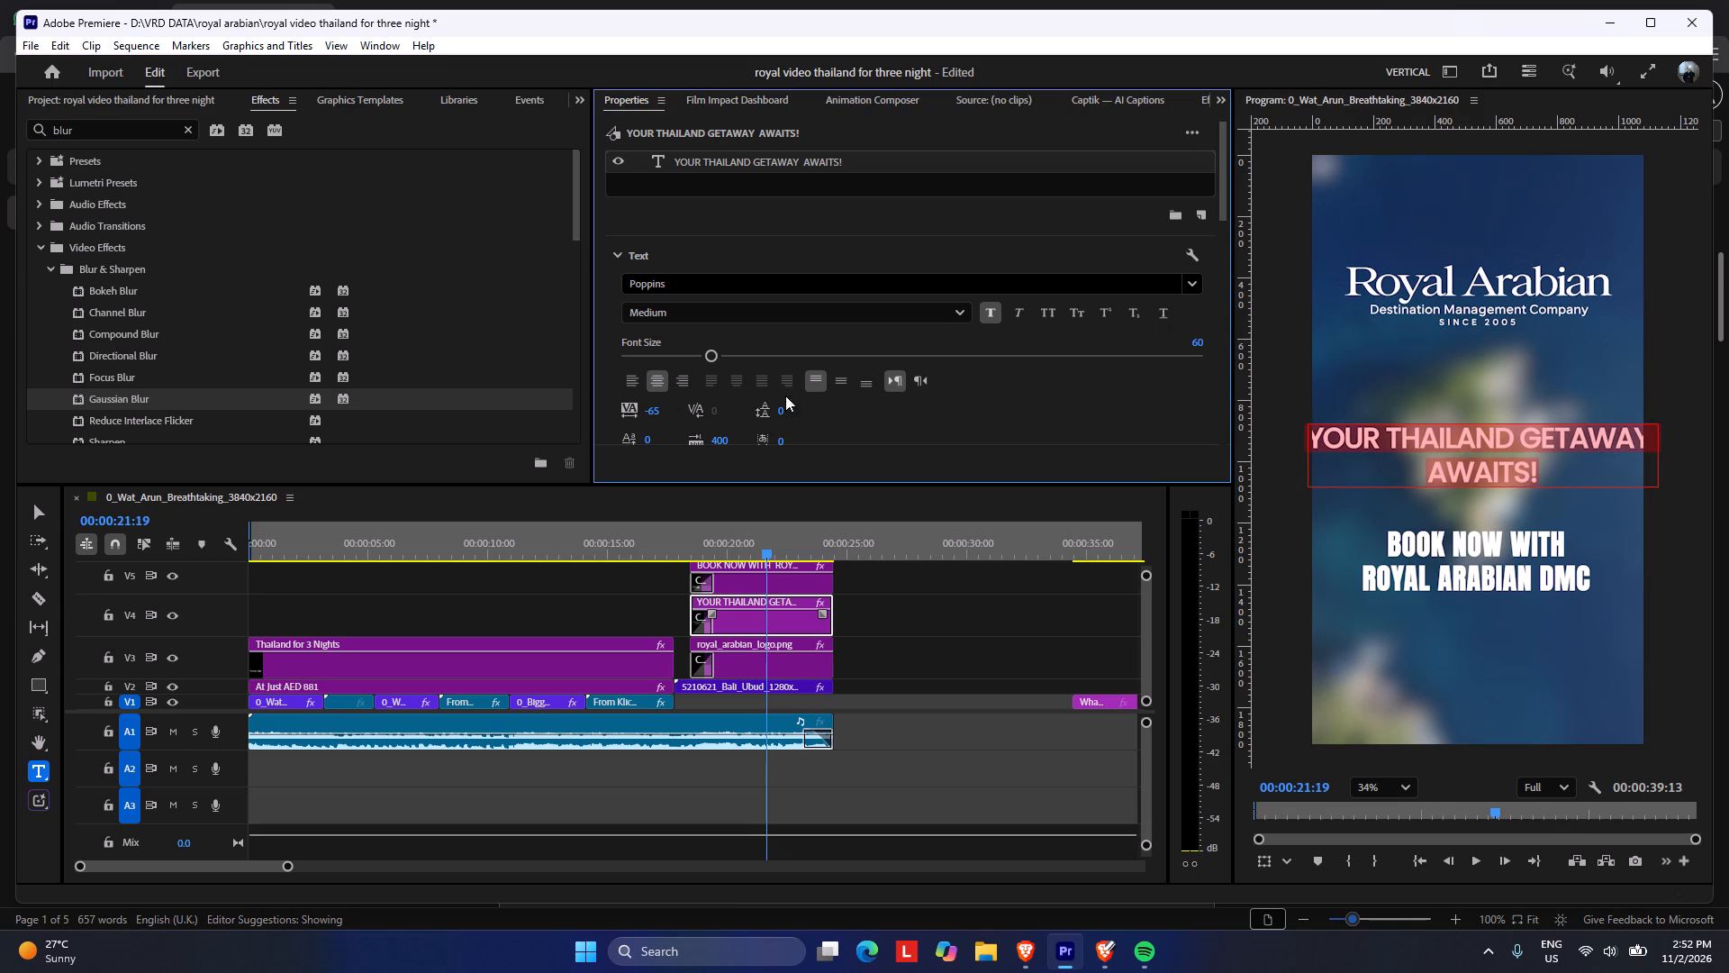
left_click_drag(707, 353, 696, 356)
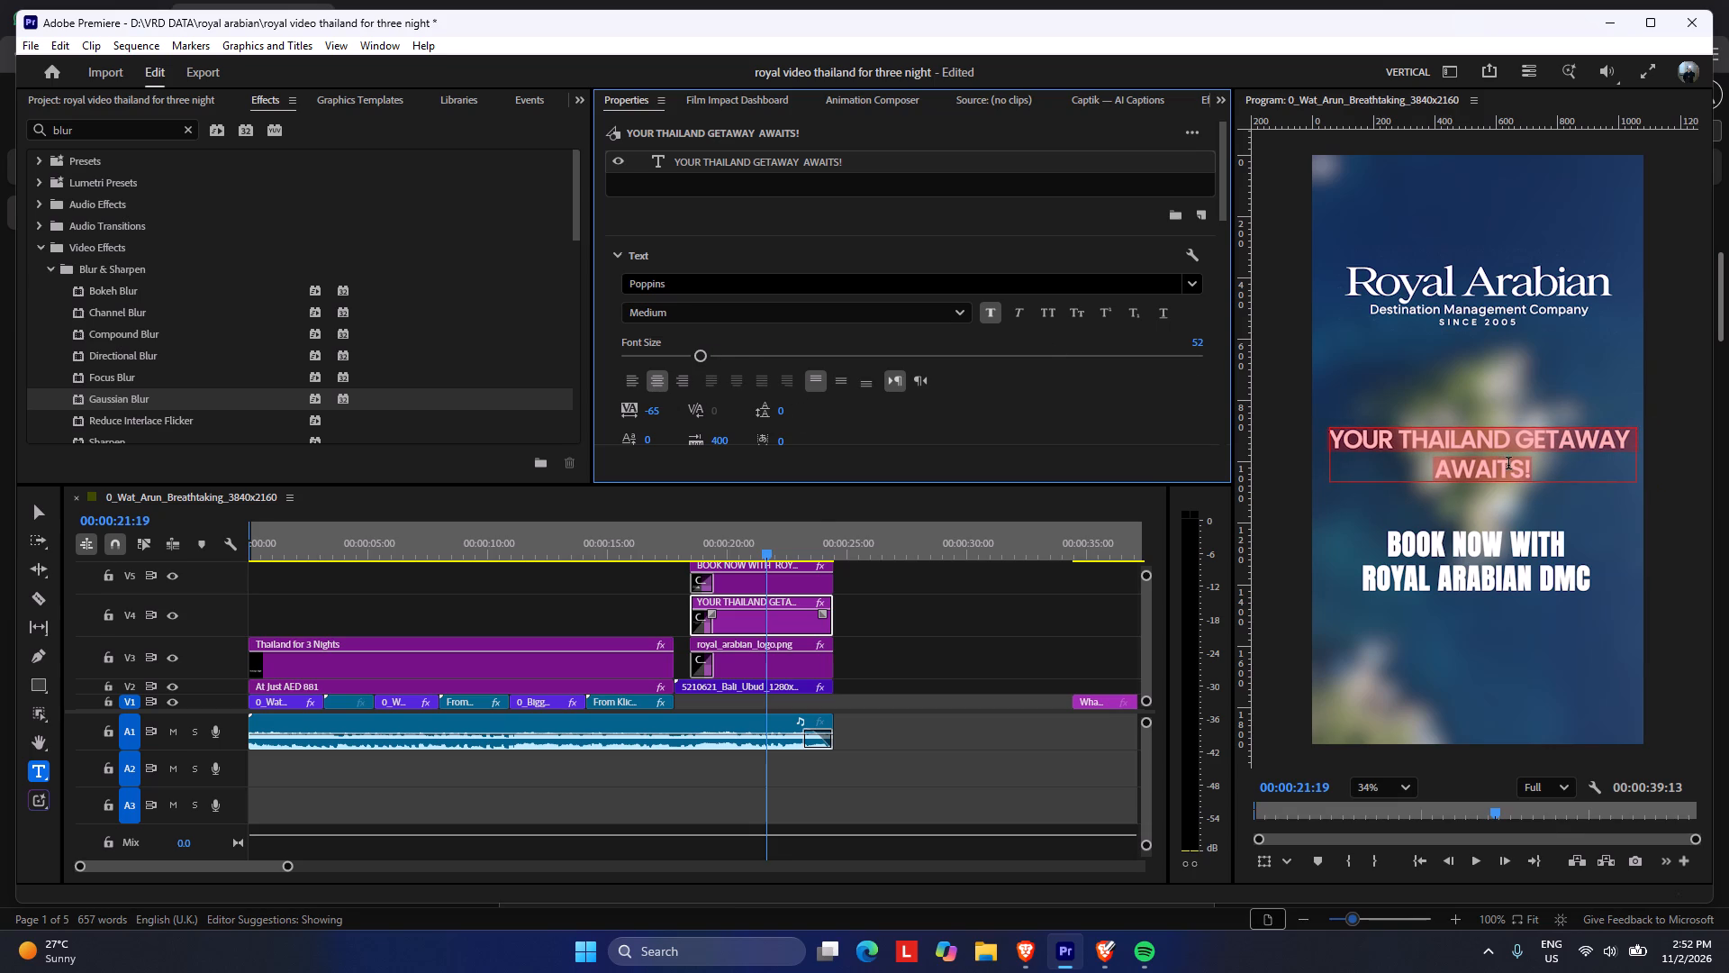
left_click(858, 608)
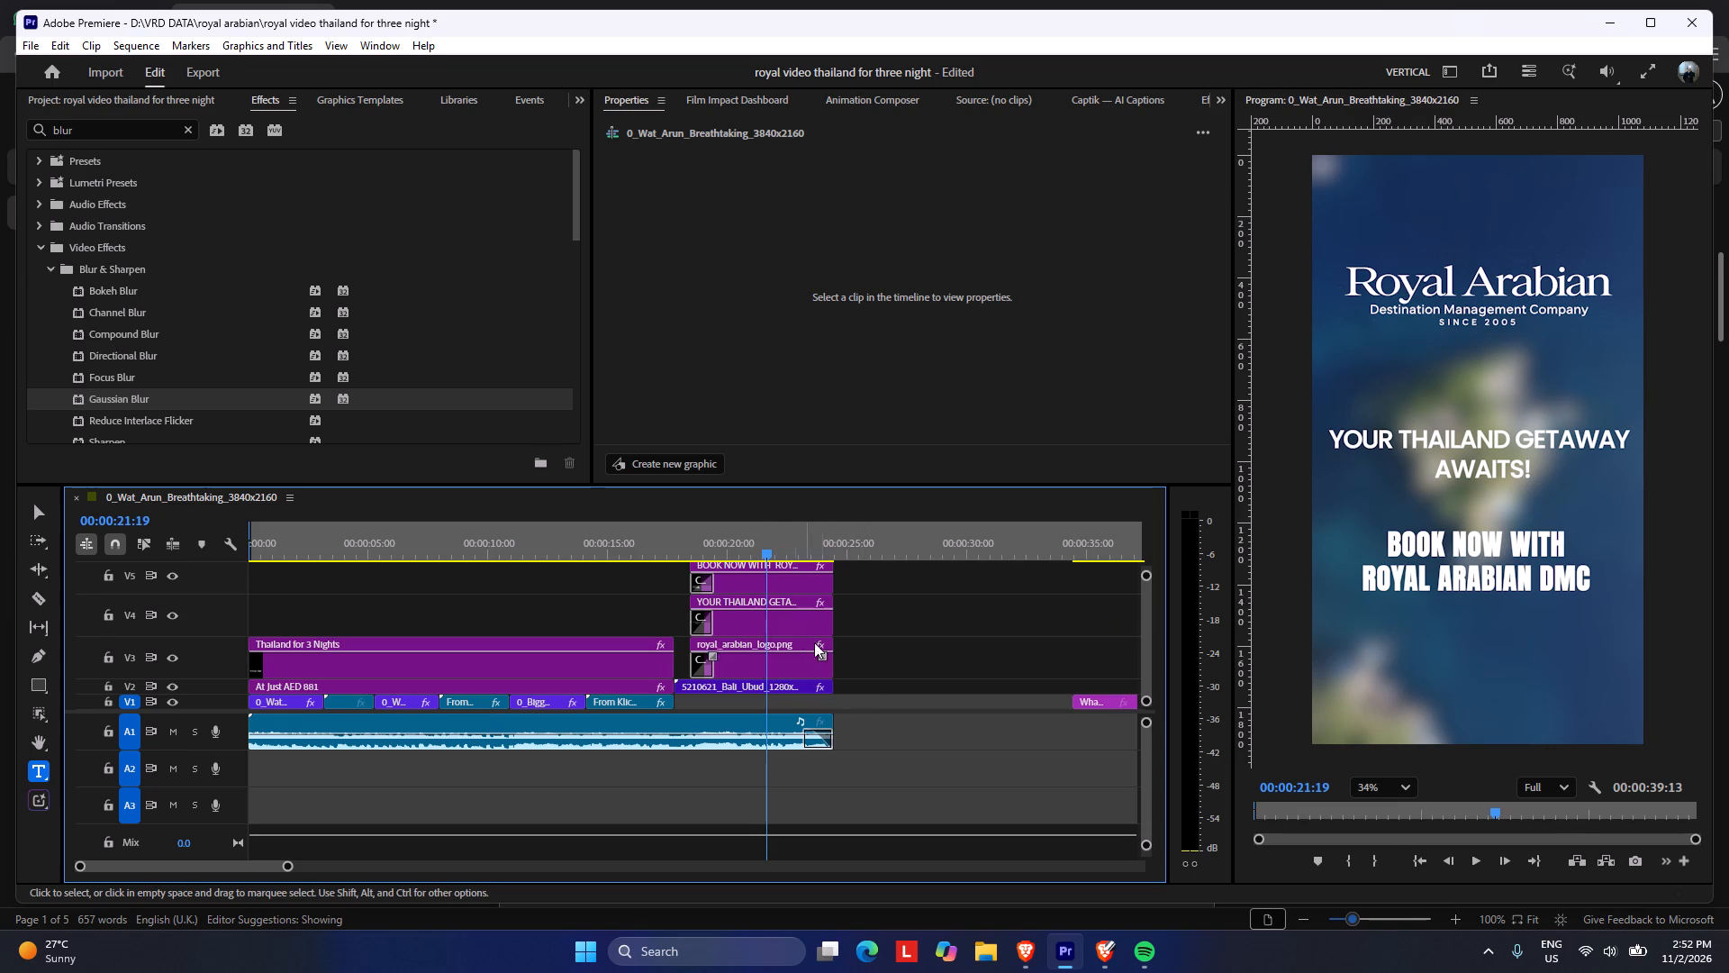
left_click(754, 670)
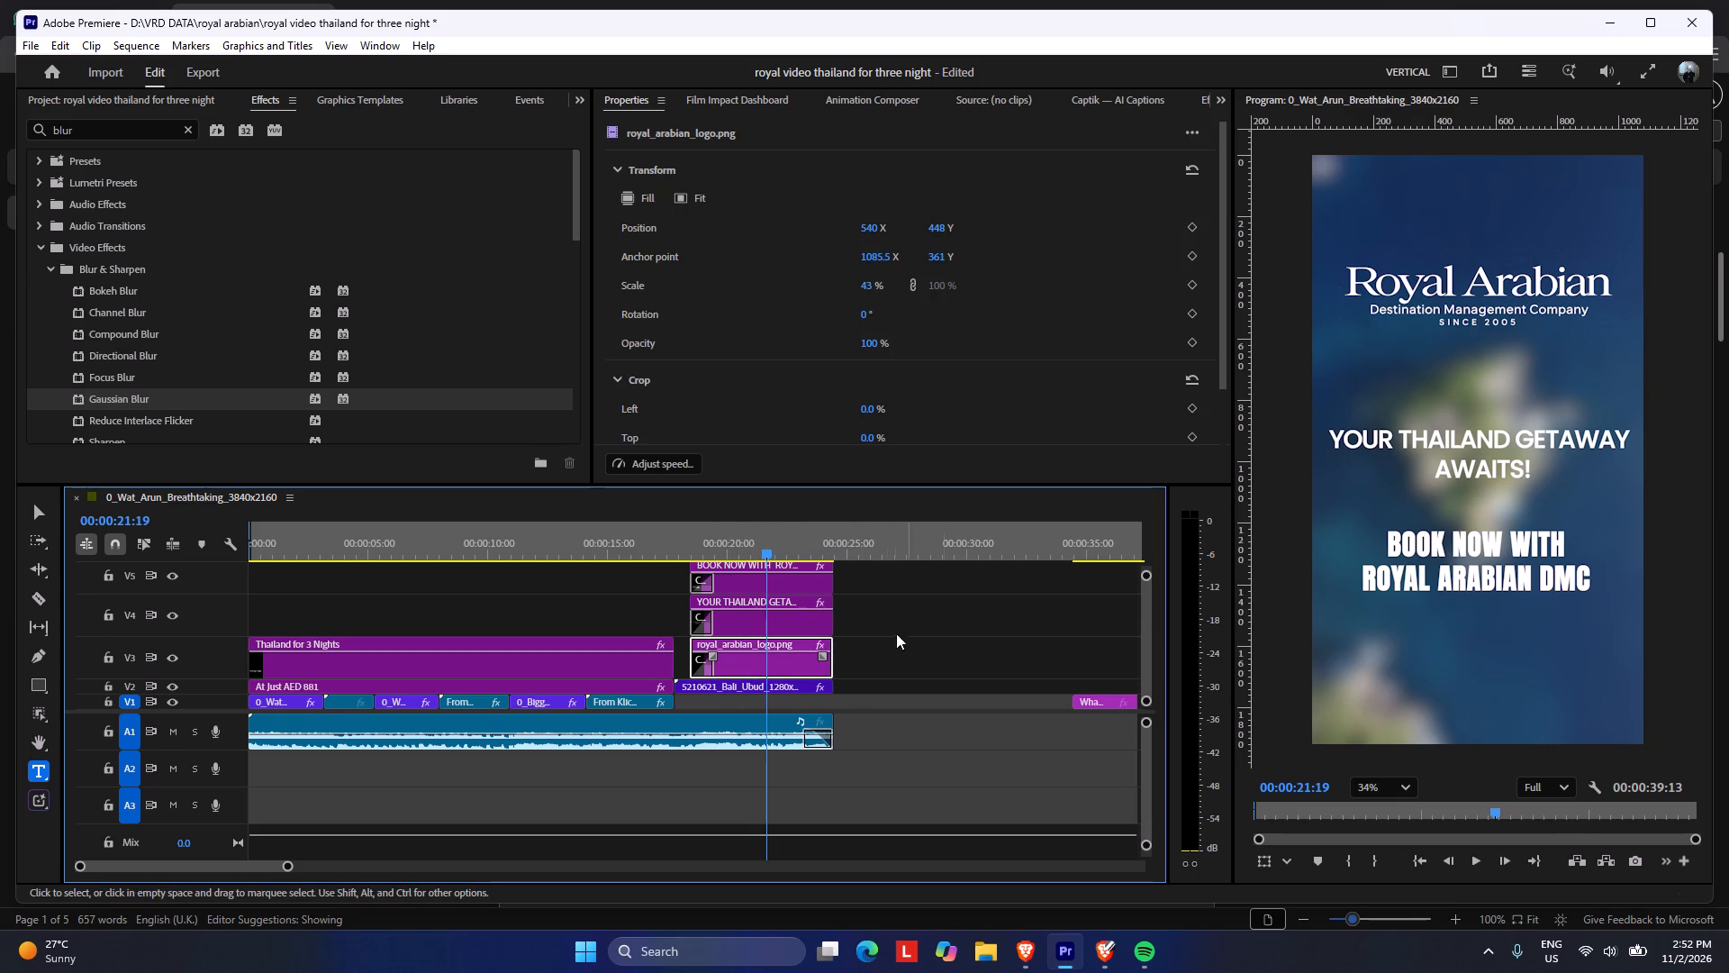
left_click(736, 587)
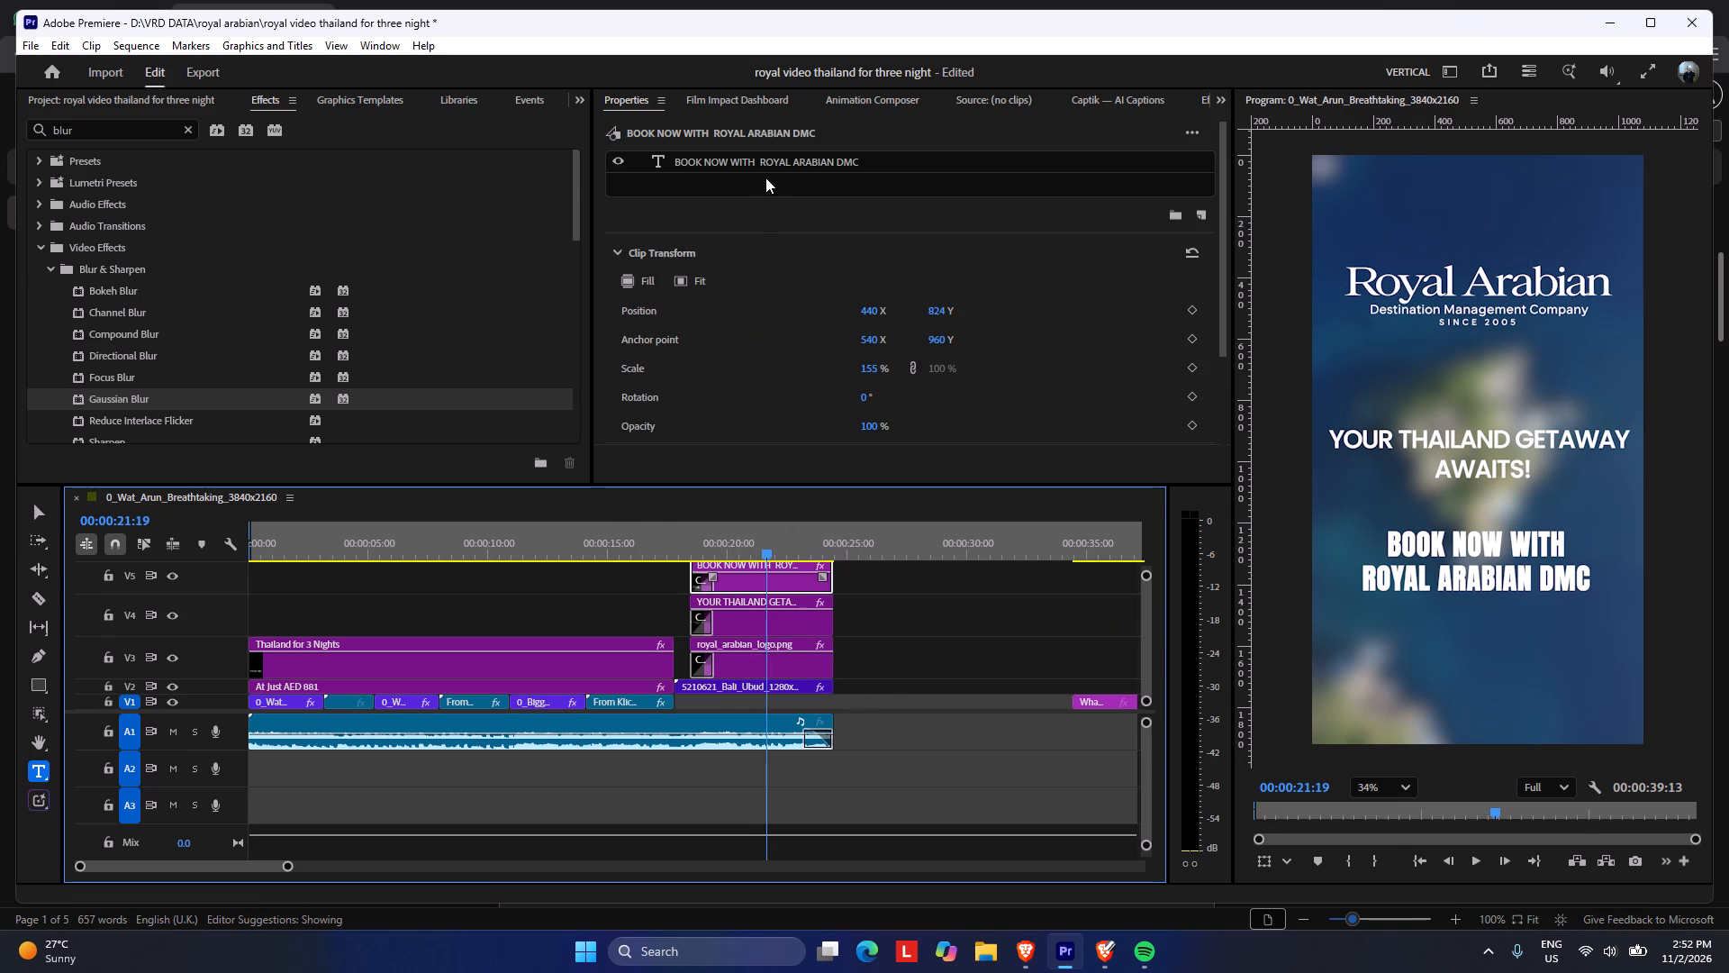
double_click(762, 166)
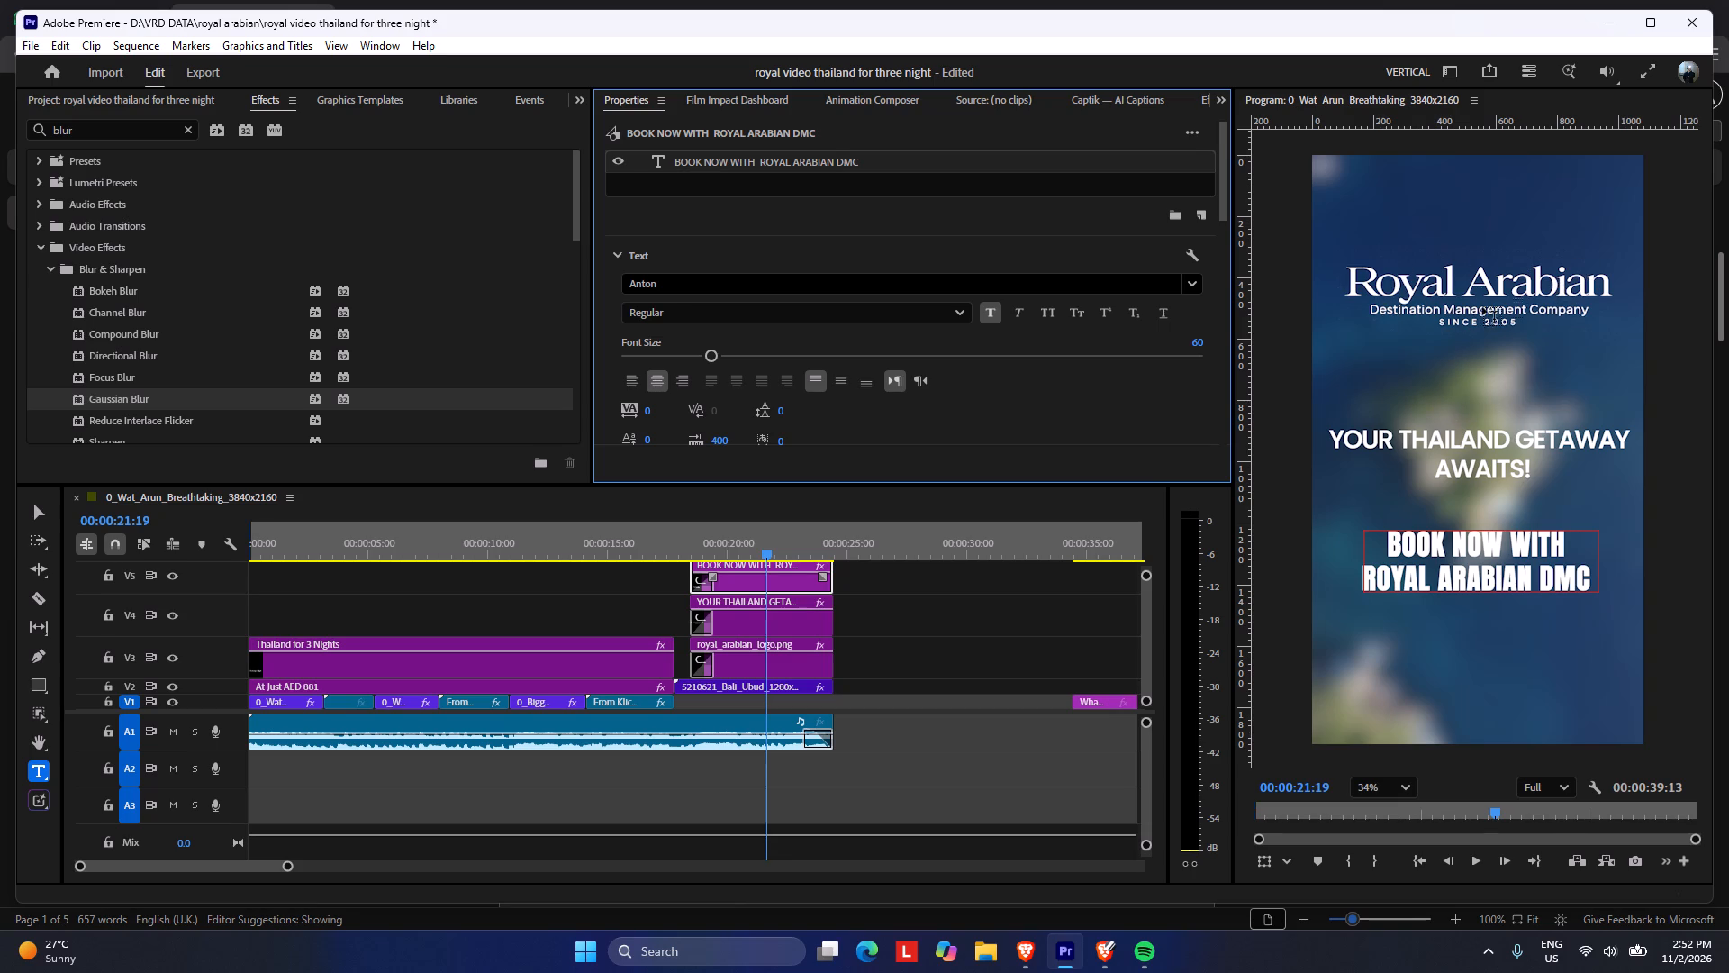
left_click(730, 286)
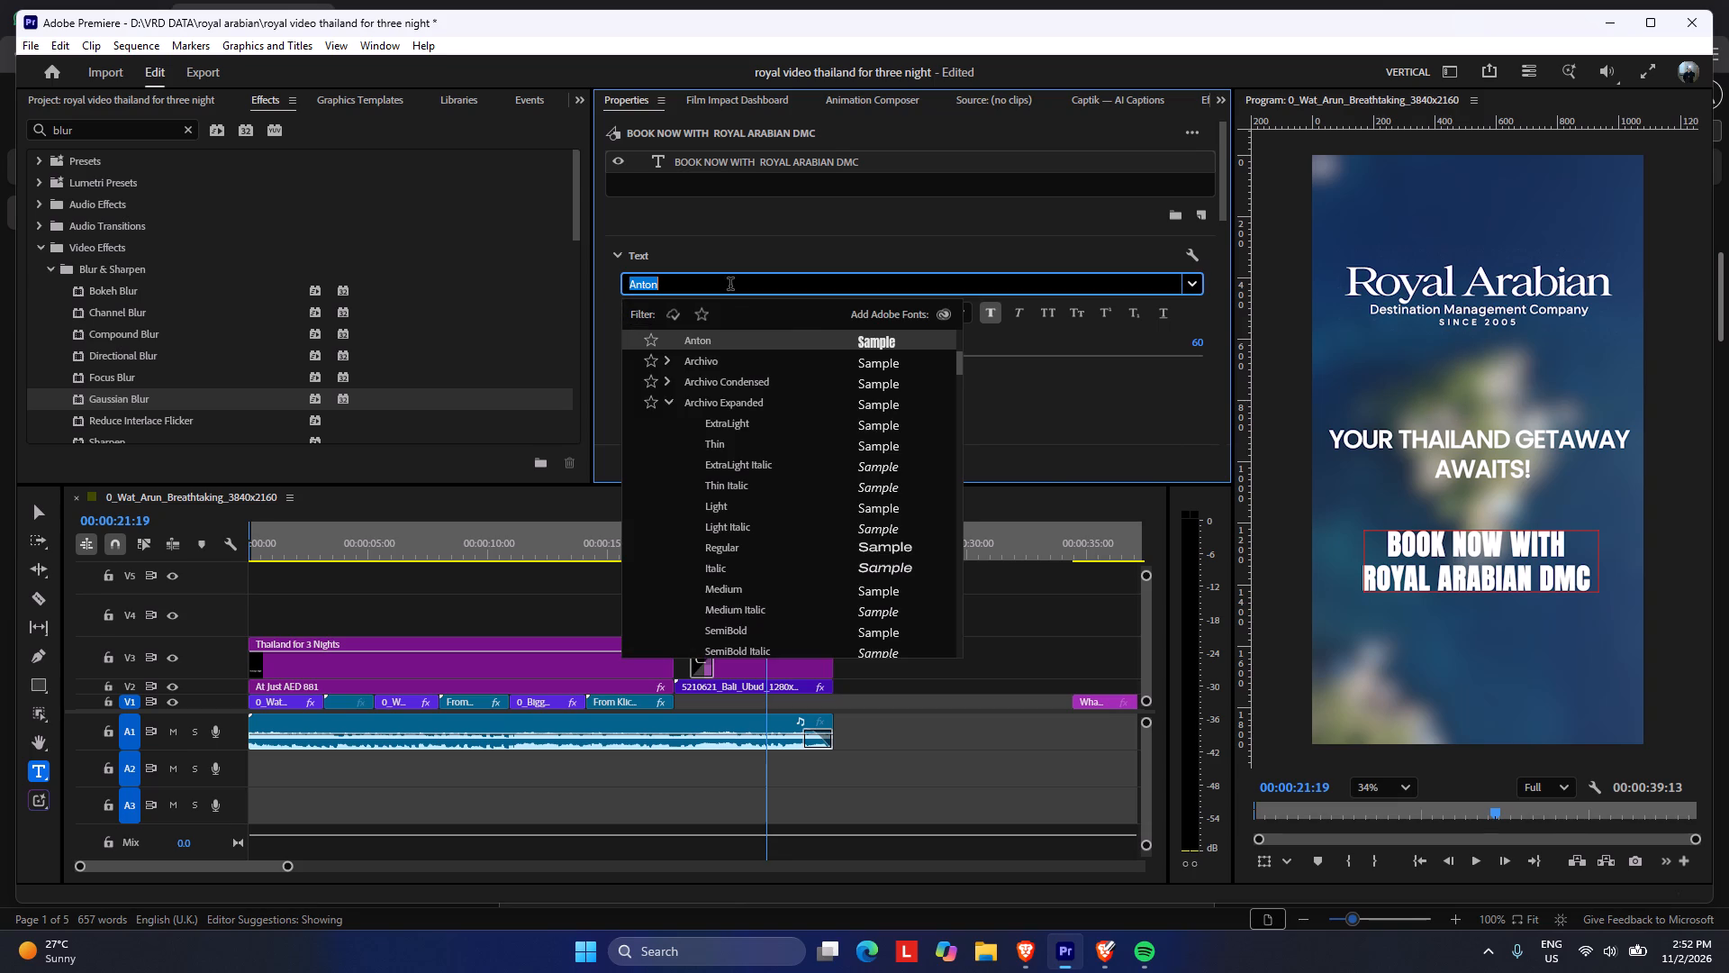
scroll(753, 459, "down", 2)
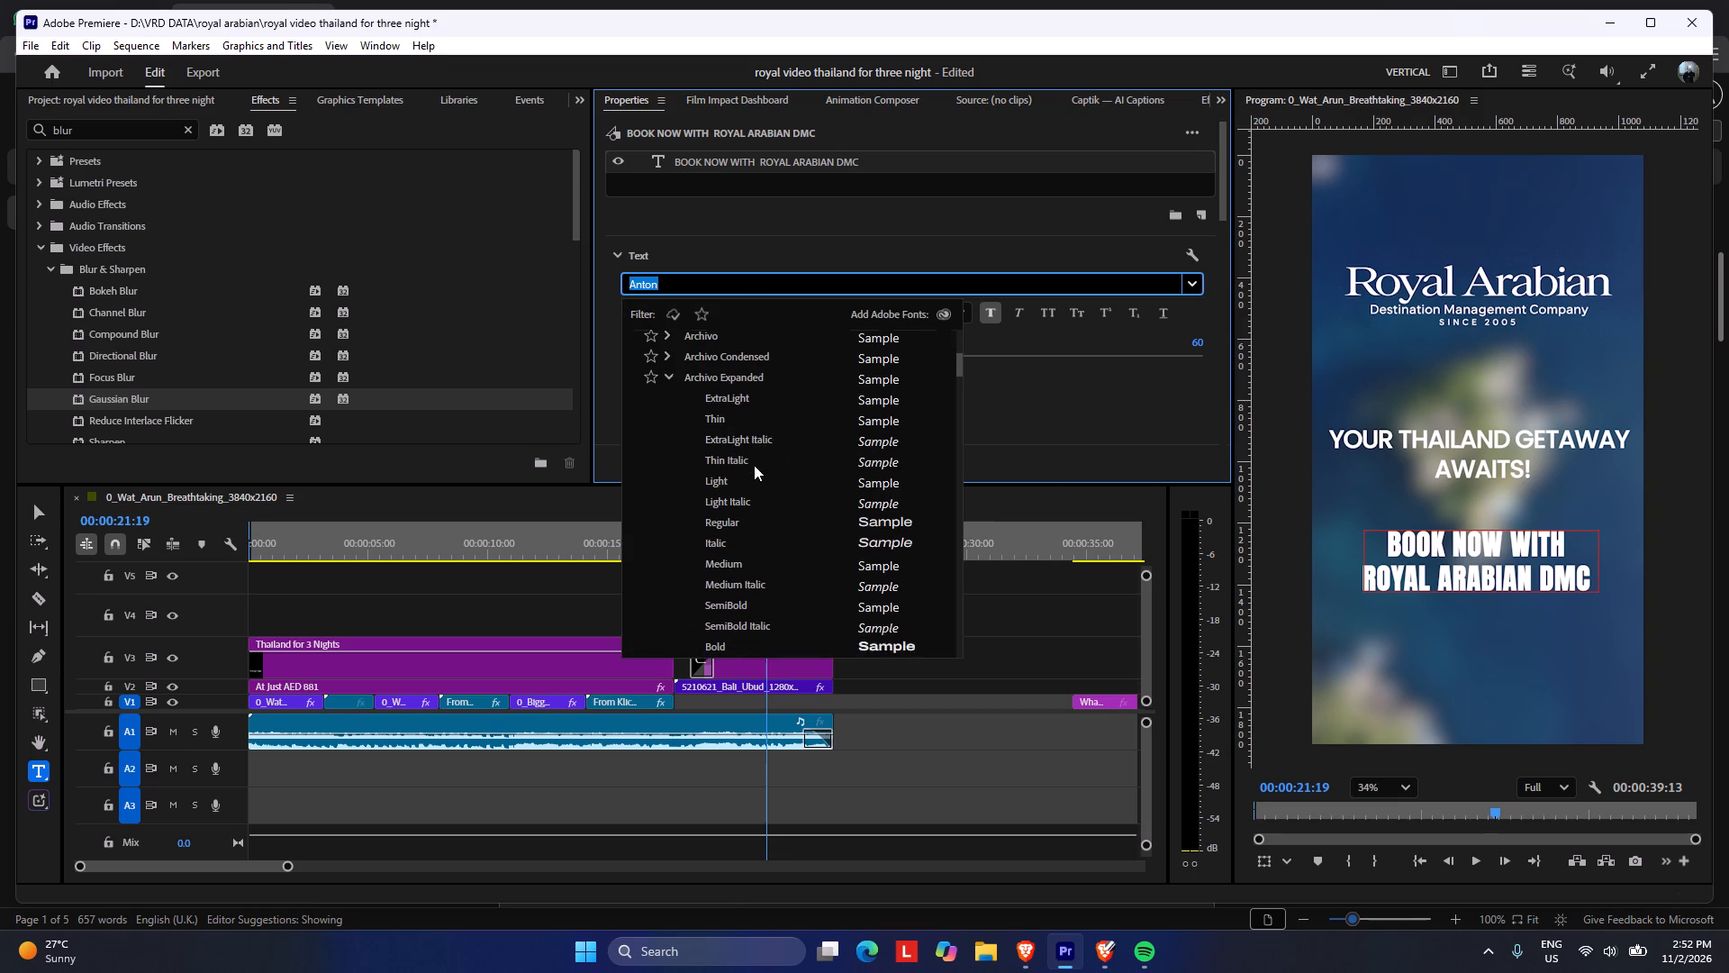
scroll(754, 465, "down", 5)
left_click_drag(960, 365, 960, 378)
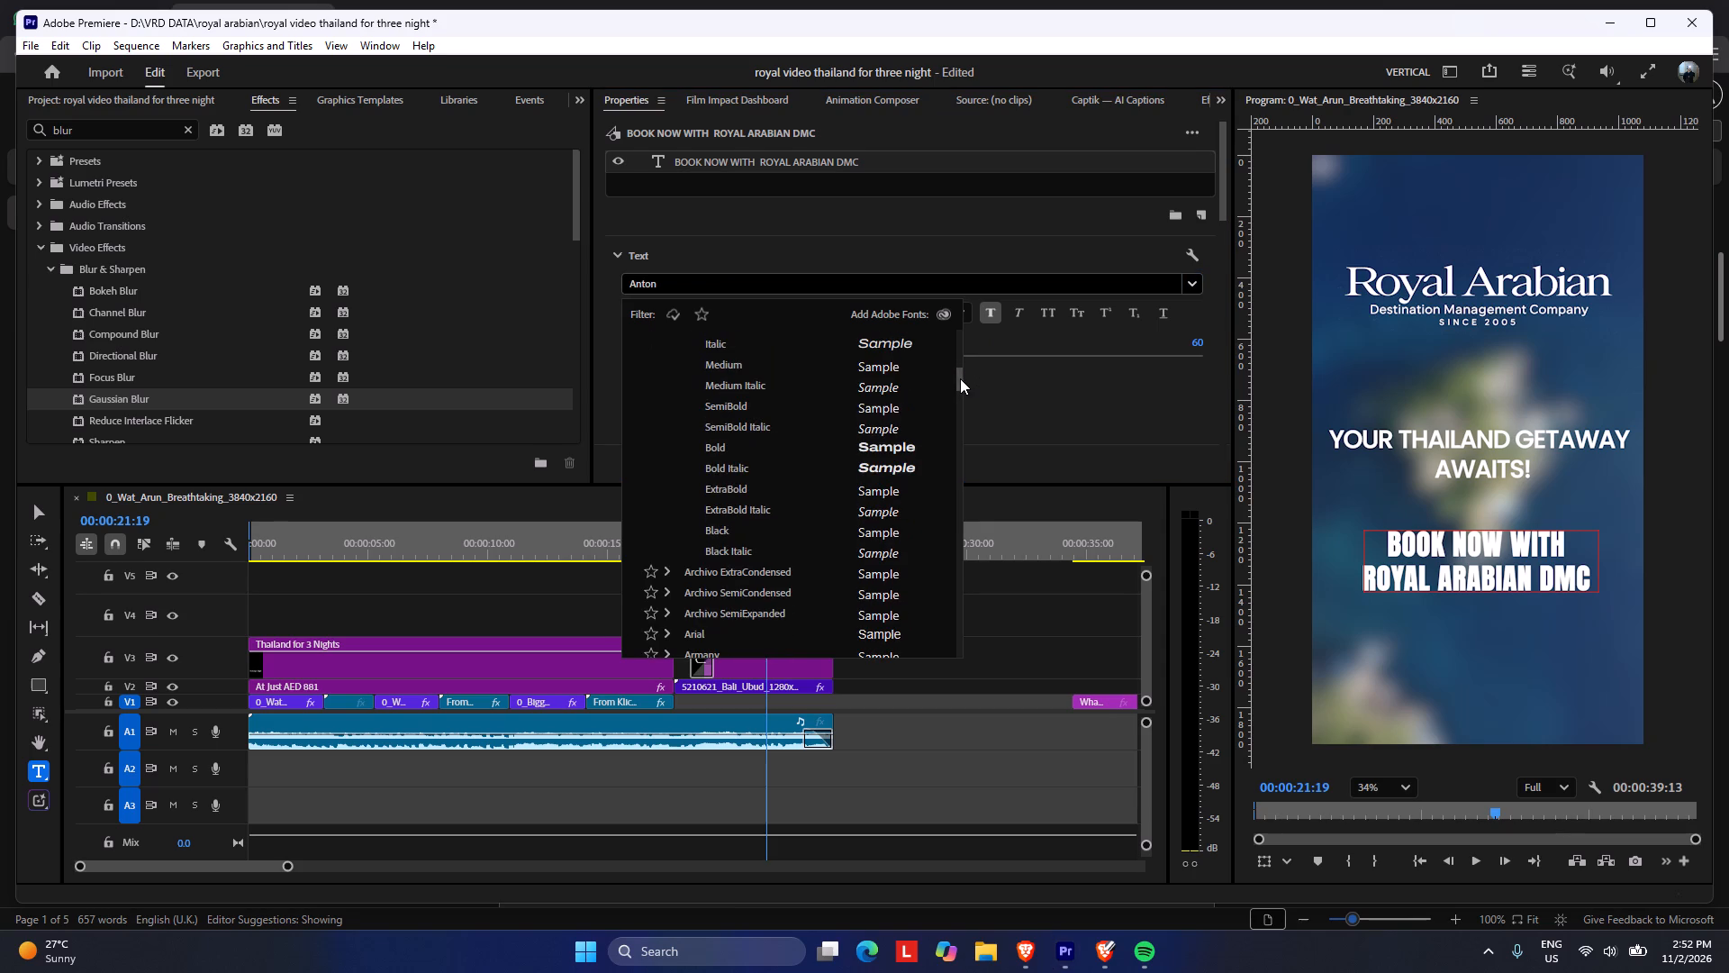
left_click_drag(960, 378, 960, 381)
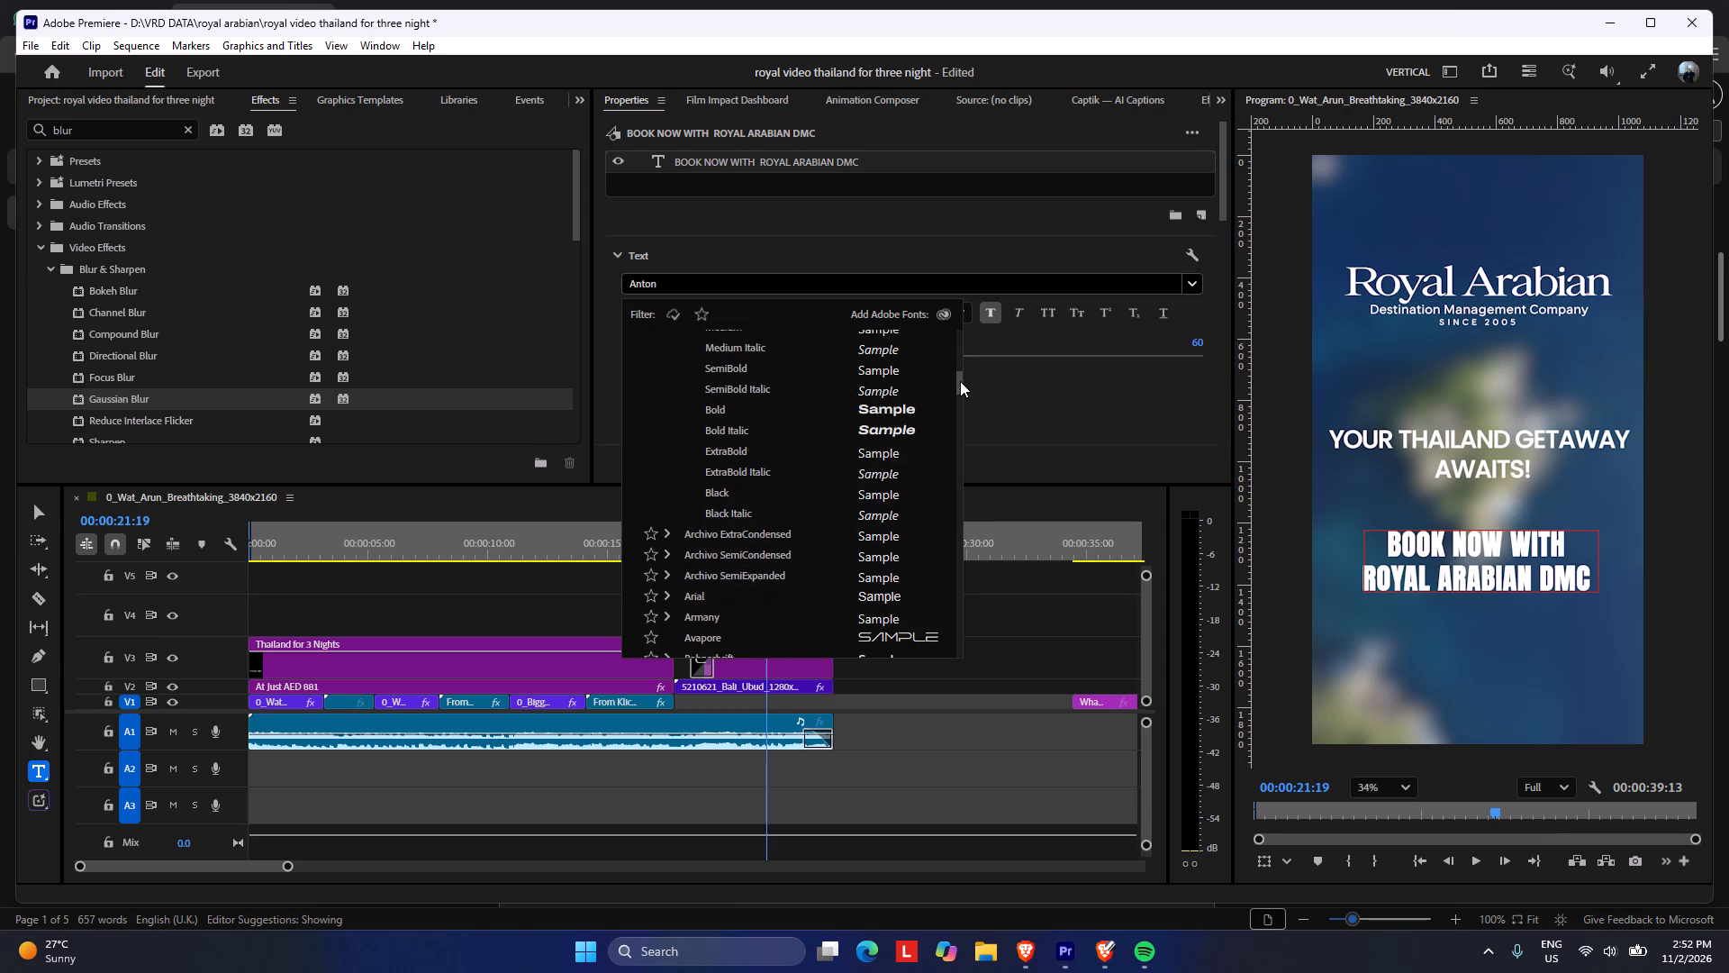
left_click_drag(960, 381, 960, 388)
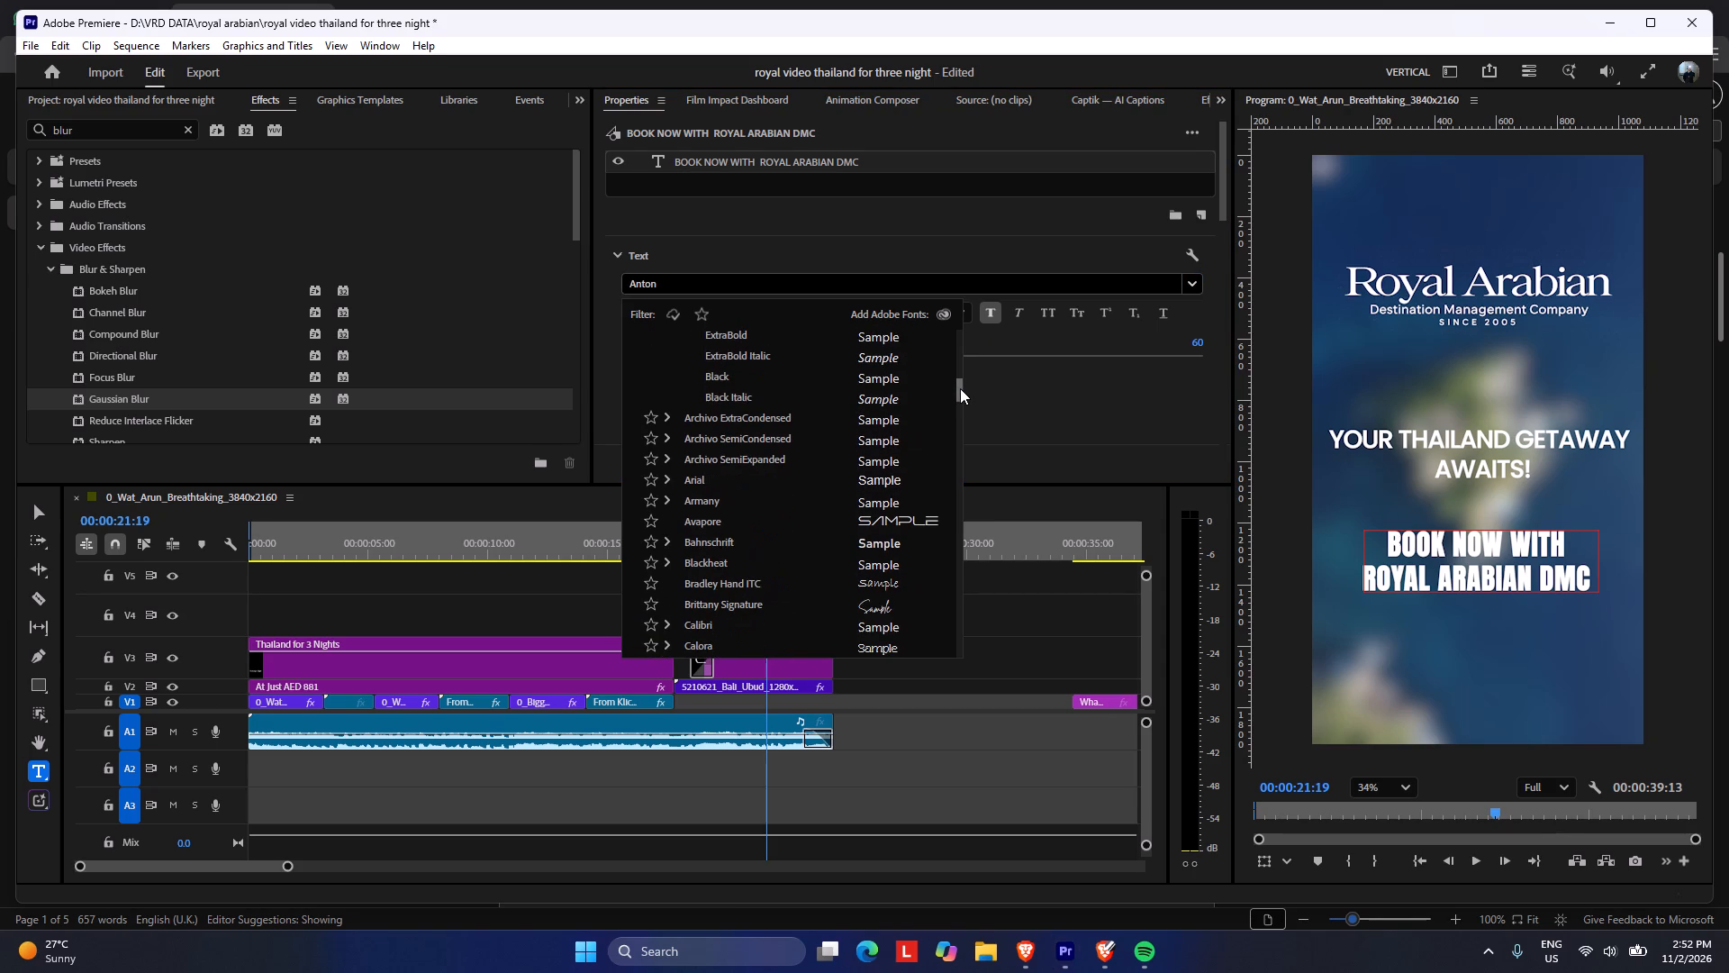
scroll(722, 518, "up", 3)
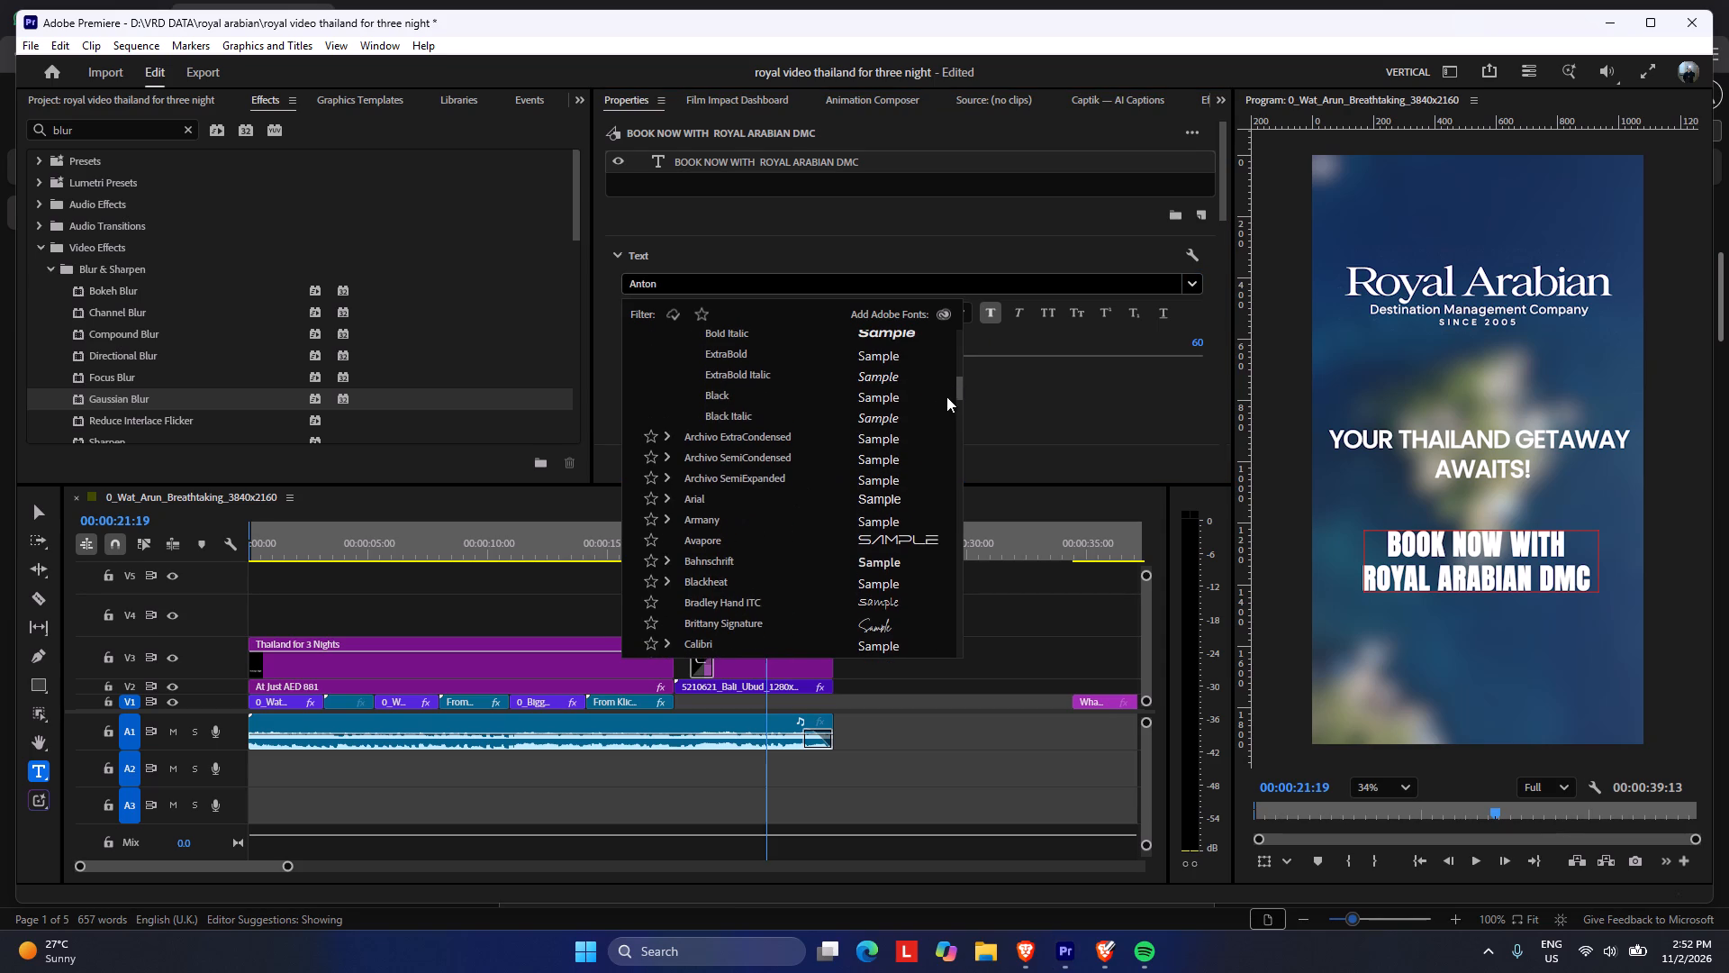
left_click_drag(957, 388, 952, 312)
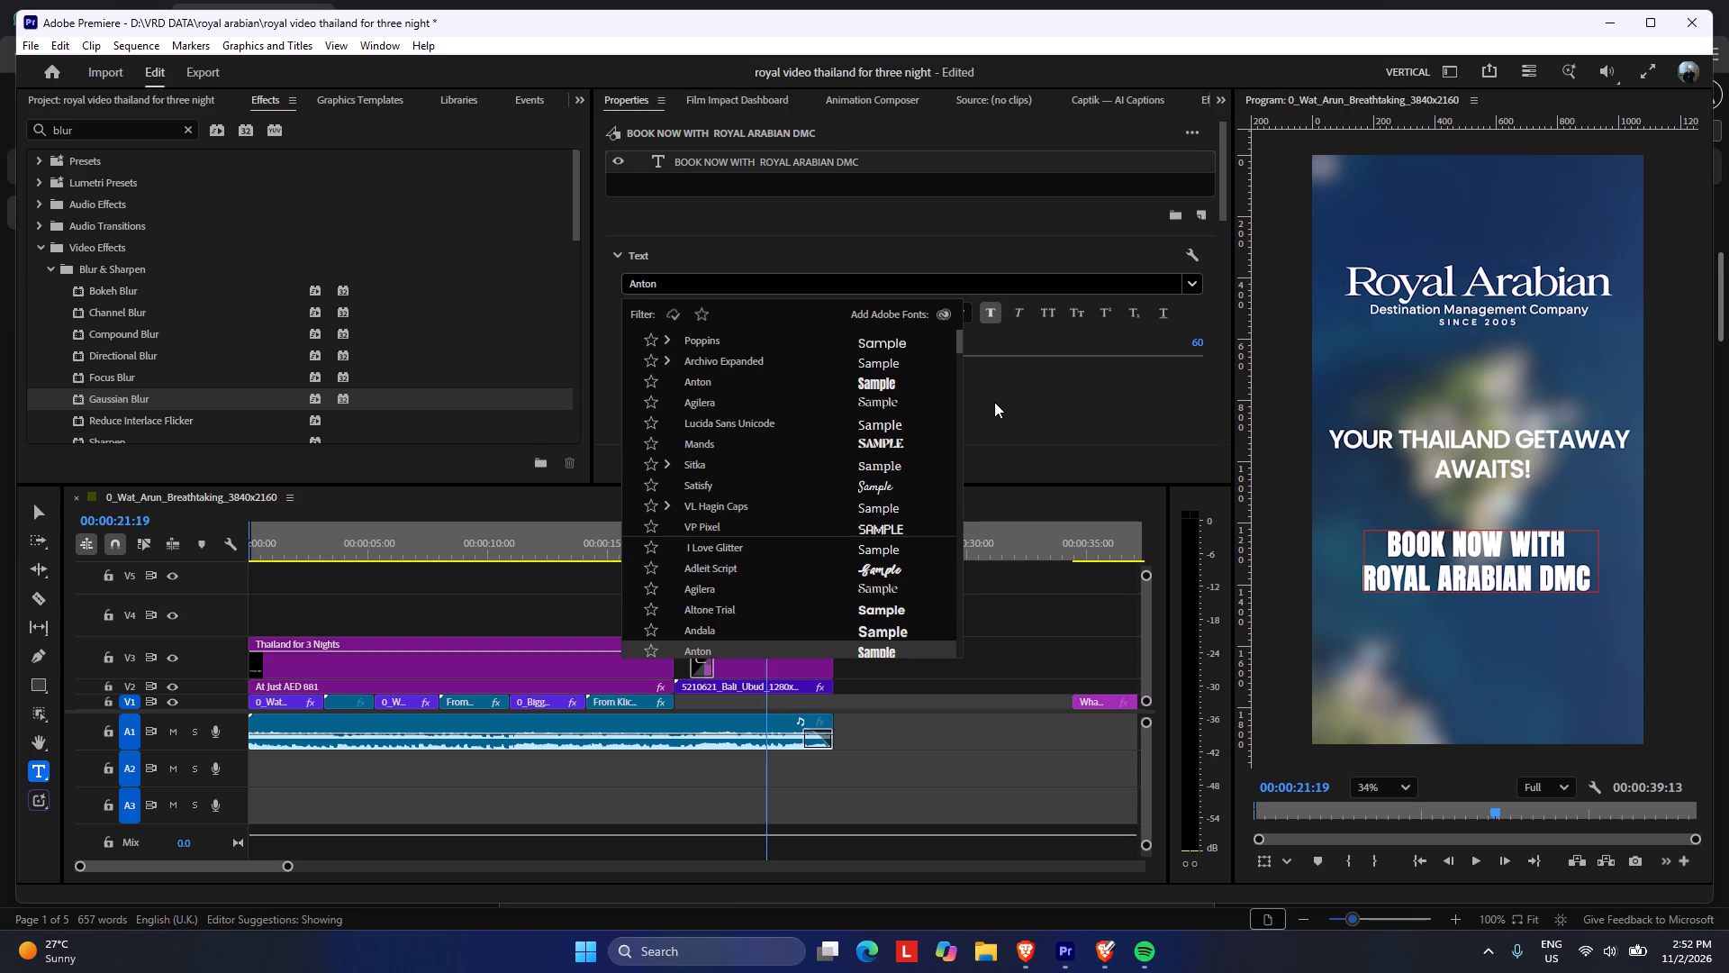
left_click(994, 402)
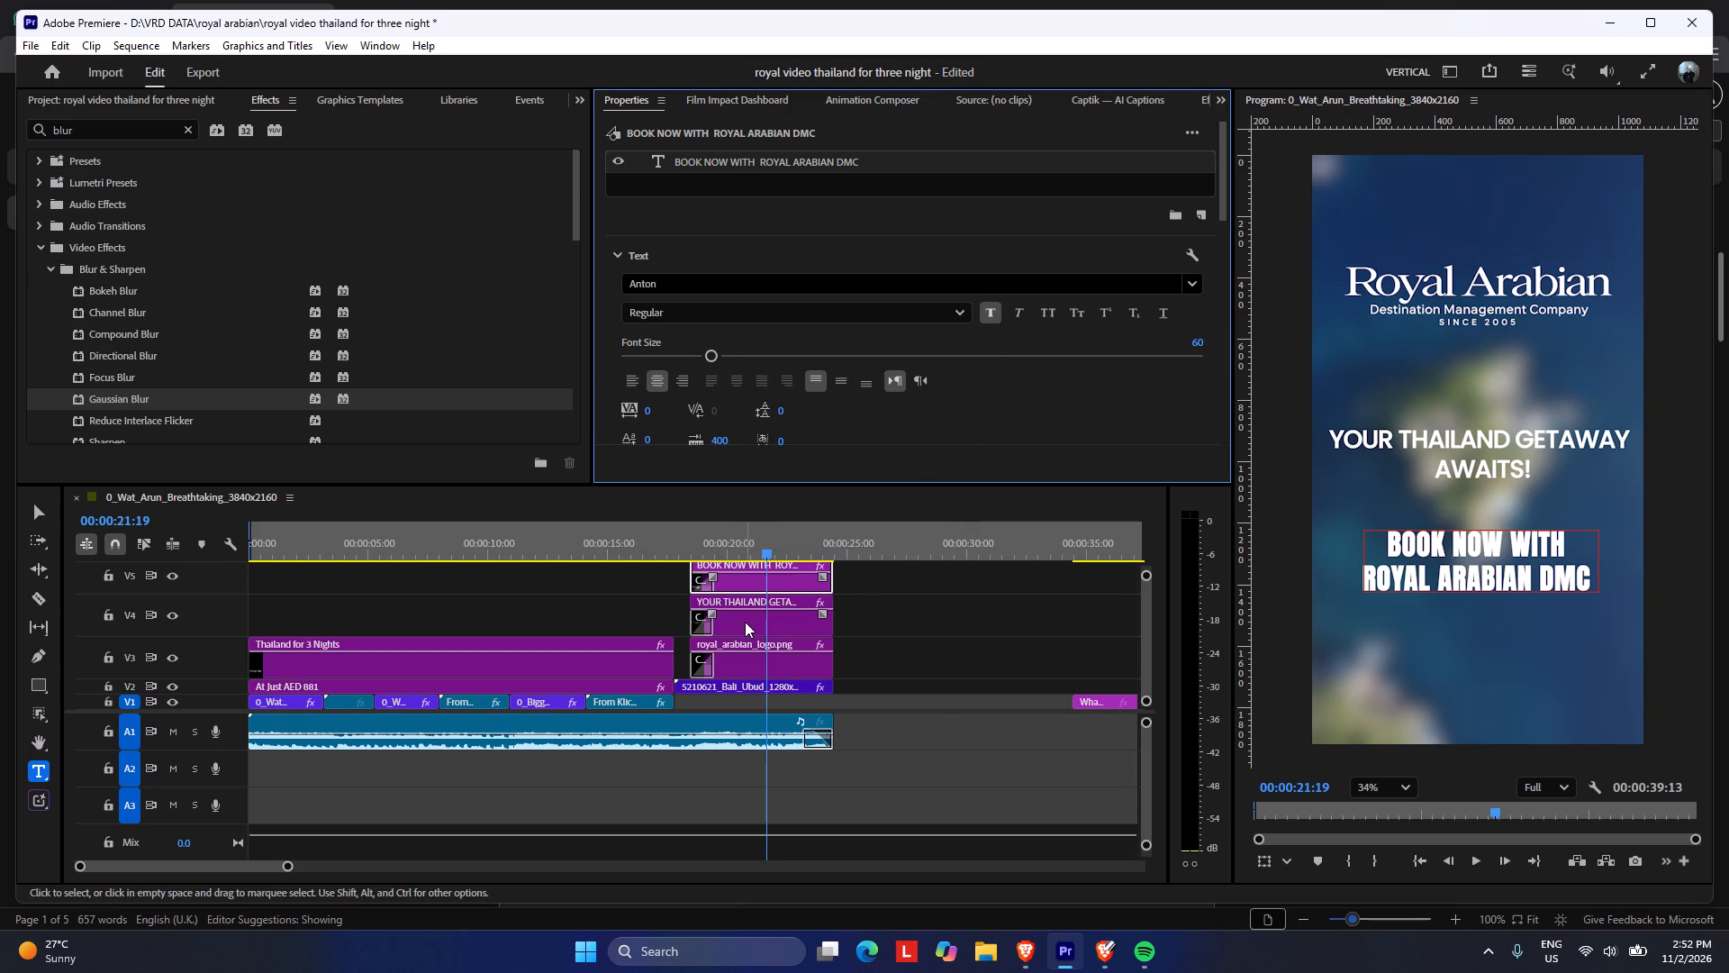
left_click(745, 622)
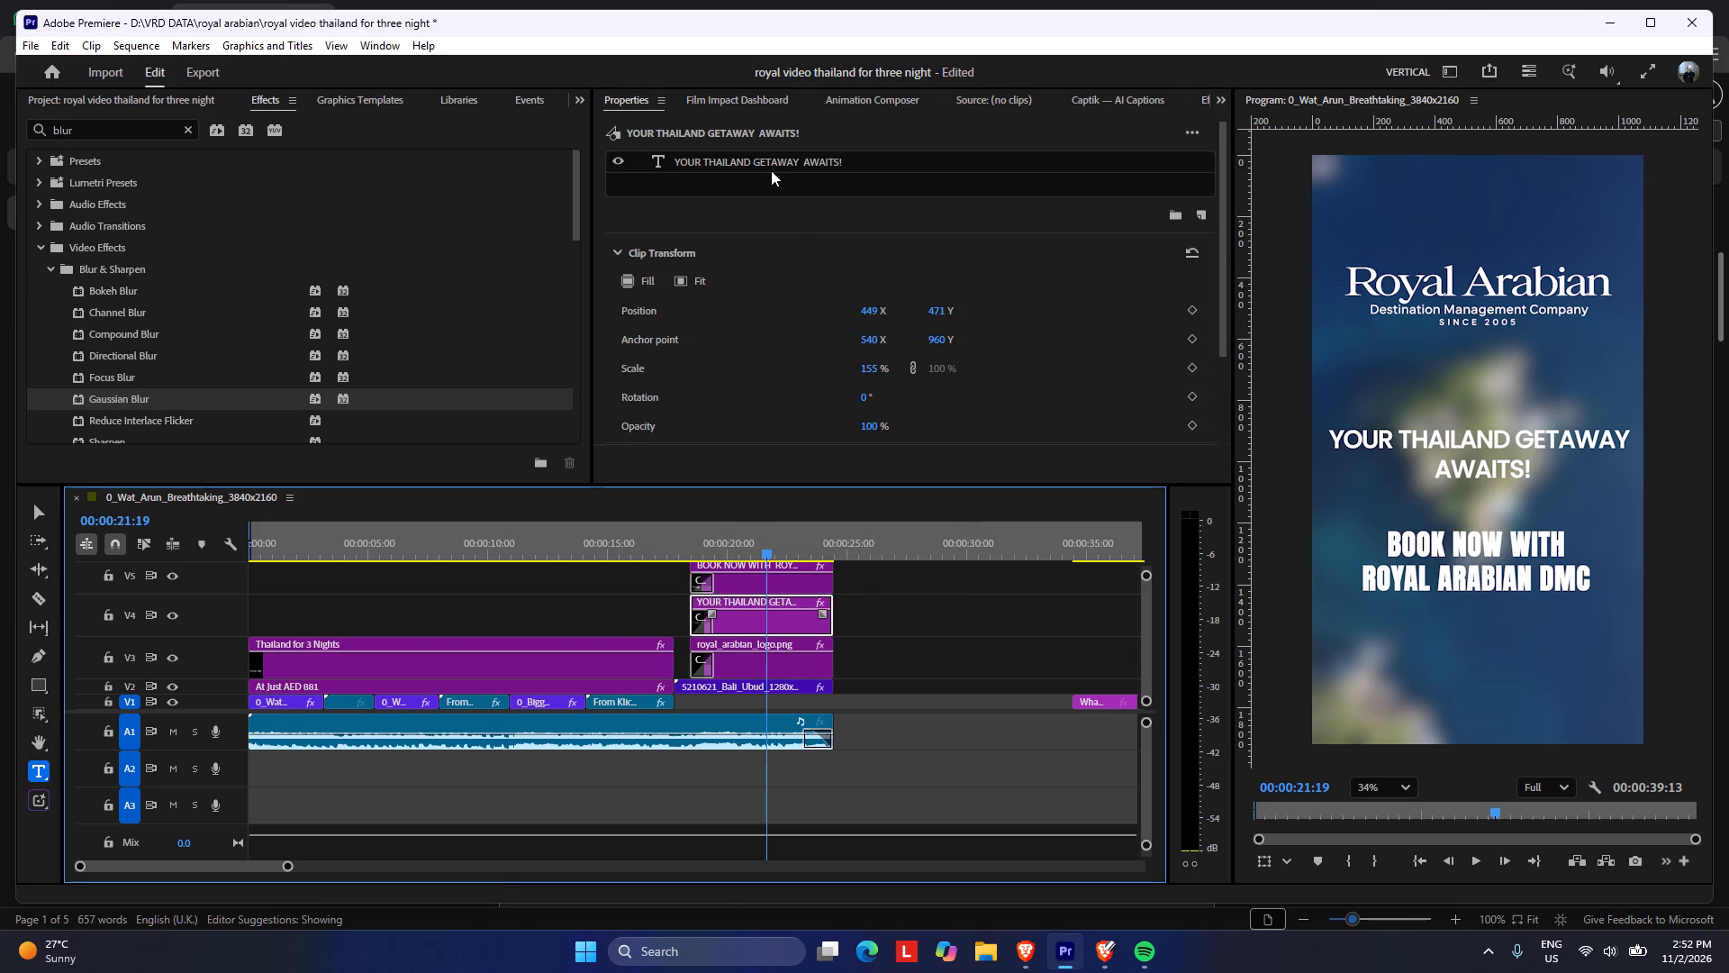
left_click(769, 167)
Change the font of the whole "BOOK NOW WITH ROYAL ARABIAN DMC" text to Poppins Medium.
left_click(742, 586)
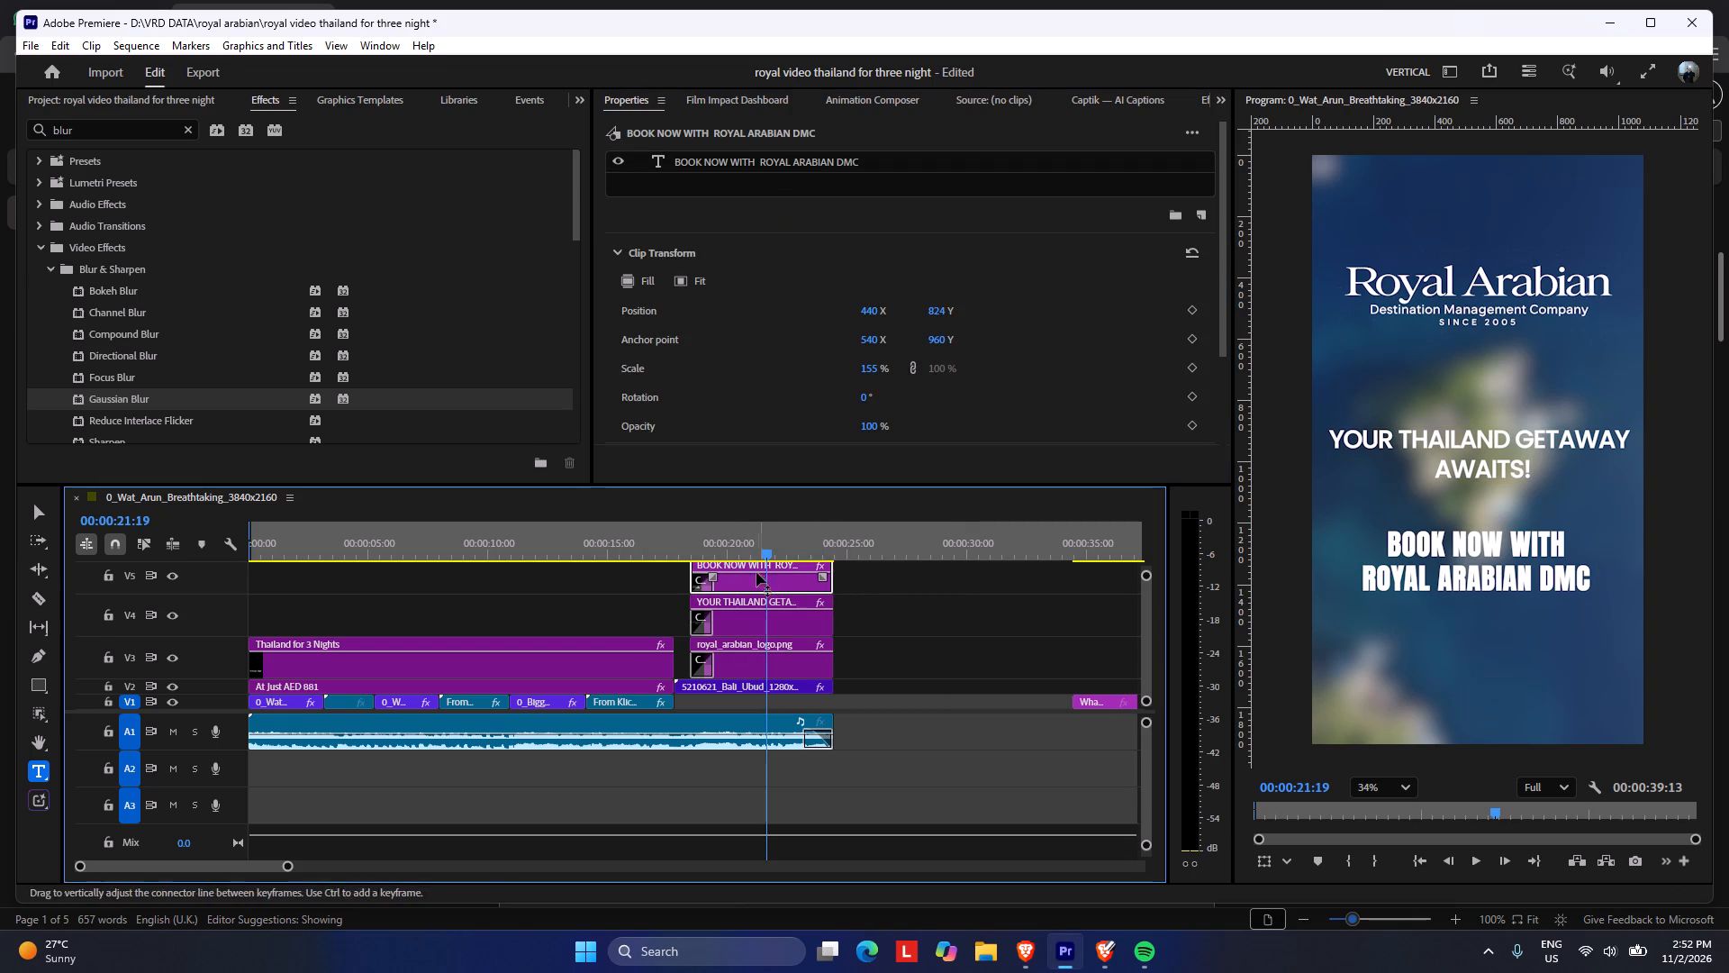
left_click(706, 154)
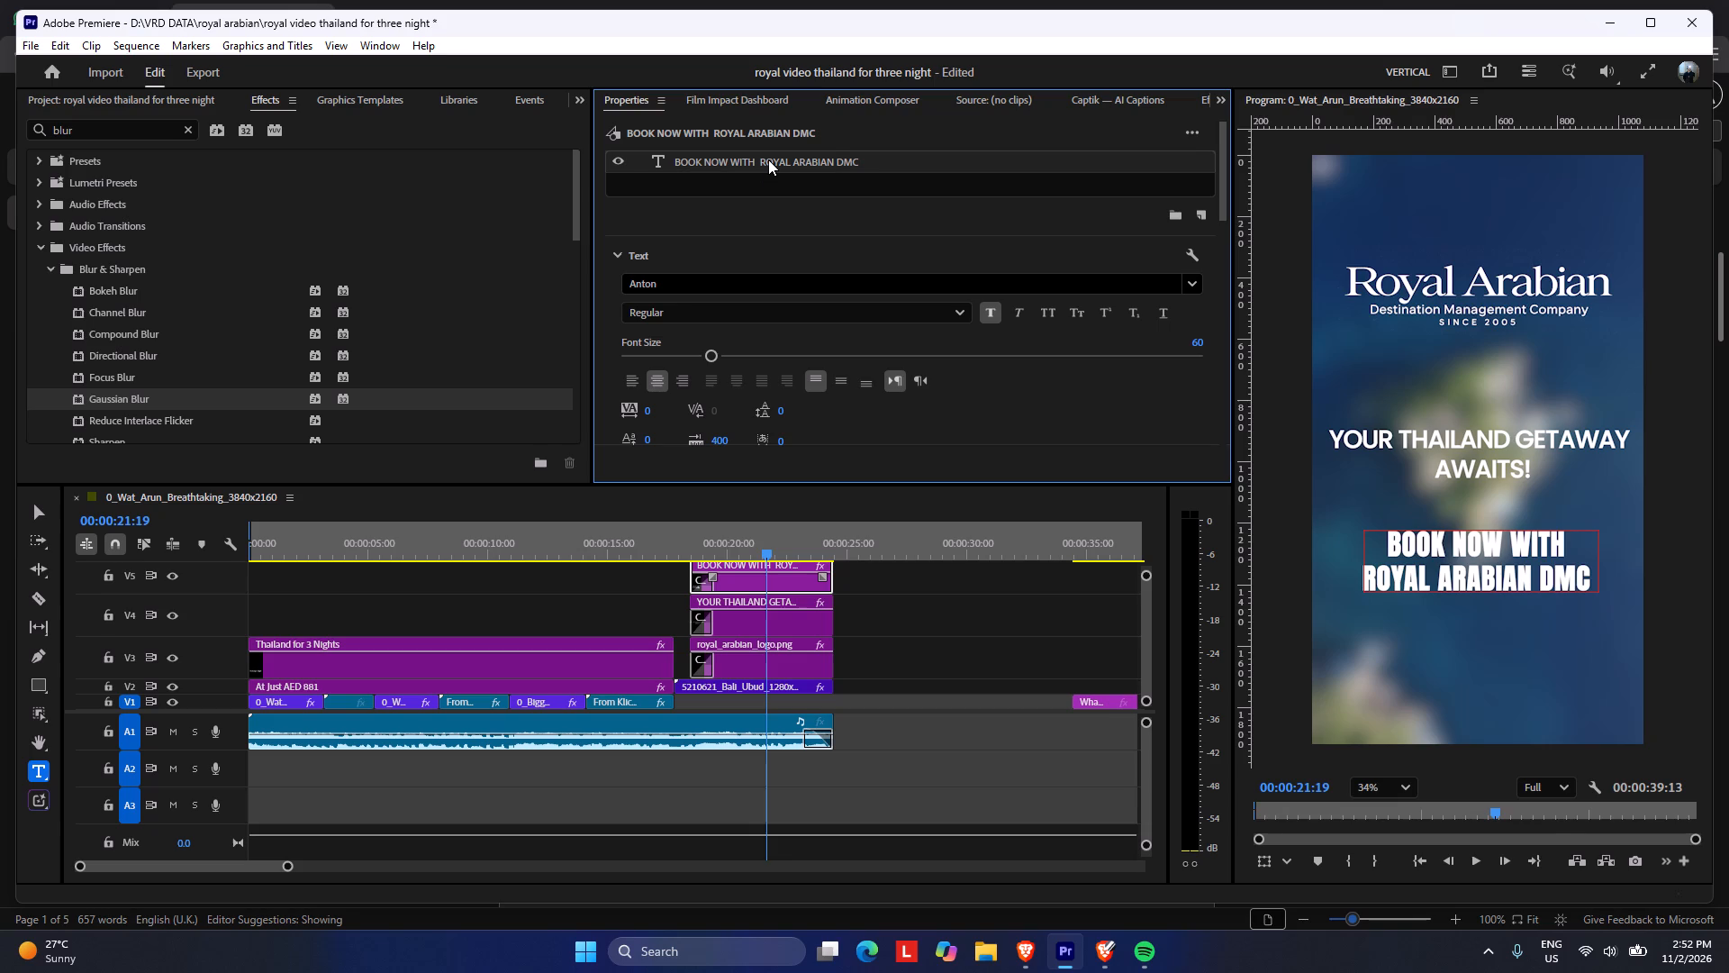
double_click(768, 159)
left_click(680, 284)
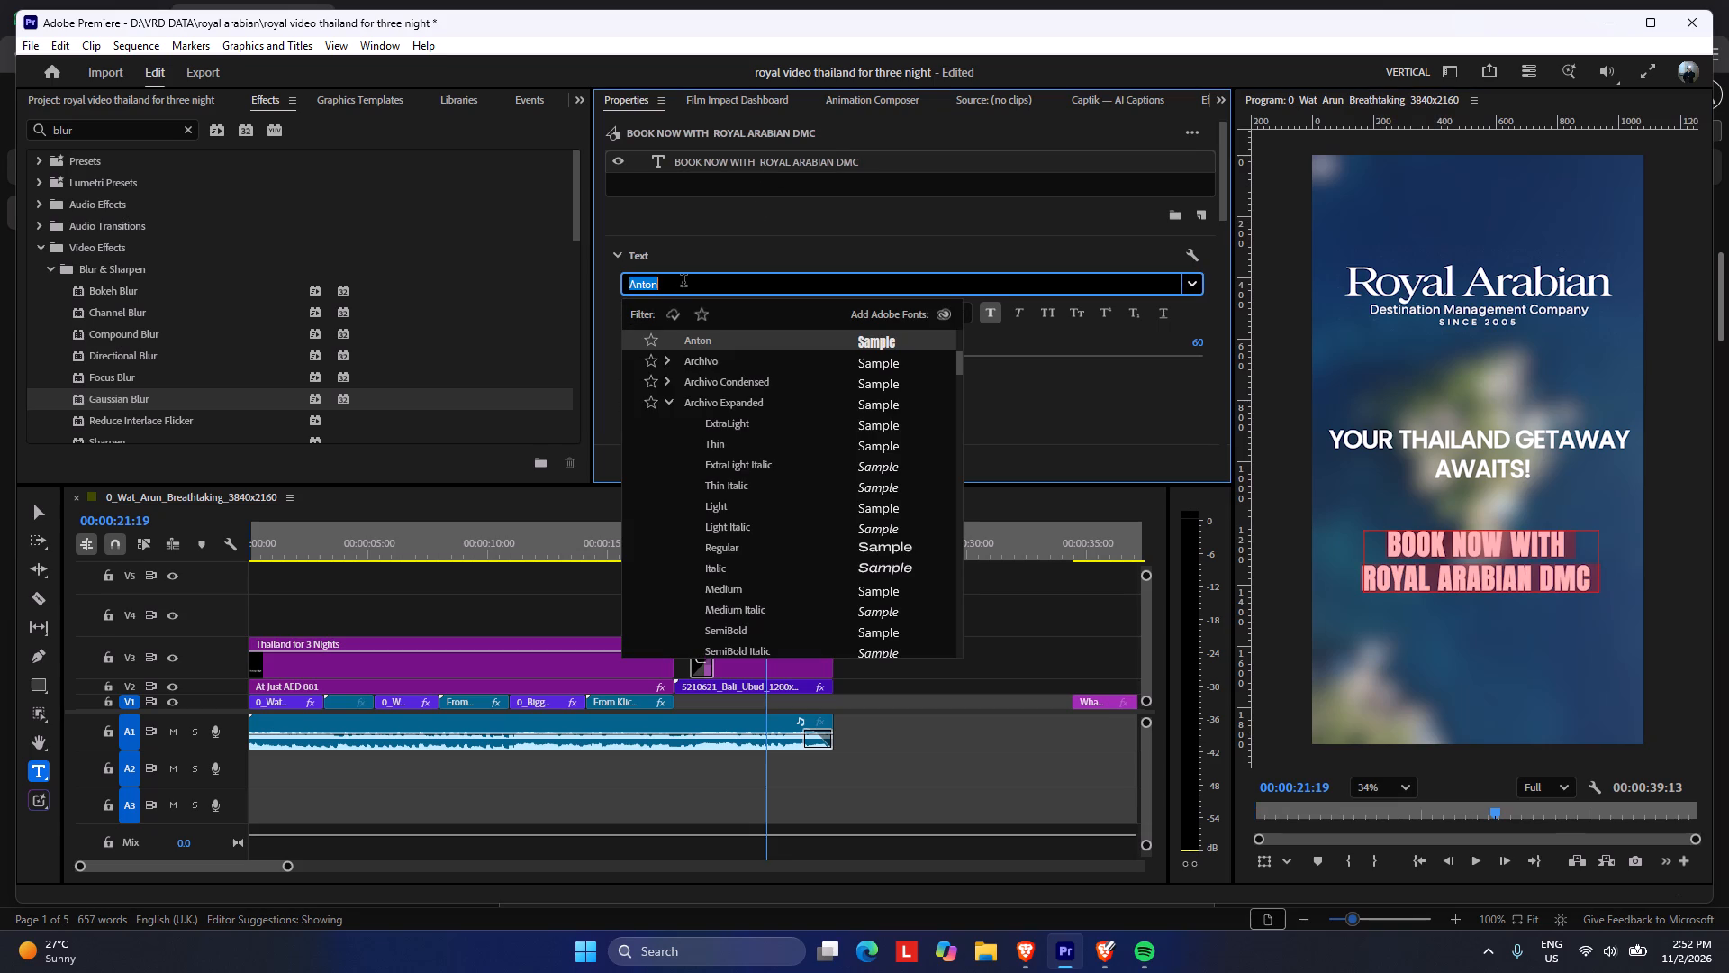
type("popp")
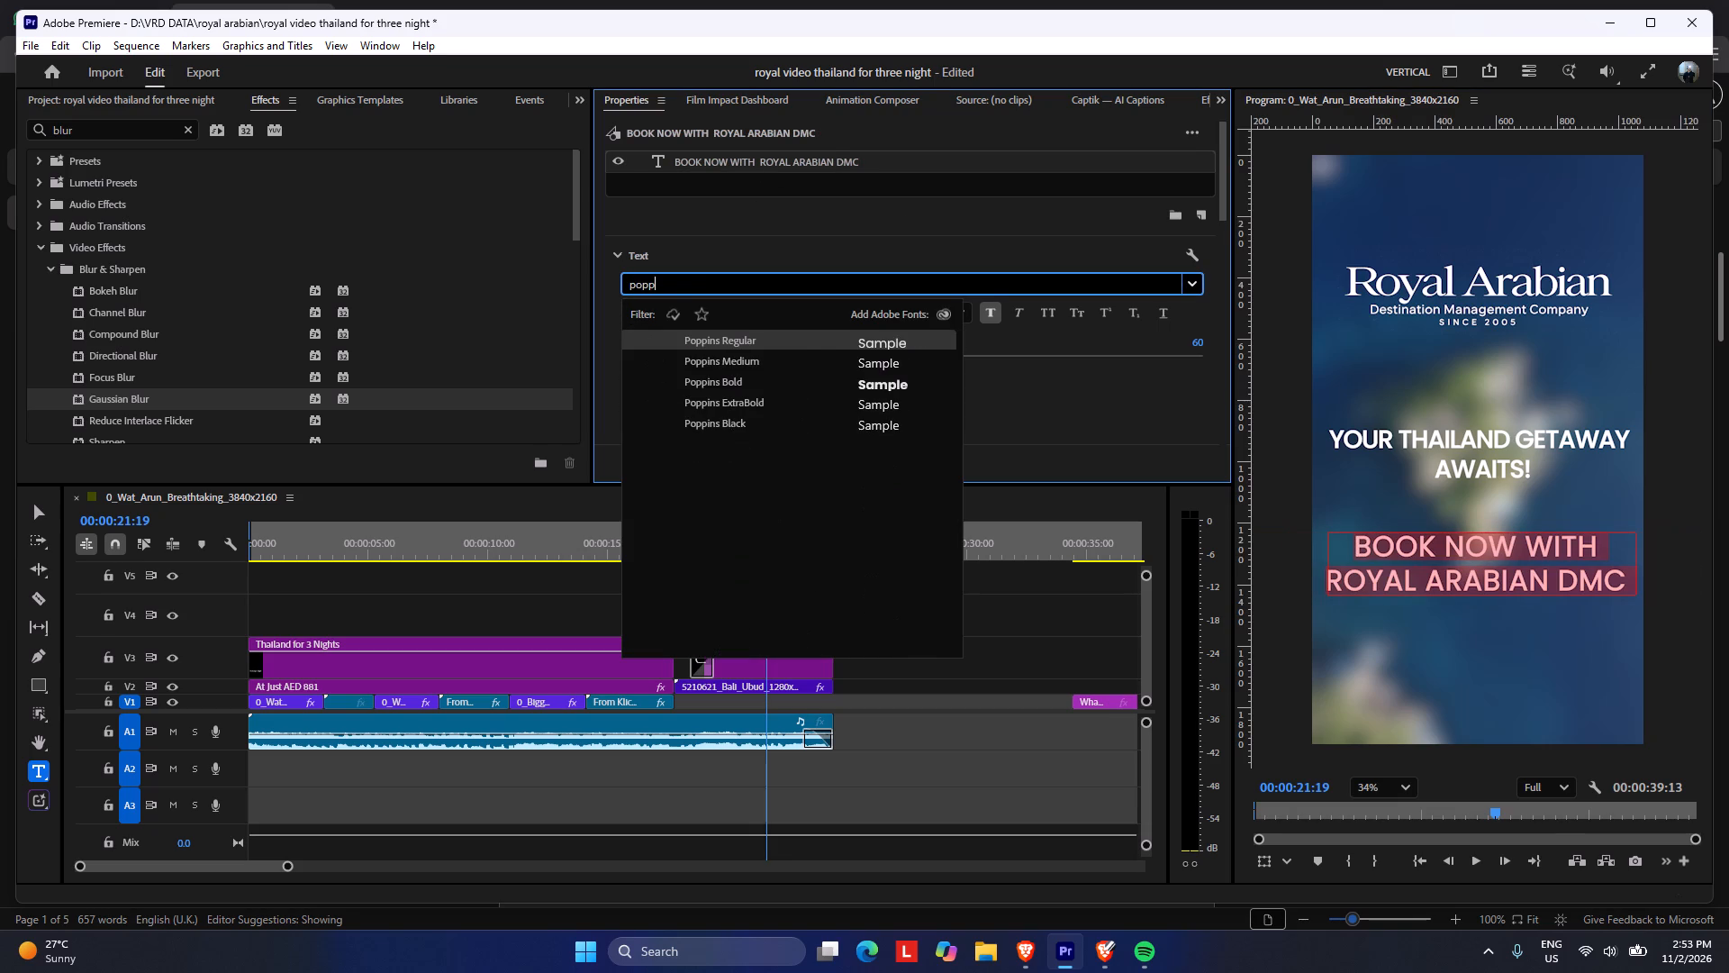
left_click(846, 356)
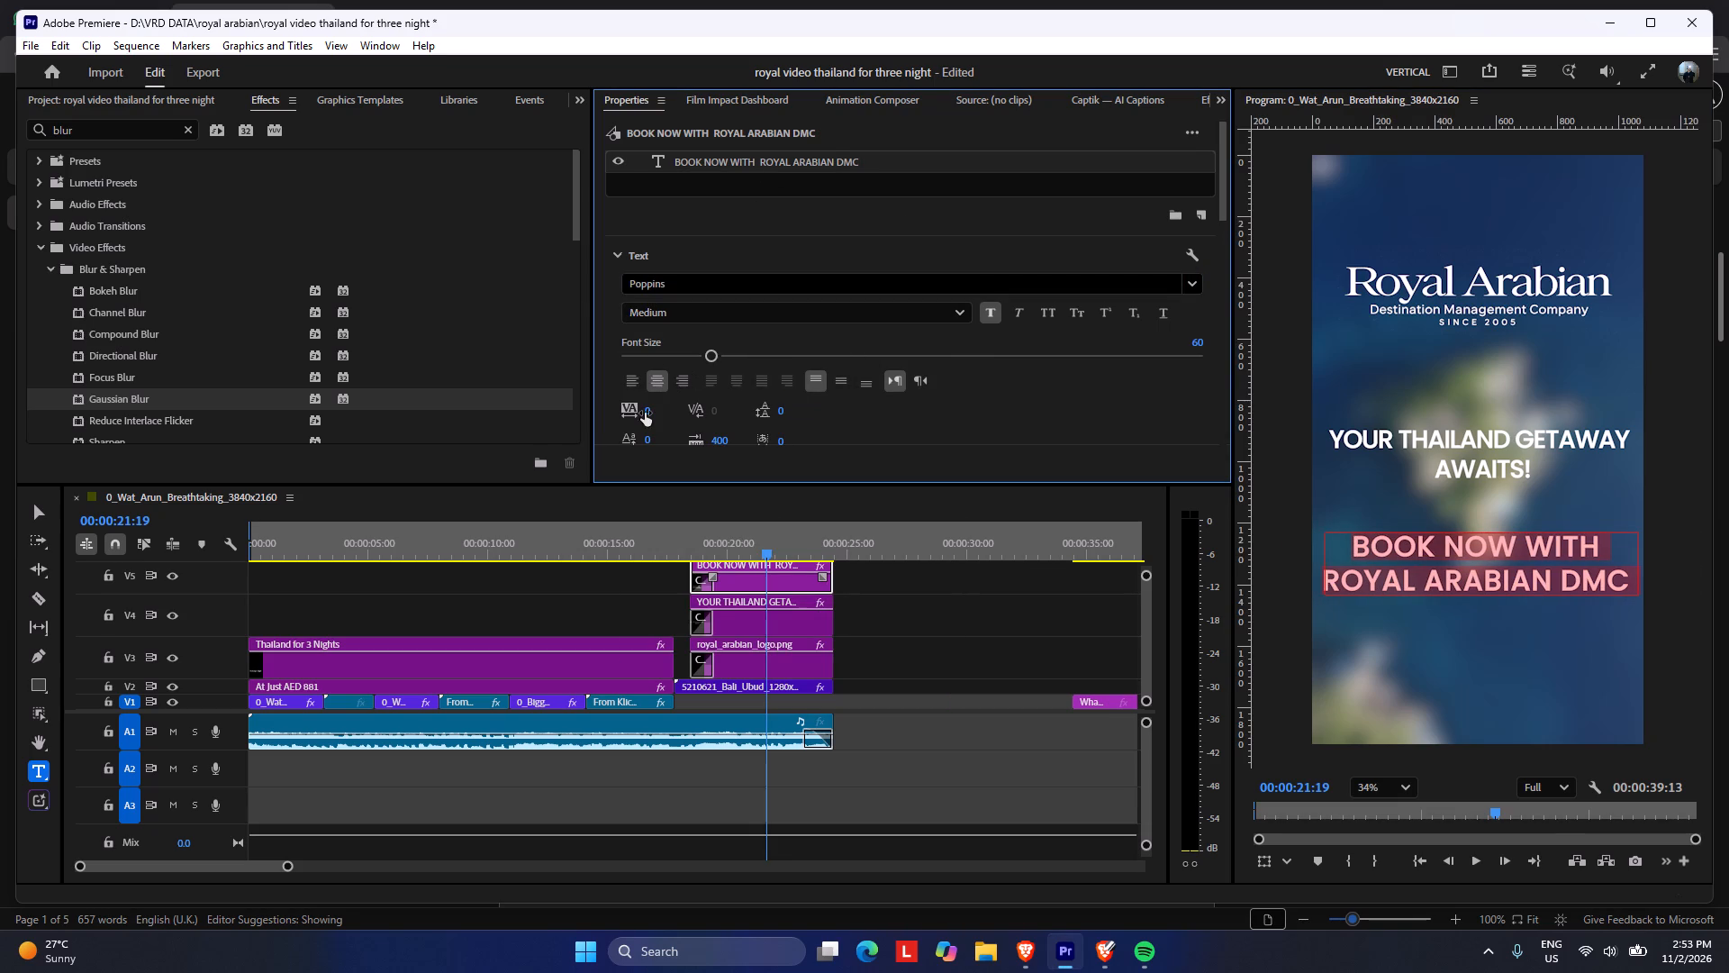
Tighten the tracking of the "BOOK NOW WITH ROYAL ARABIAN DMC" text to about -48 and deselect the text.
left_click_drag(645, 413, 591, 405)
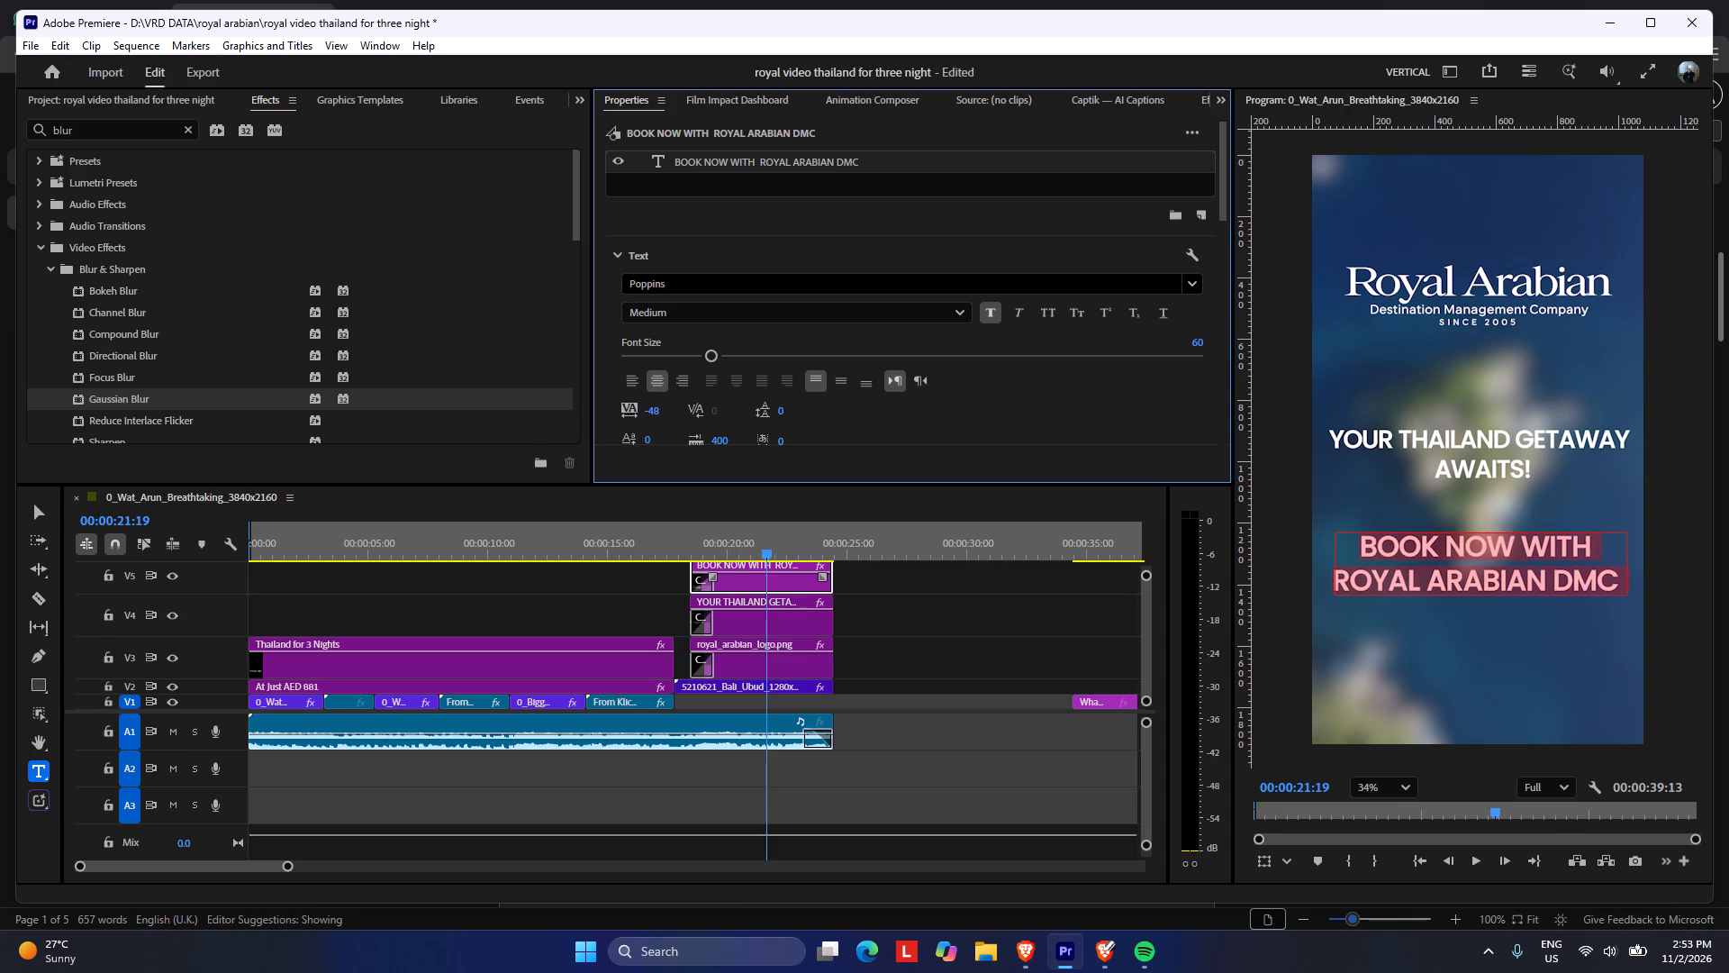
left_click_drag(591, 405, 591, 404)
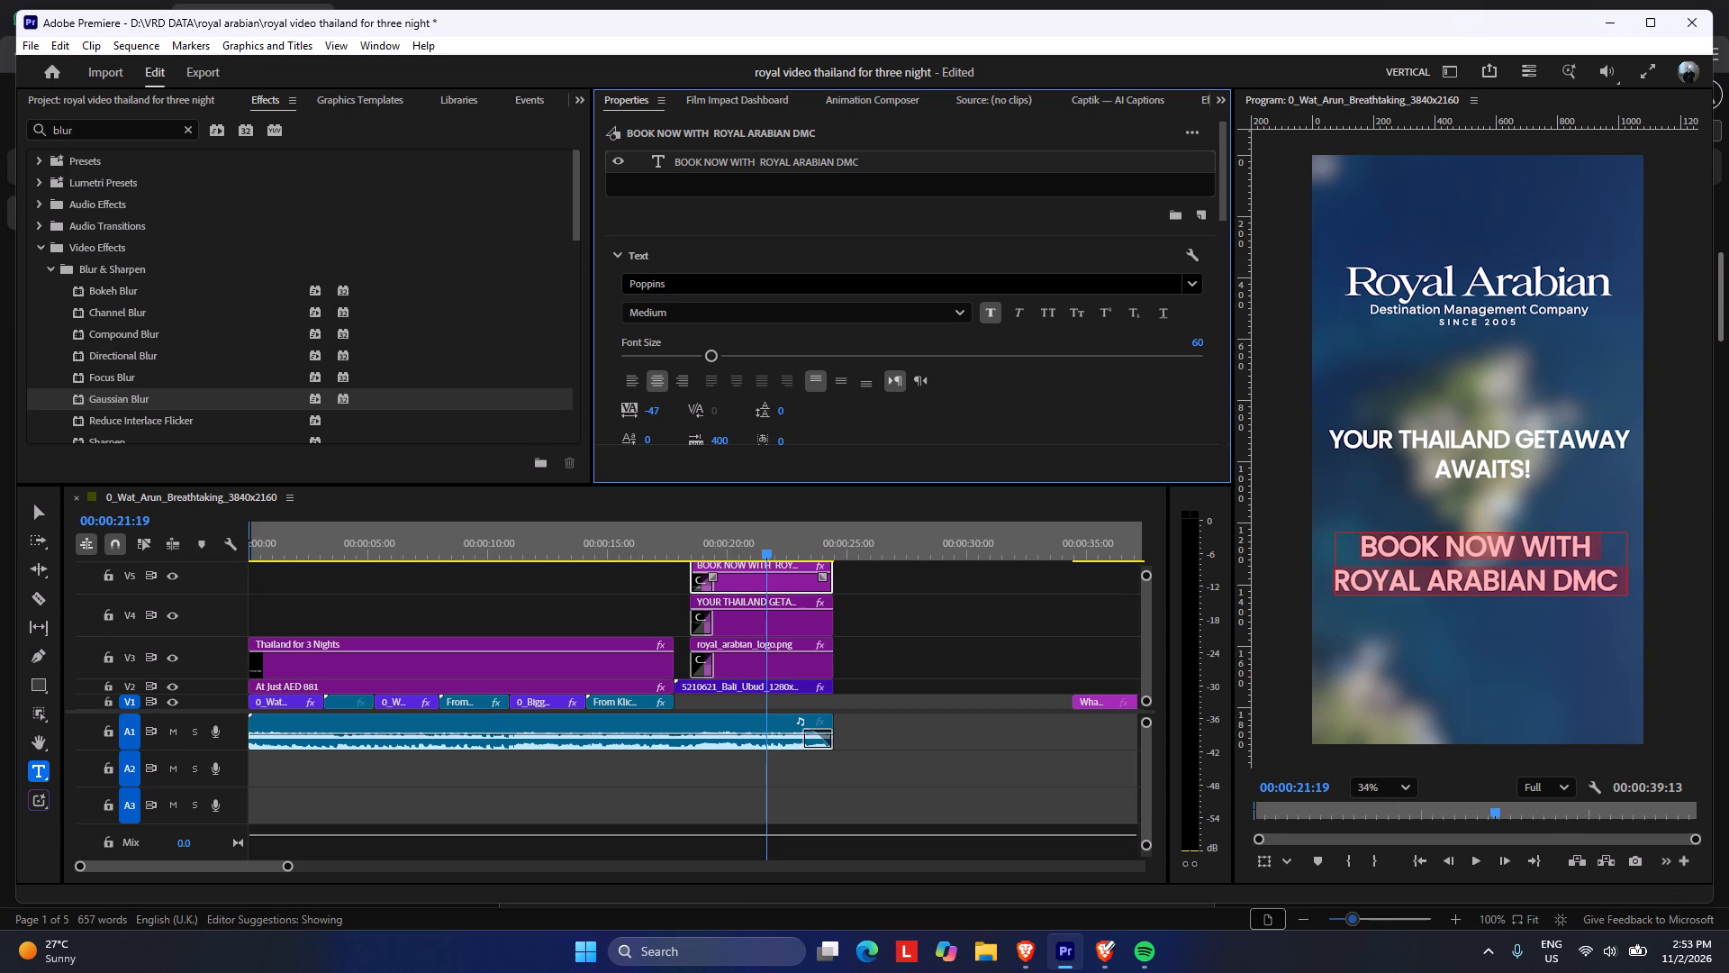
left_click_drag(591, 404, 584, 404)
left_click(852, 596)
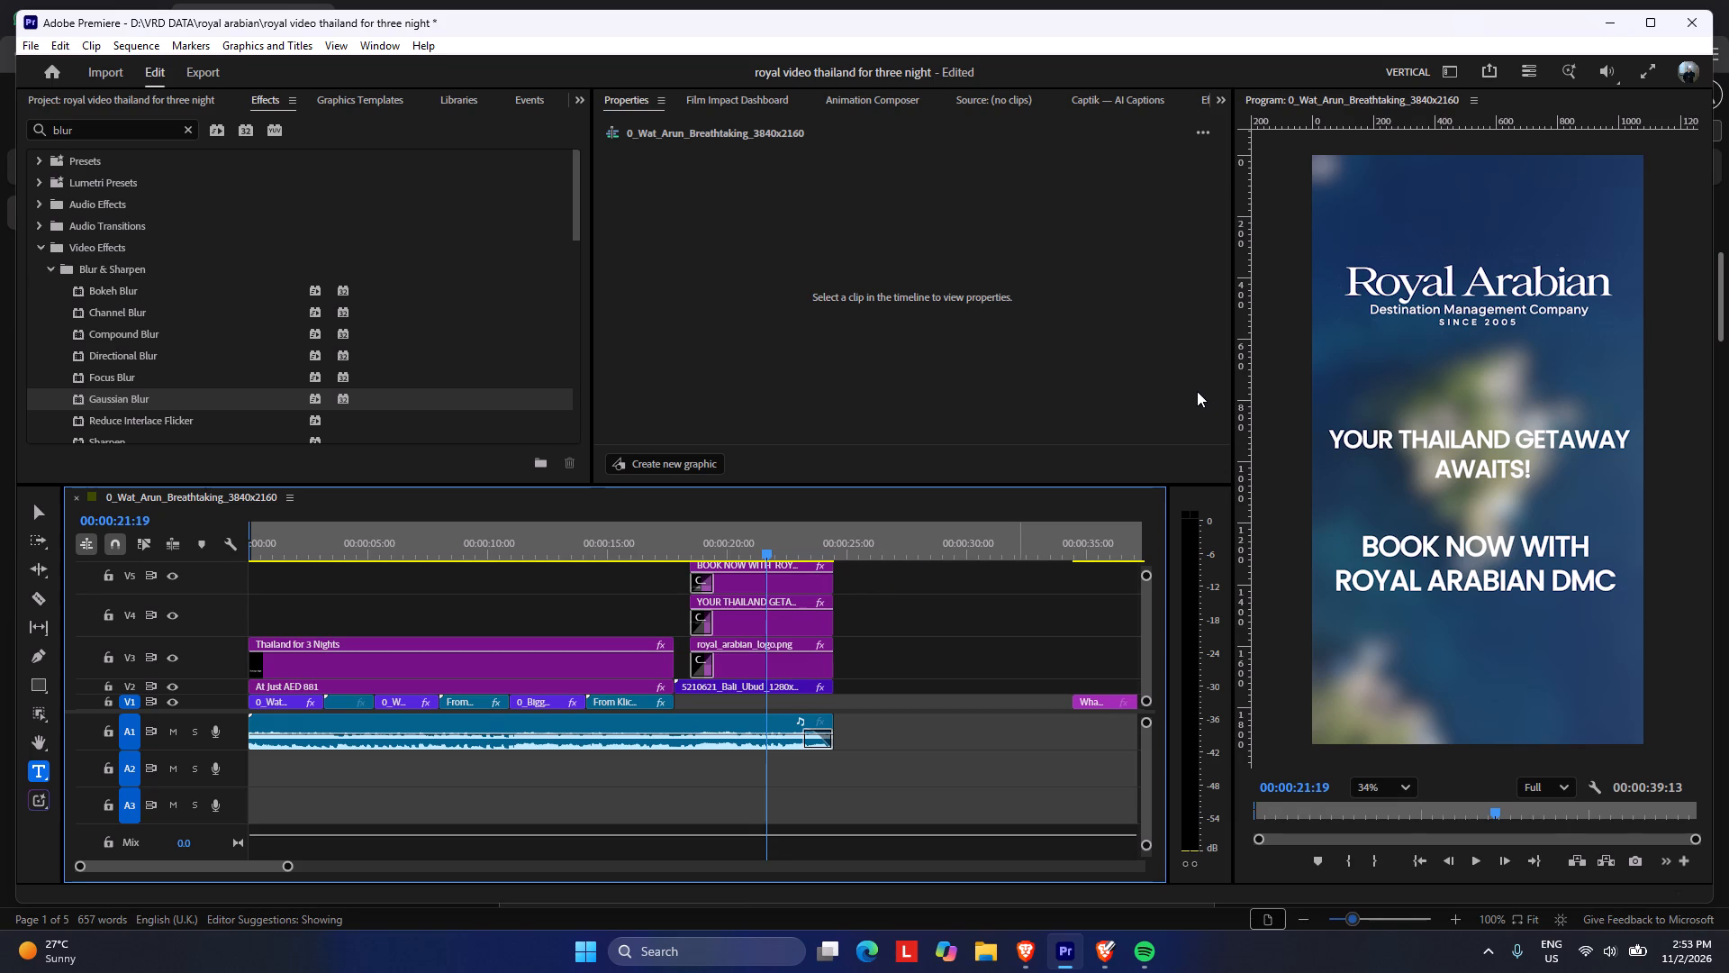
Review the sequence from the opening temple shot through to the end of the closing call-to-action shot.
left_click_drag(708, 531, 683, 567)
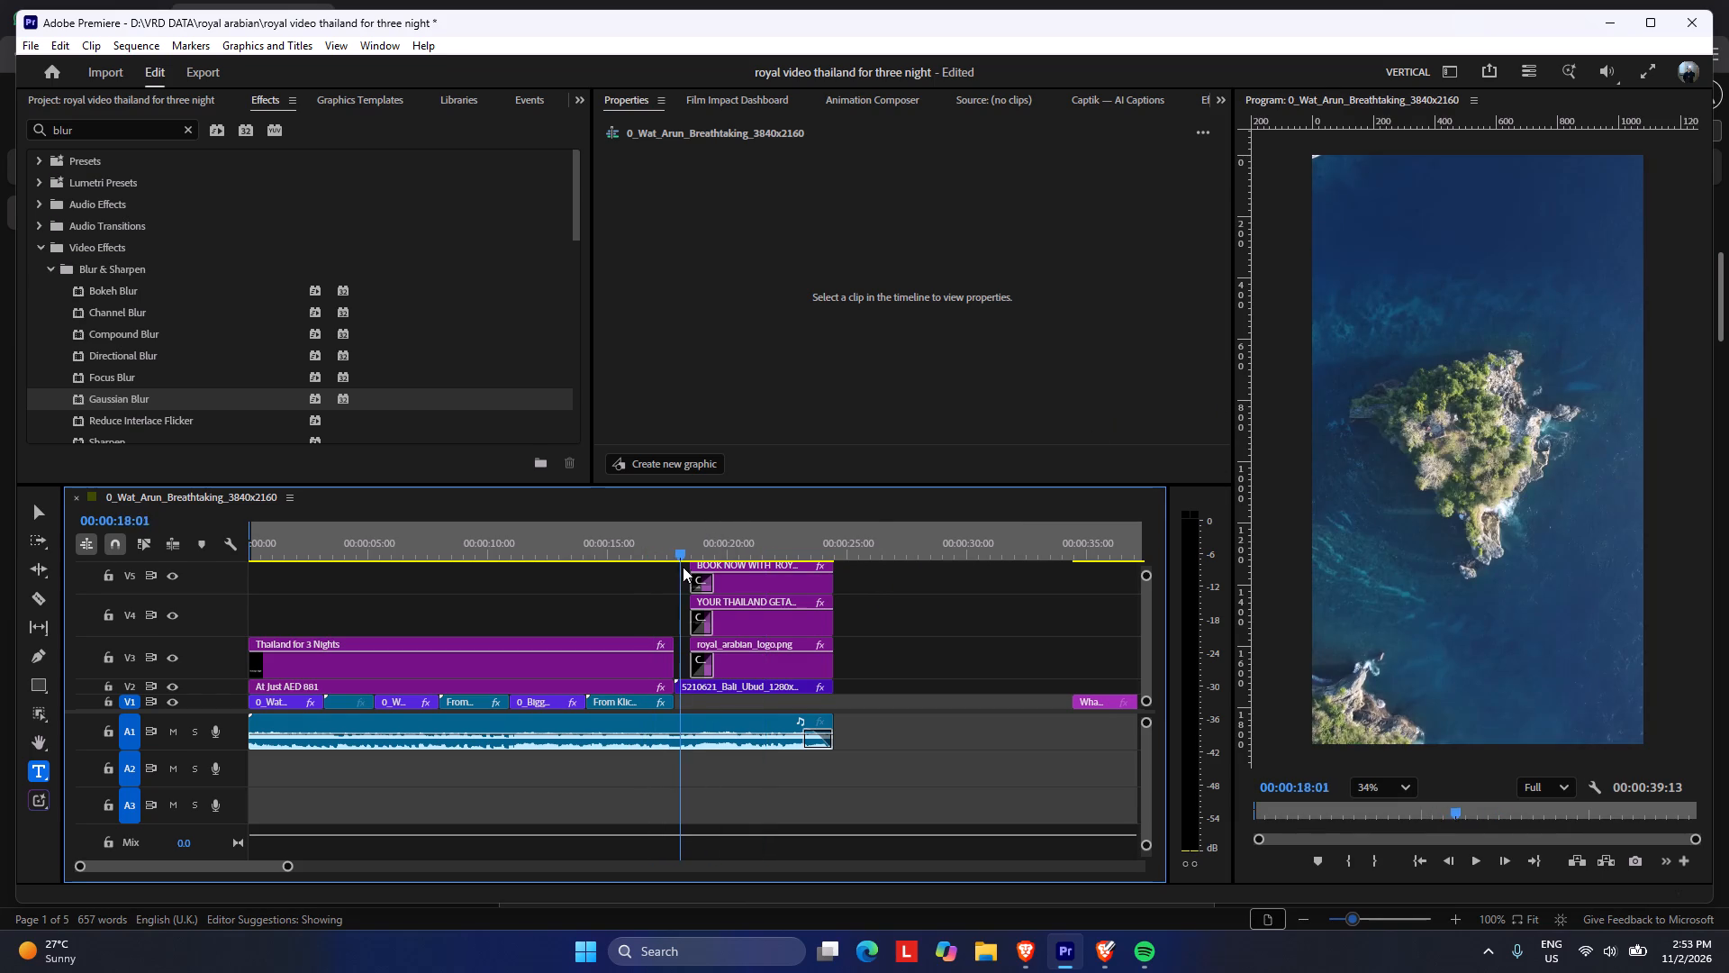
left_click_drag(683, 567, 877, 539)
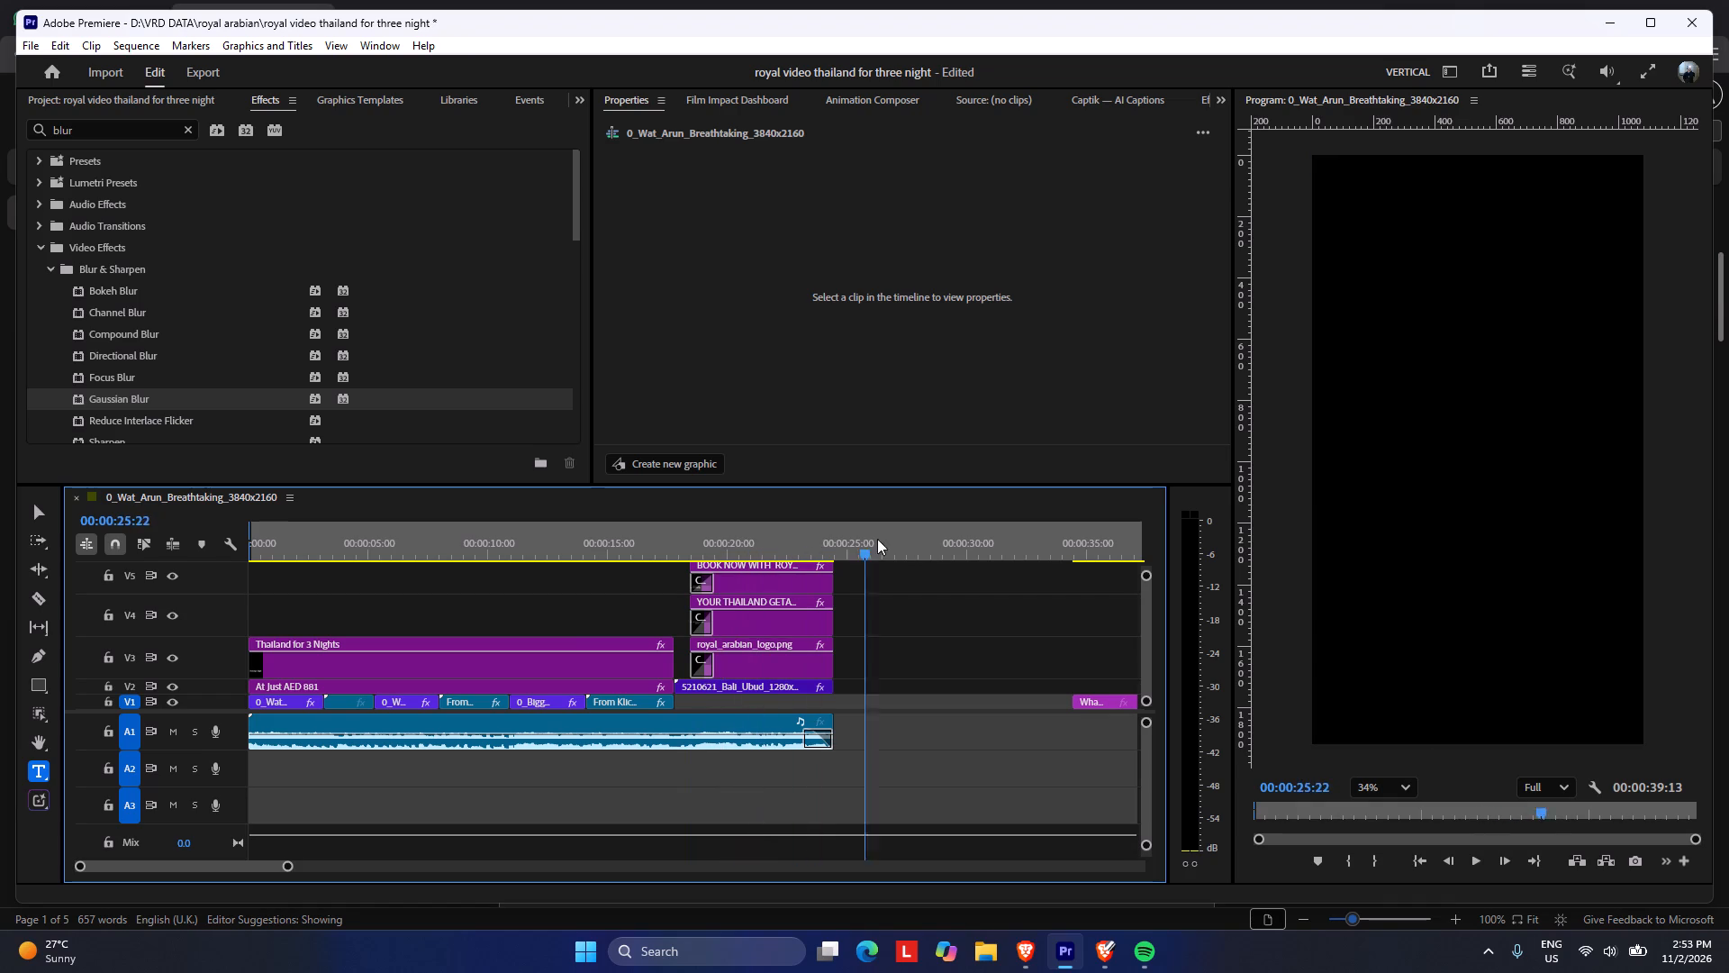
left_click_drag(877, 539, 635, 578)
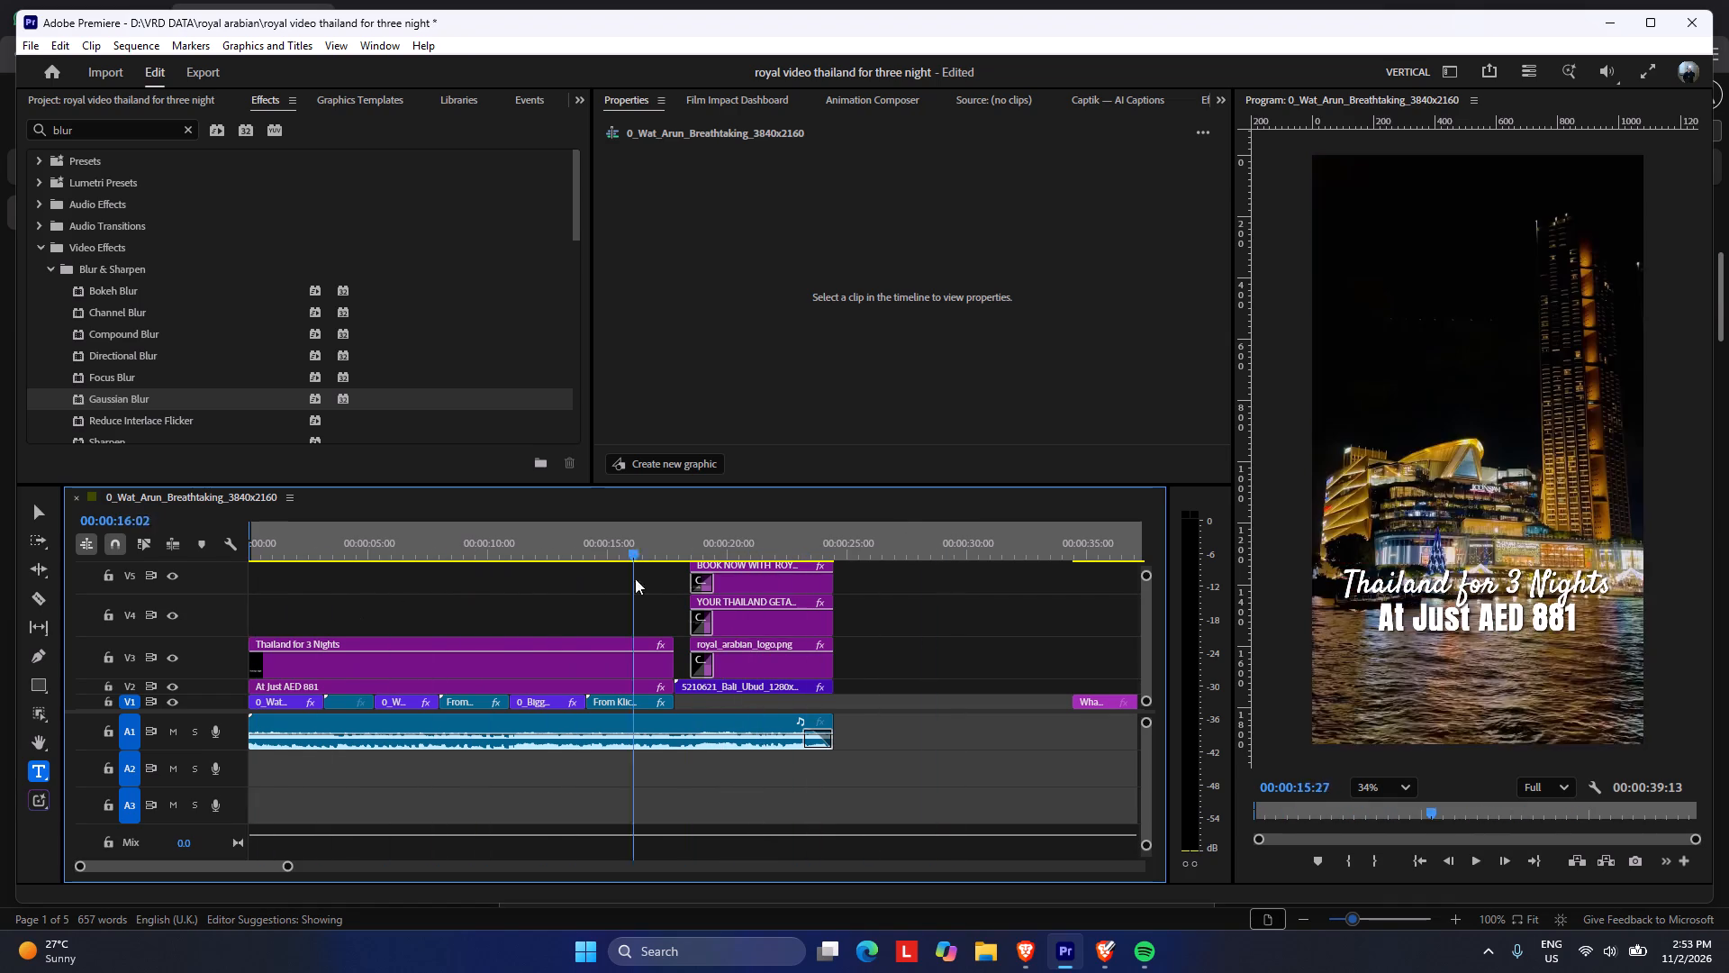
left_click_drag(635, 578, 837, 567)
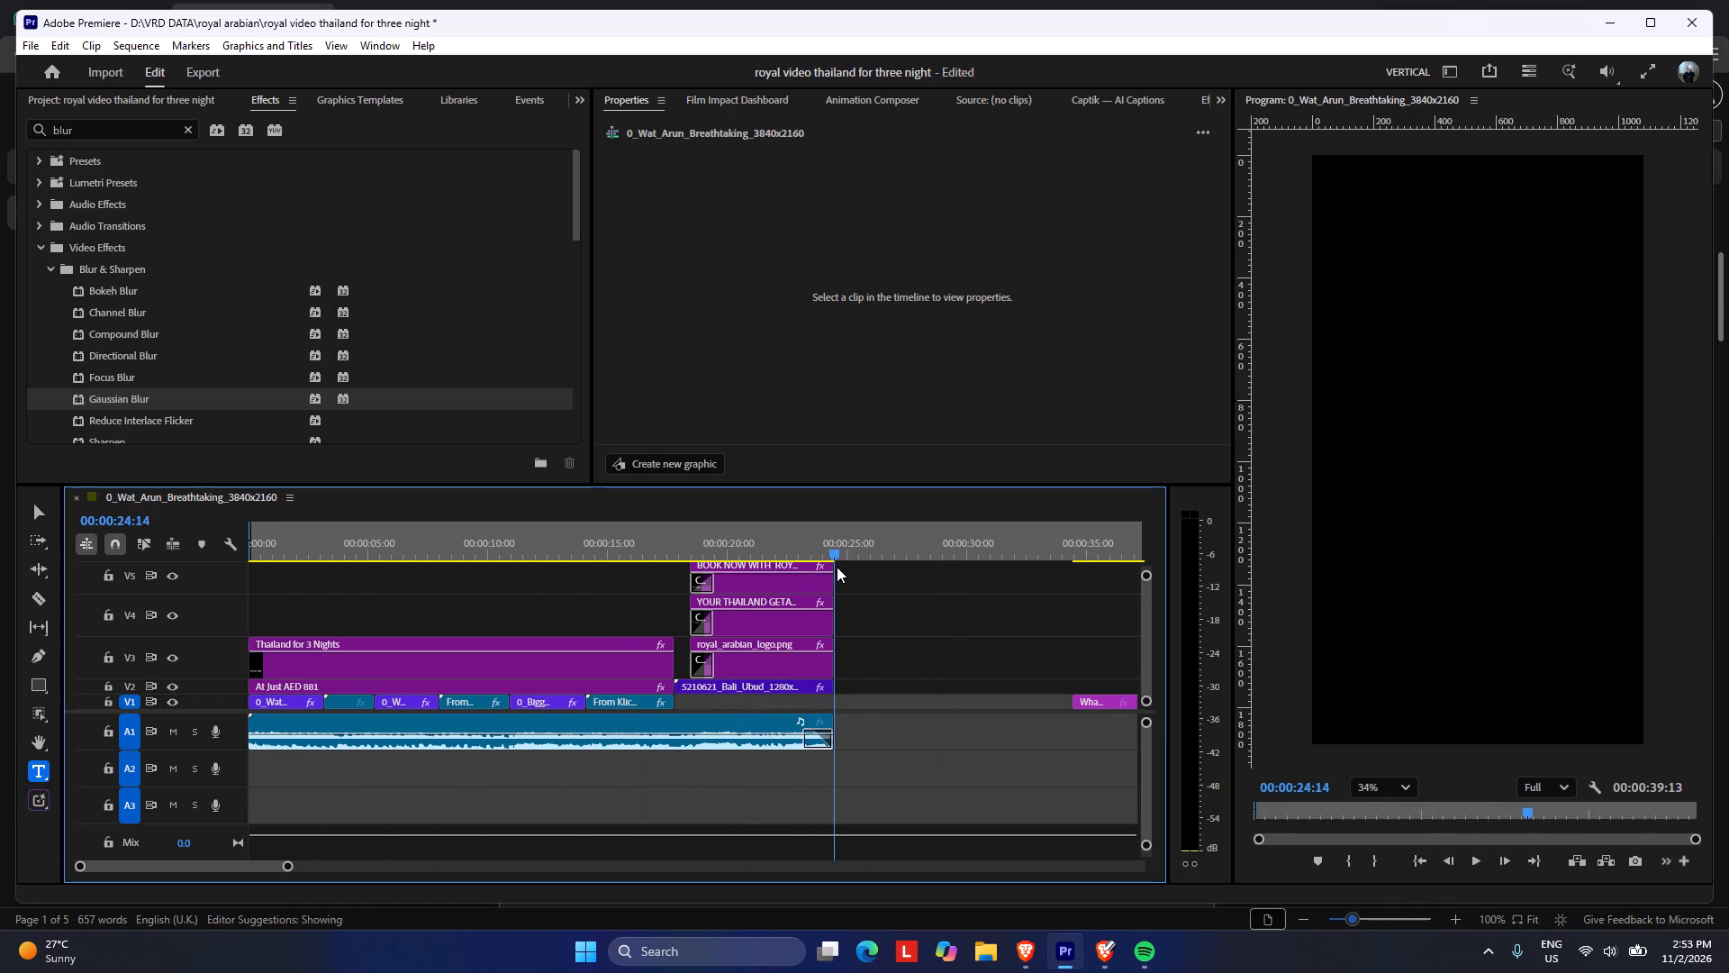
left_click_drag(837, 567, 2, 683)
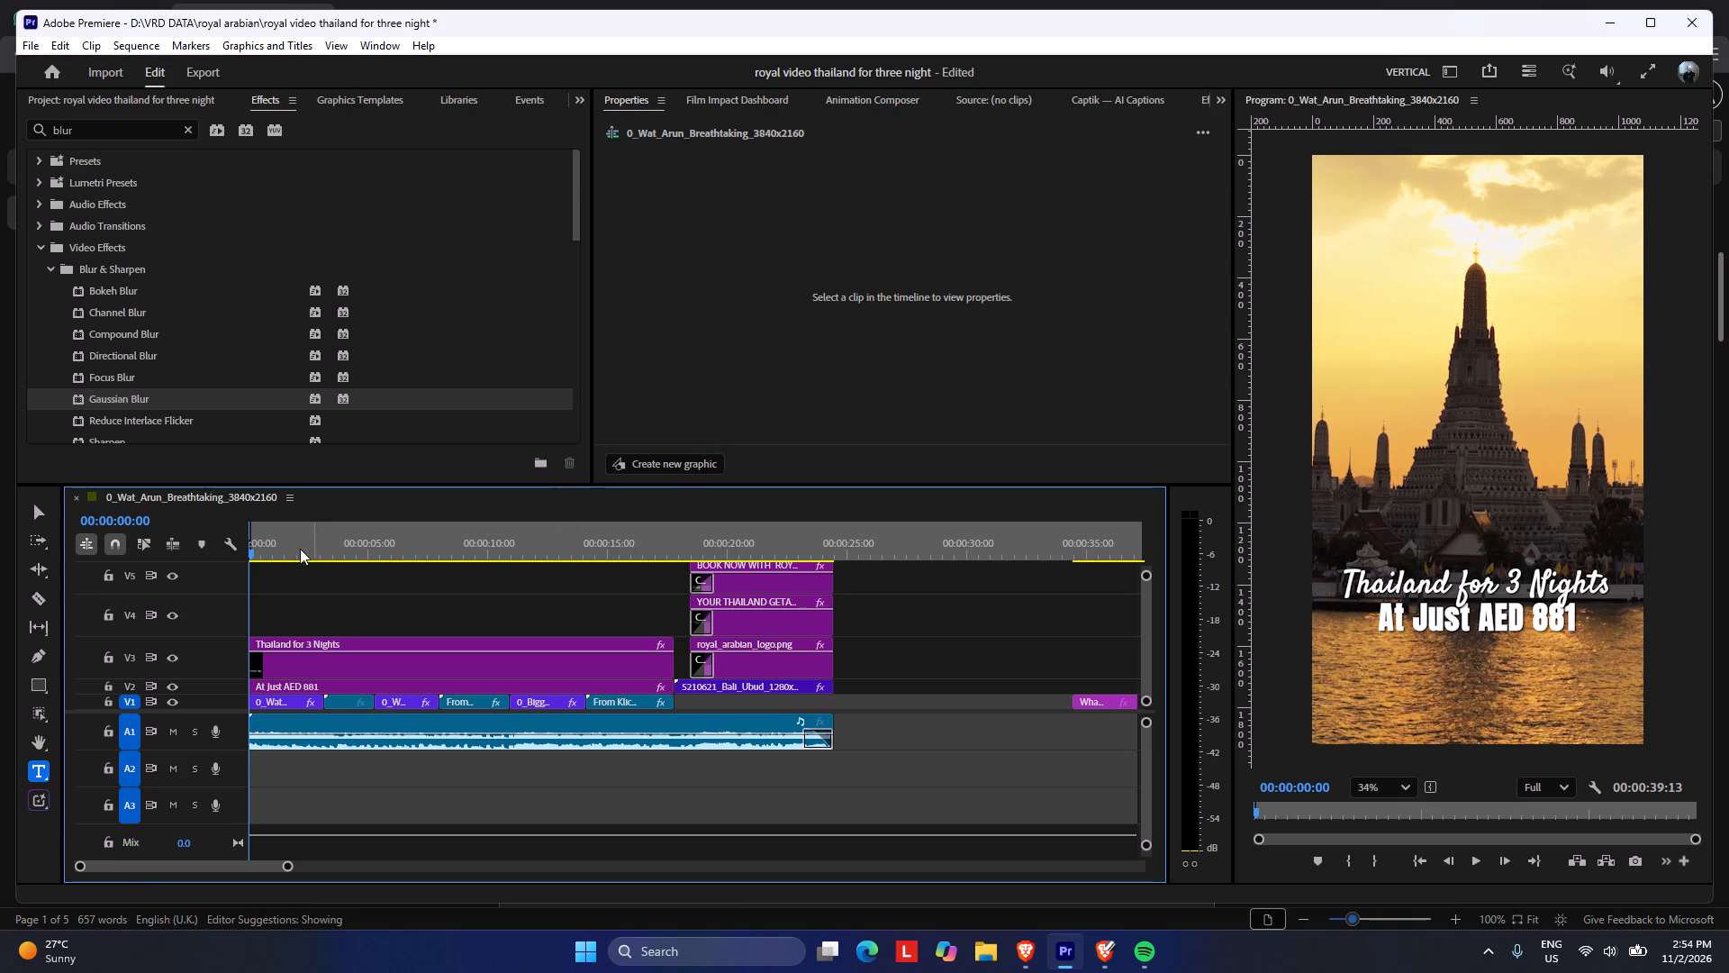
left_click_drag(269, 549, 740, 535)
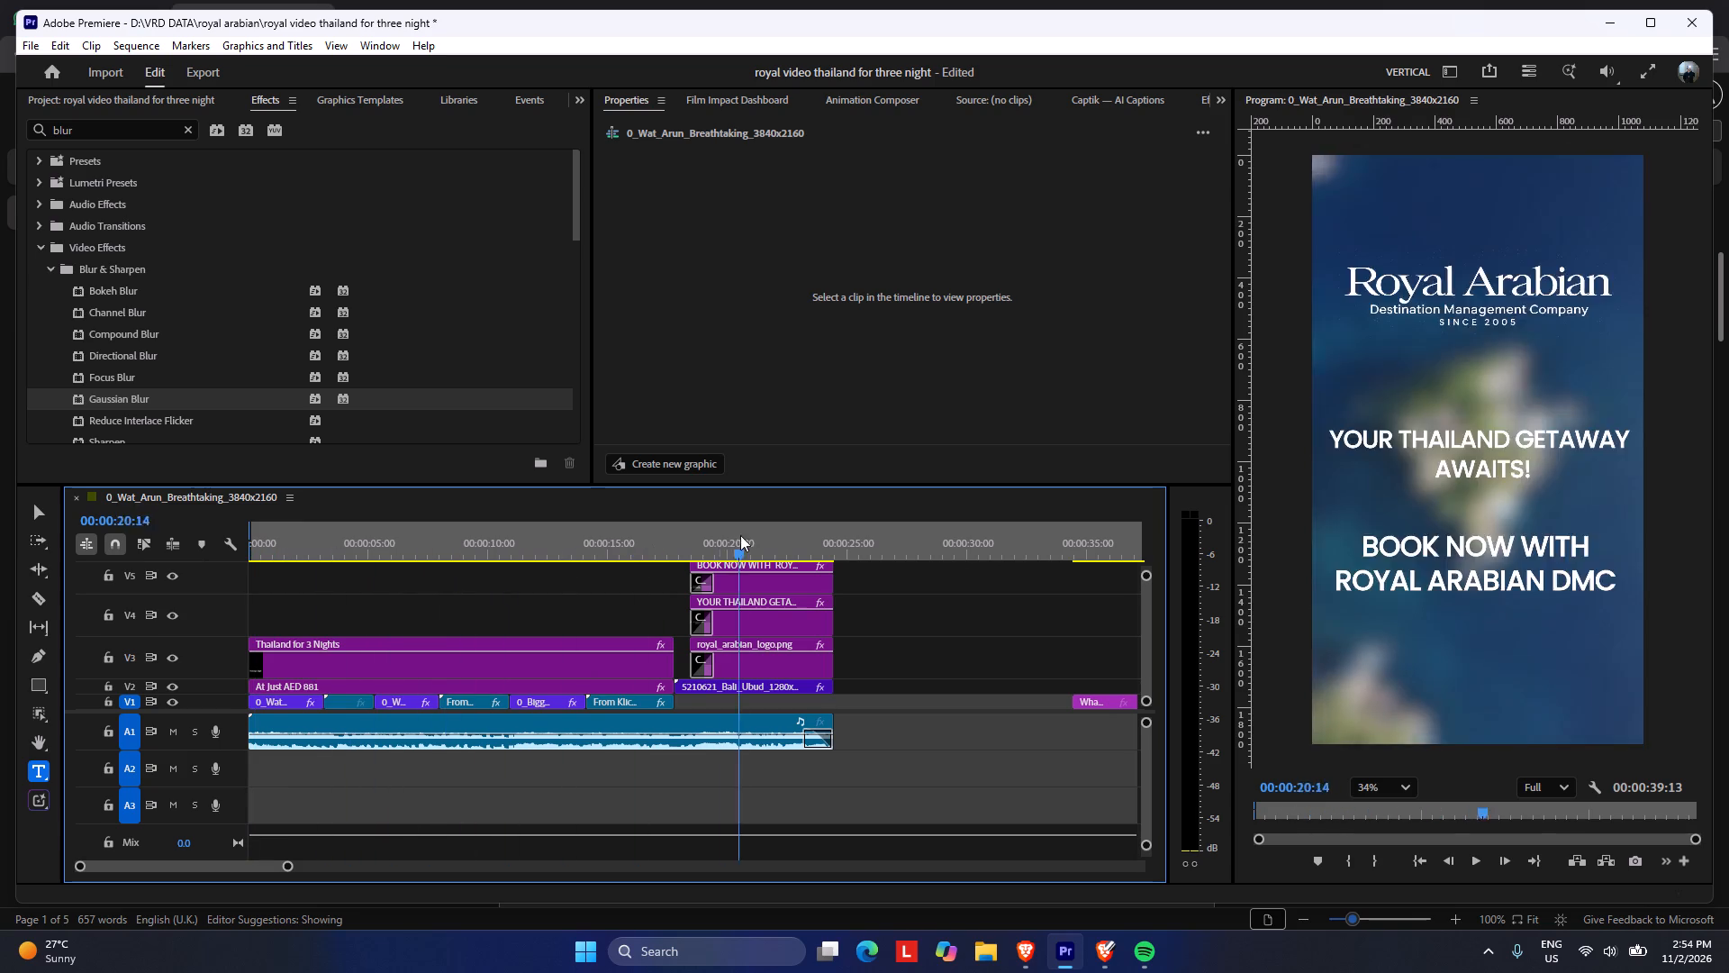
left_click_drag(740, 535, 359, 555)
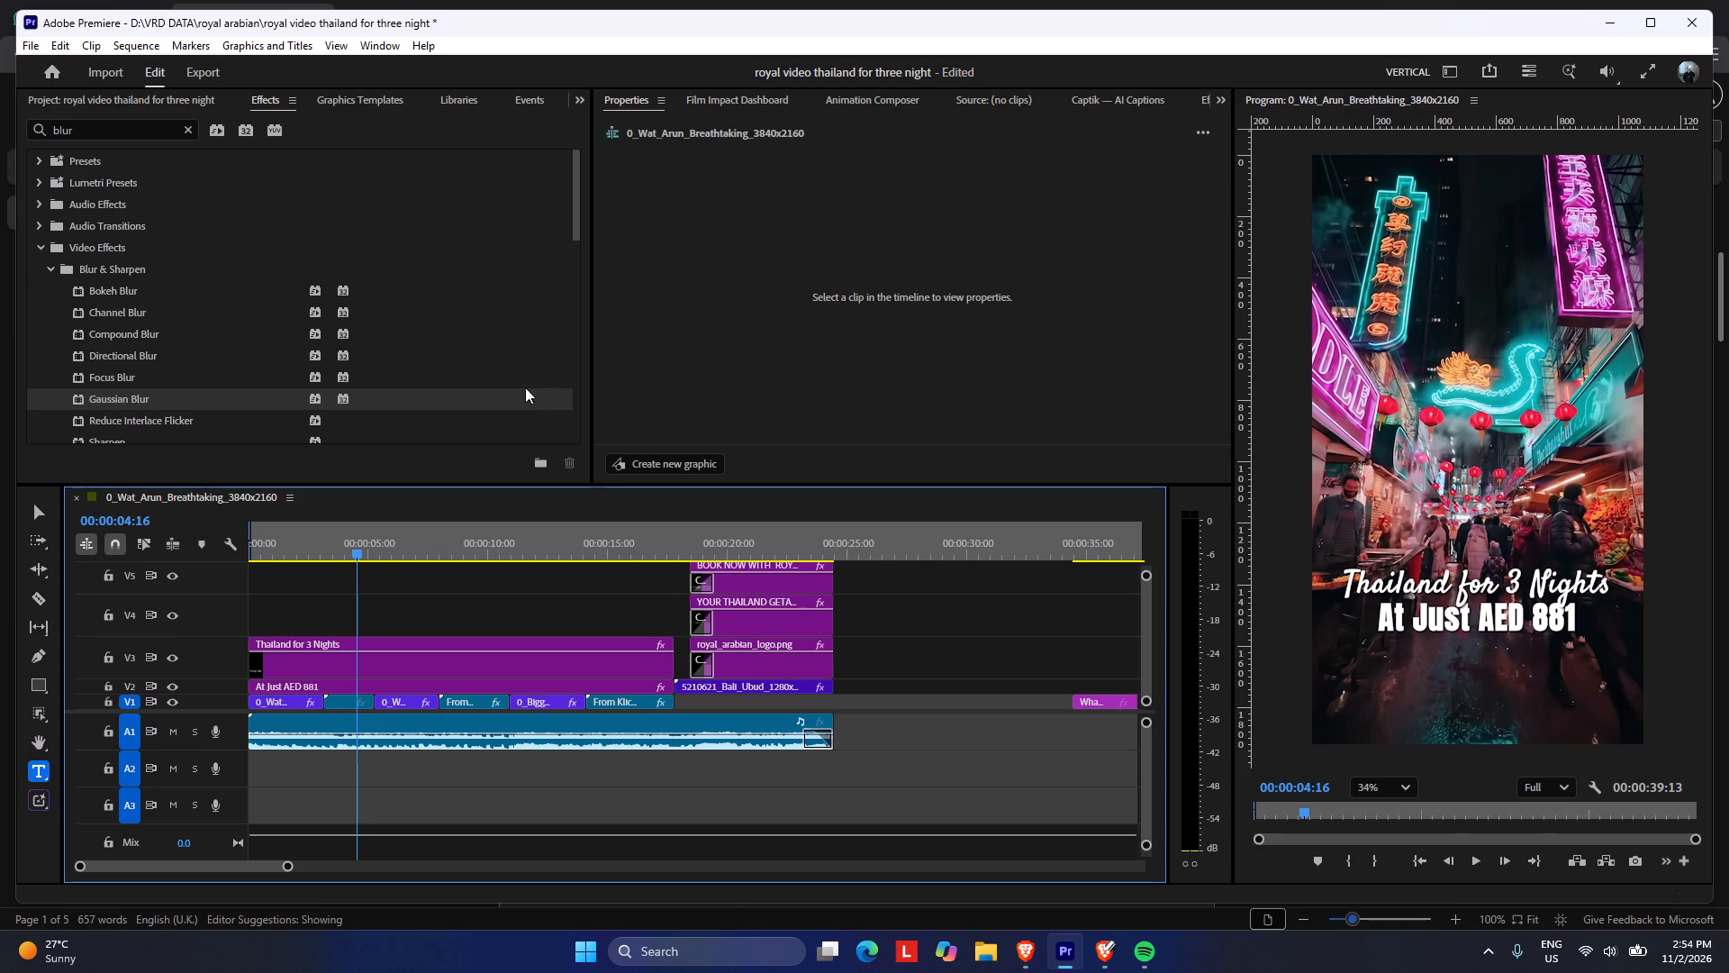
left_click_drag(390, 531, 528, 521)
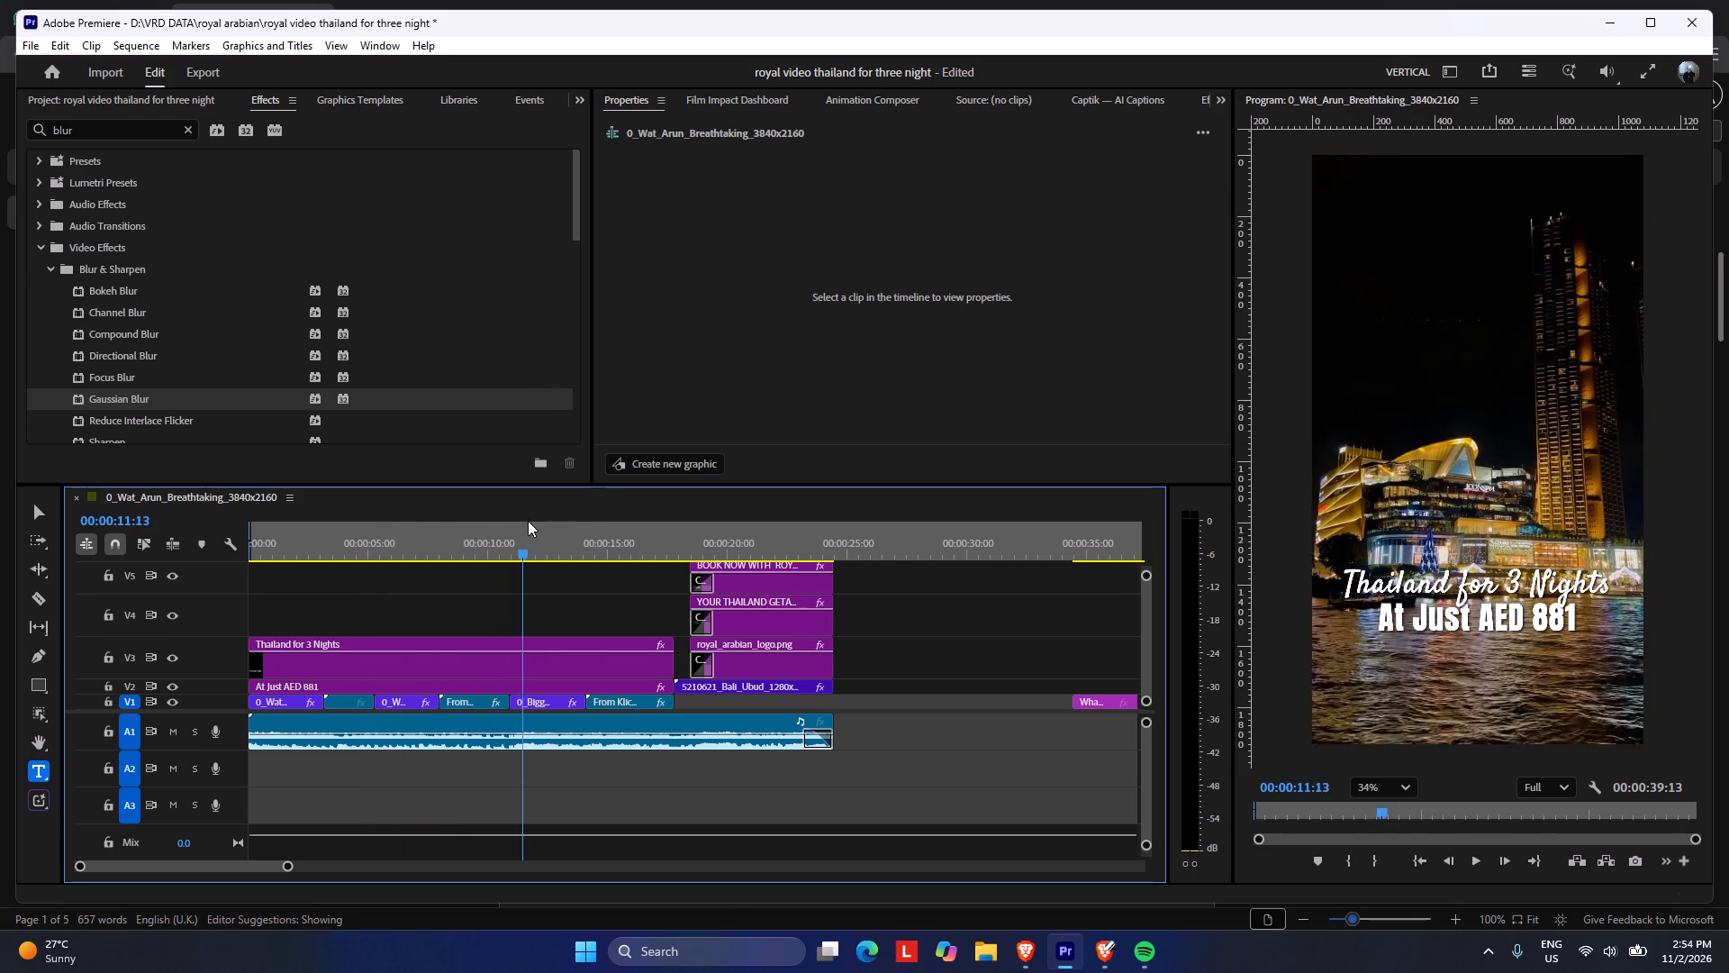
left_click_drag(528, 521, 605, 500)
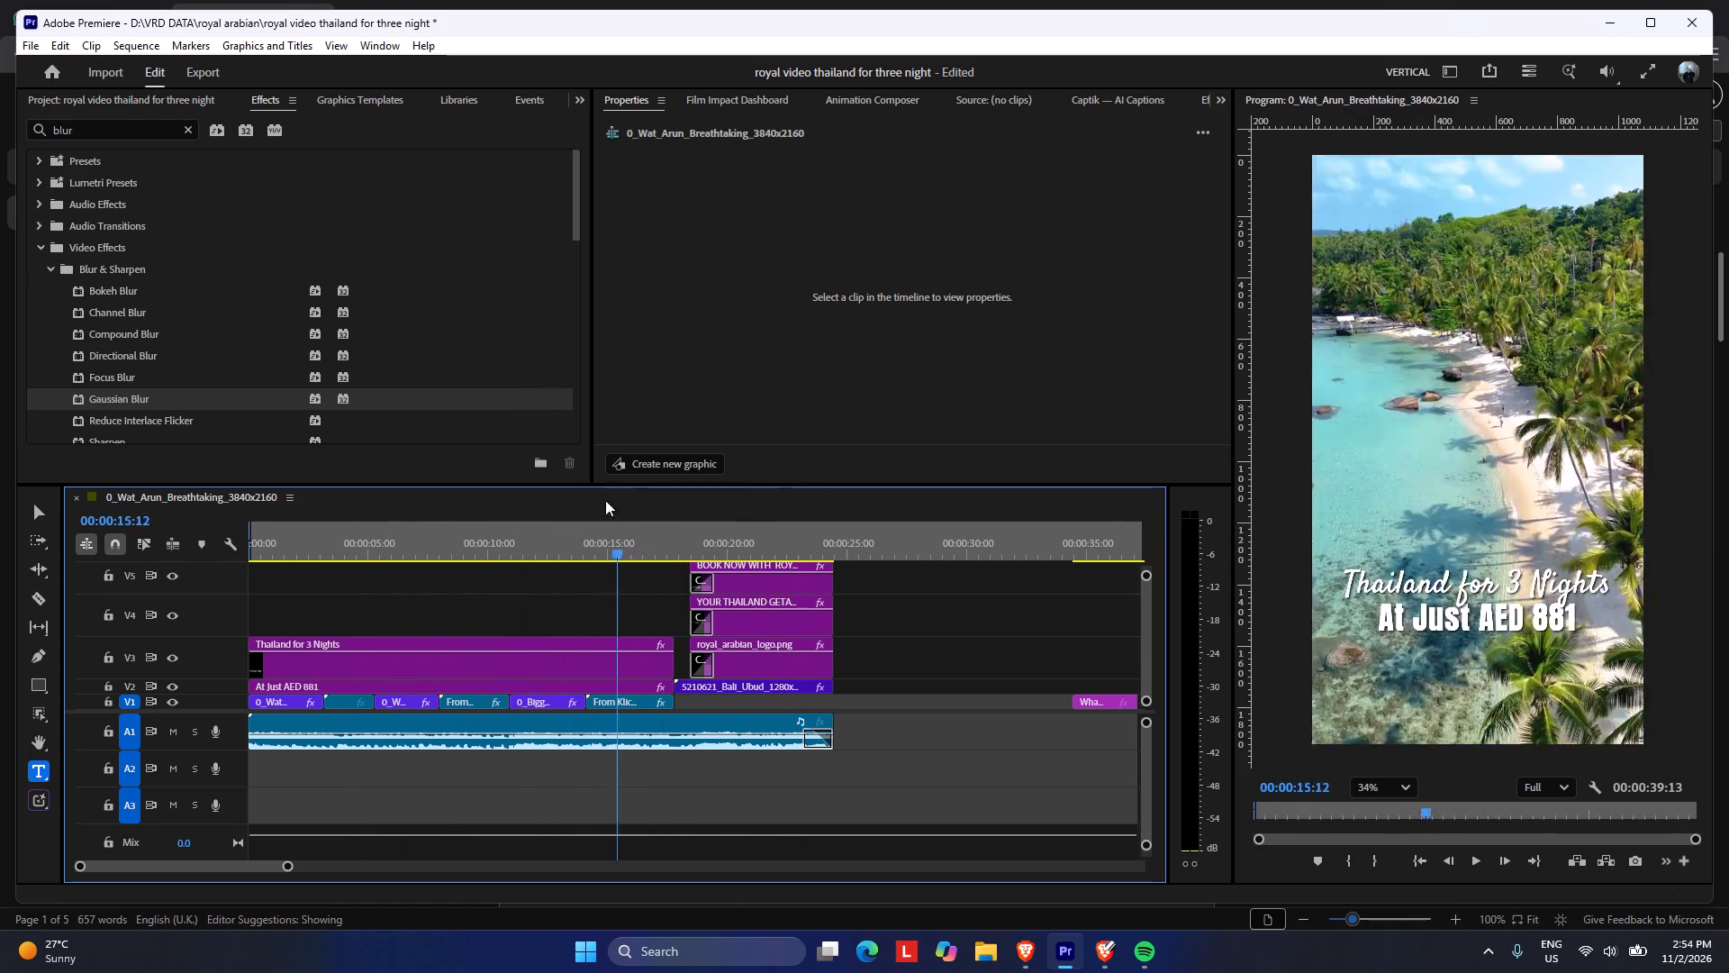
left_click_drag(605, 500, 187, 541)
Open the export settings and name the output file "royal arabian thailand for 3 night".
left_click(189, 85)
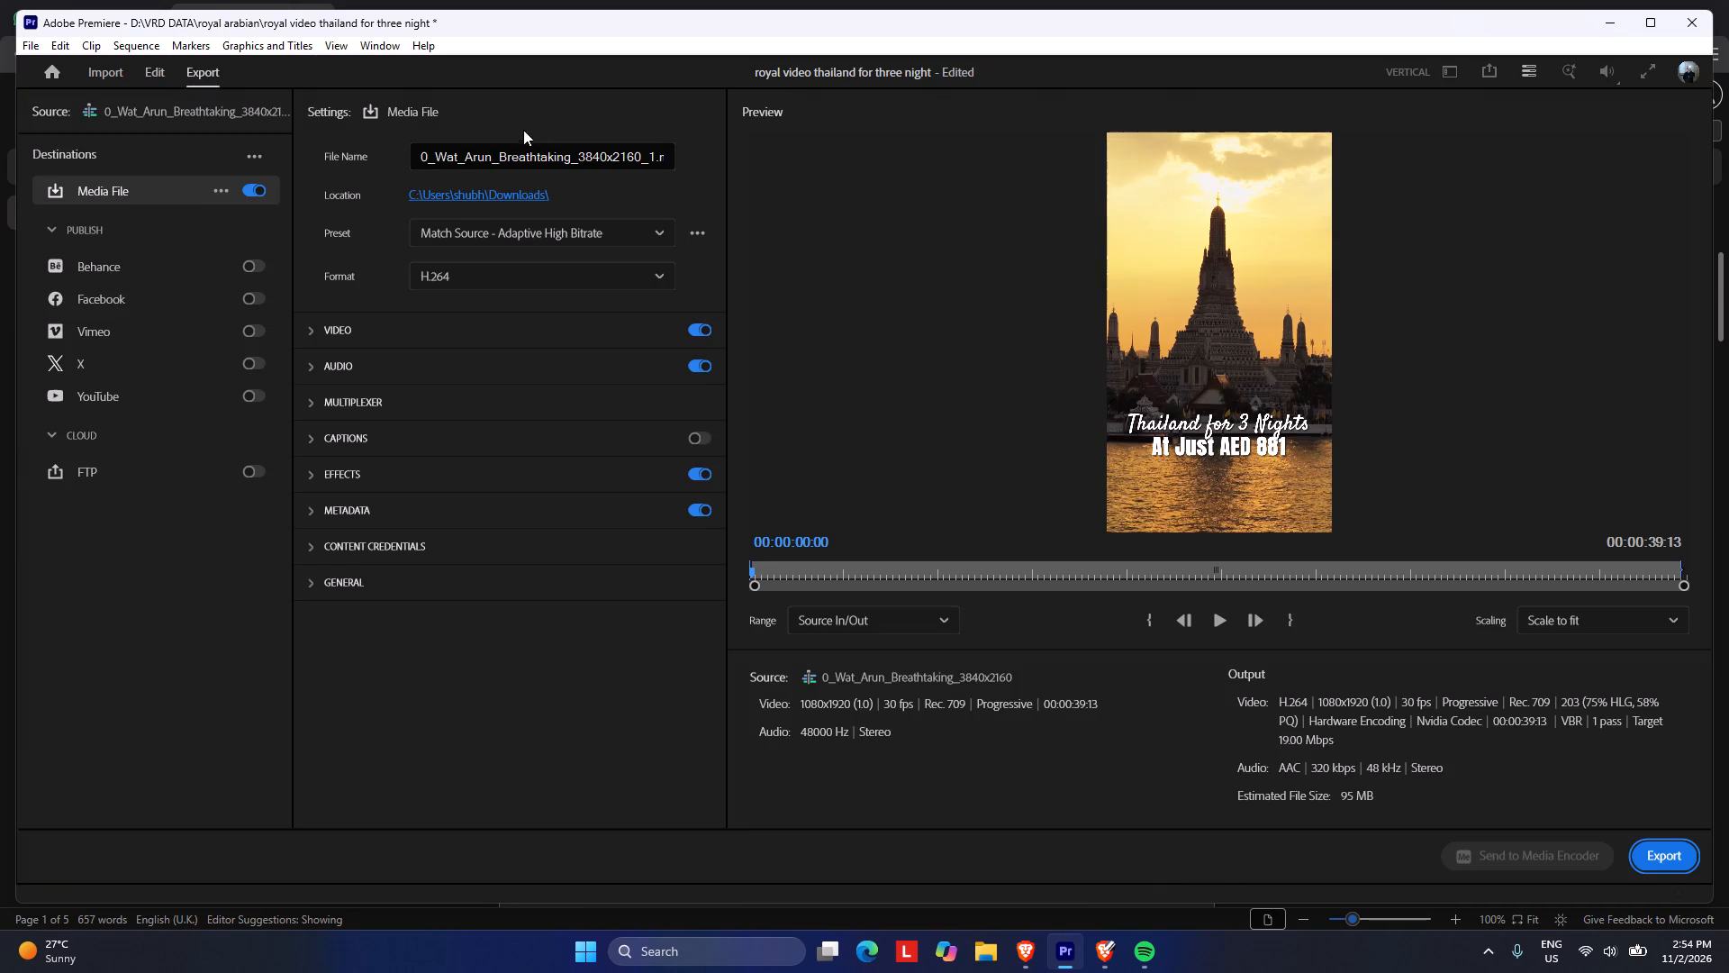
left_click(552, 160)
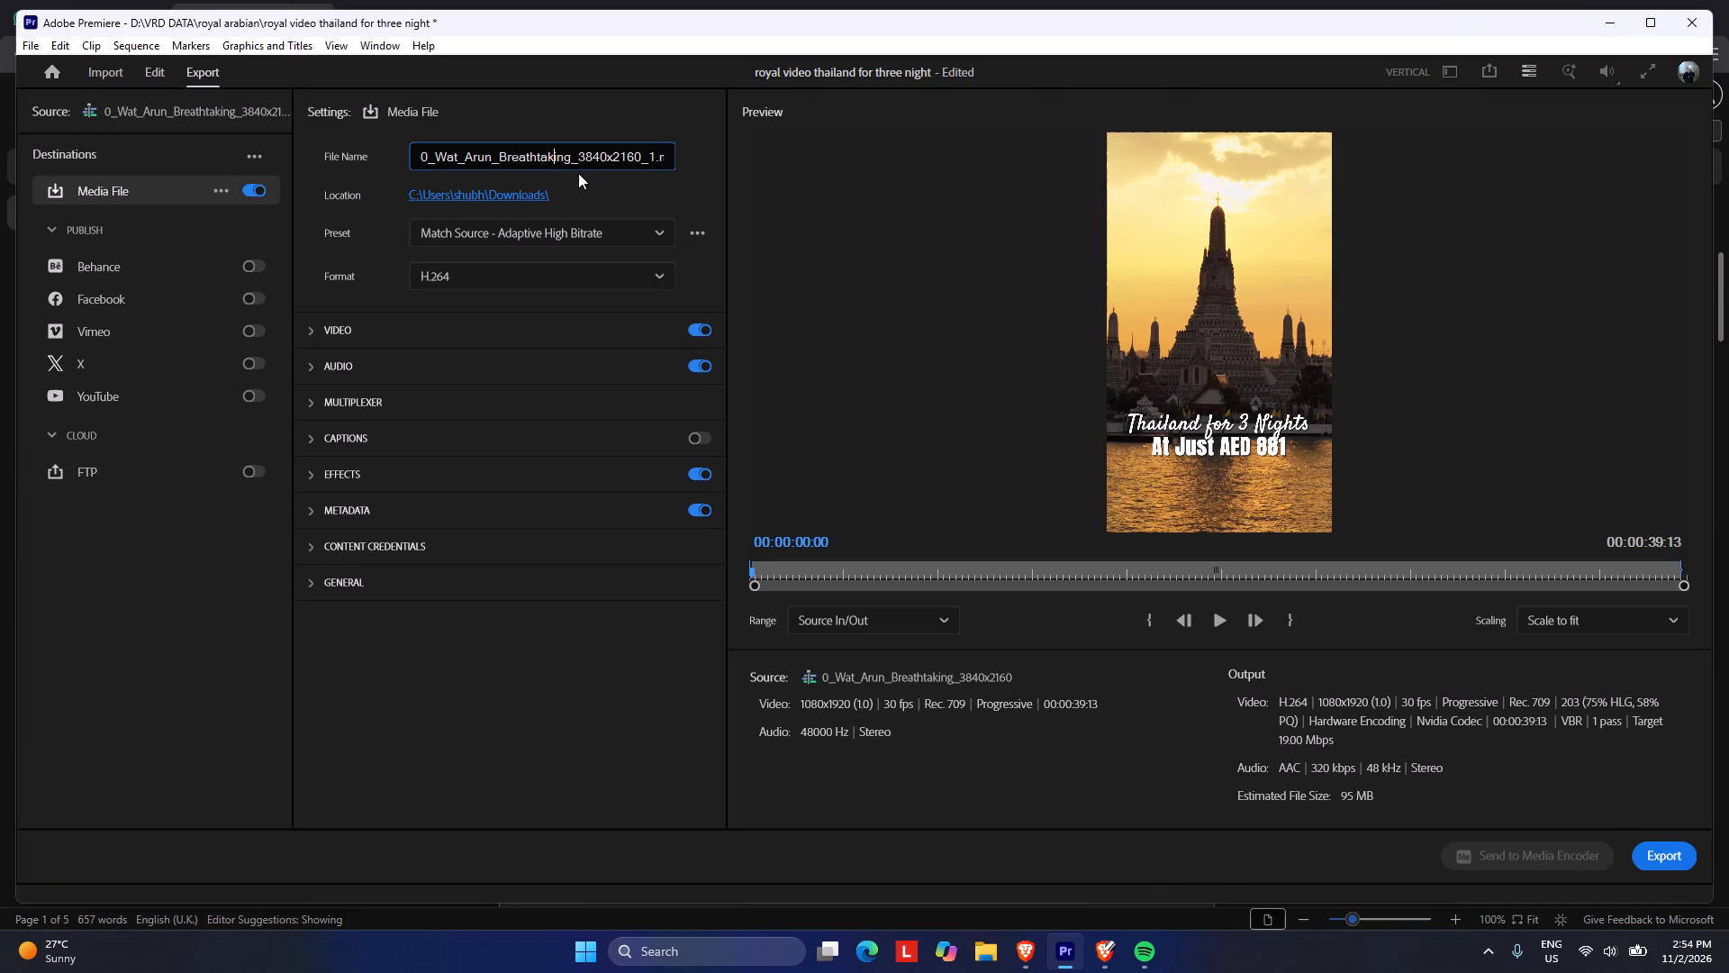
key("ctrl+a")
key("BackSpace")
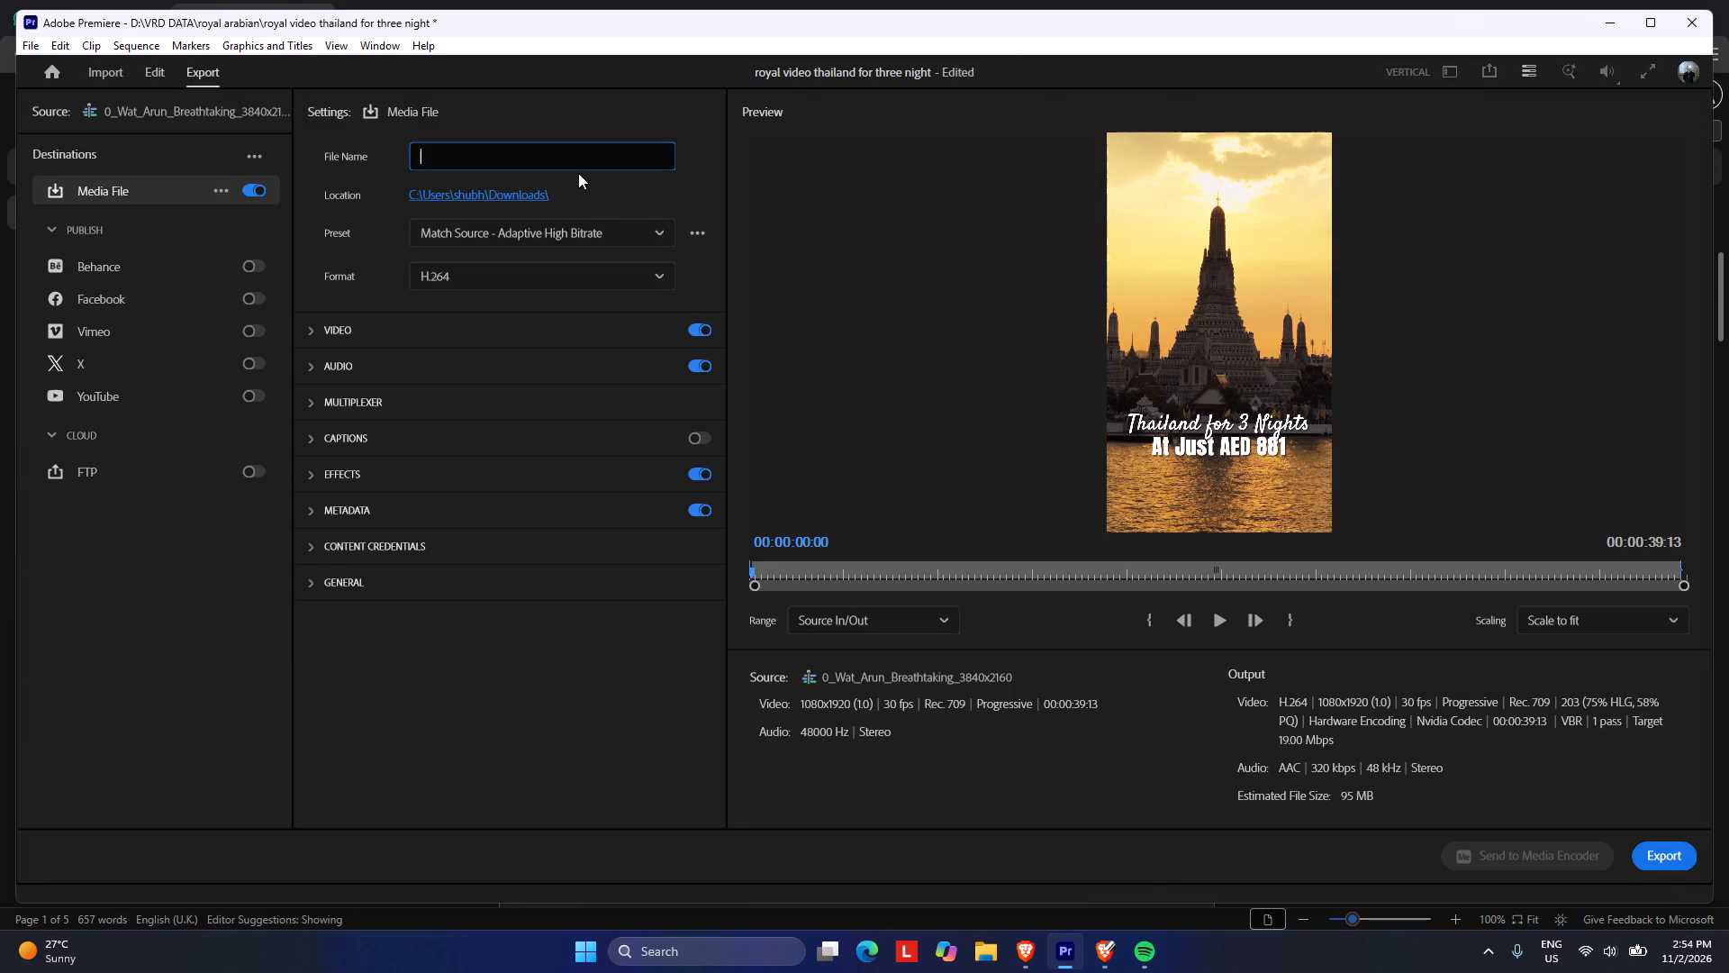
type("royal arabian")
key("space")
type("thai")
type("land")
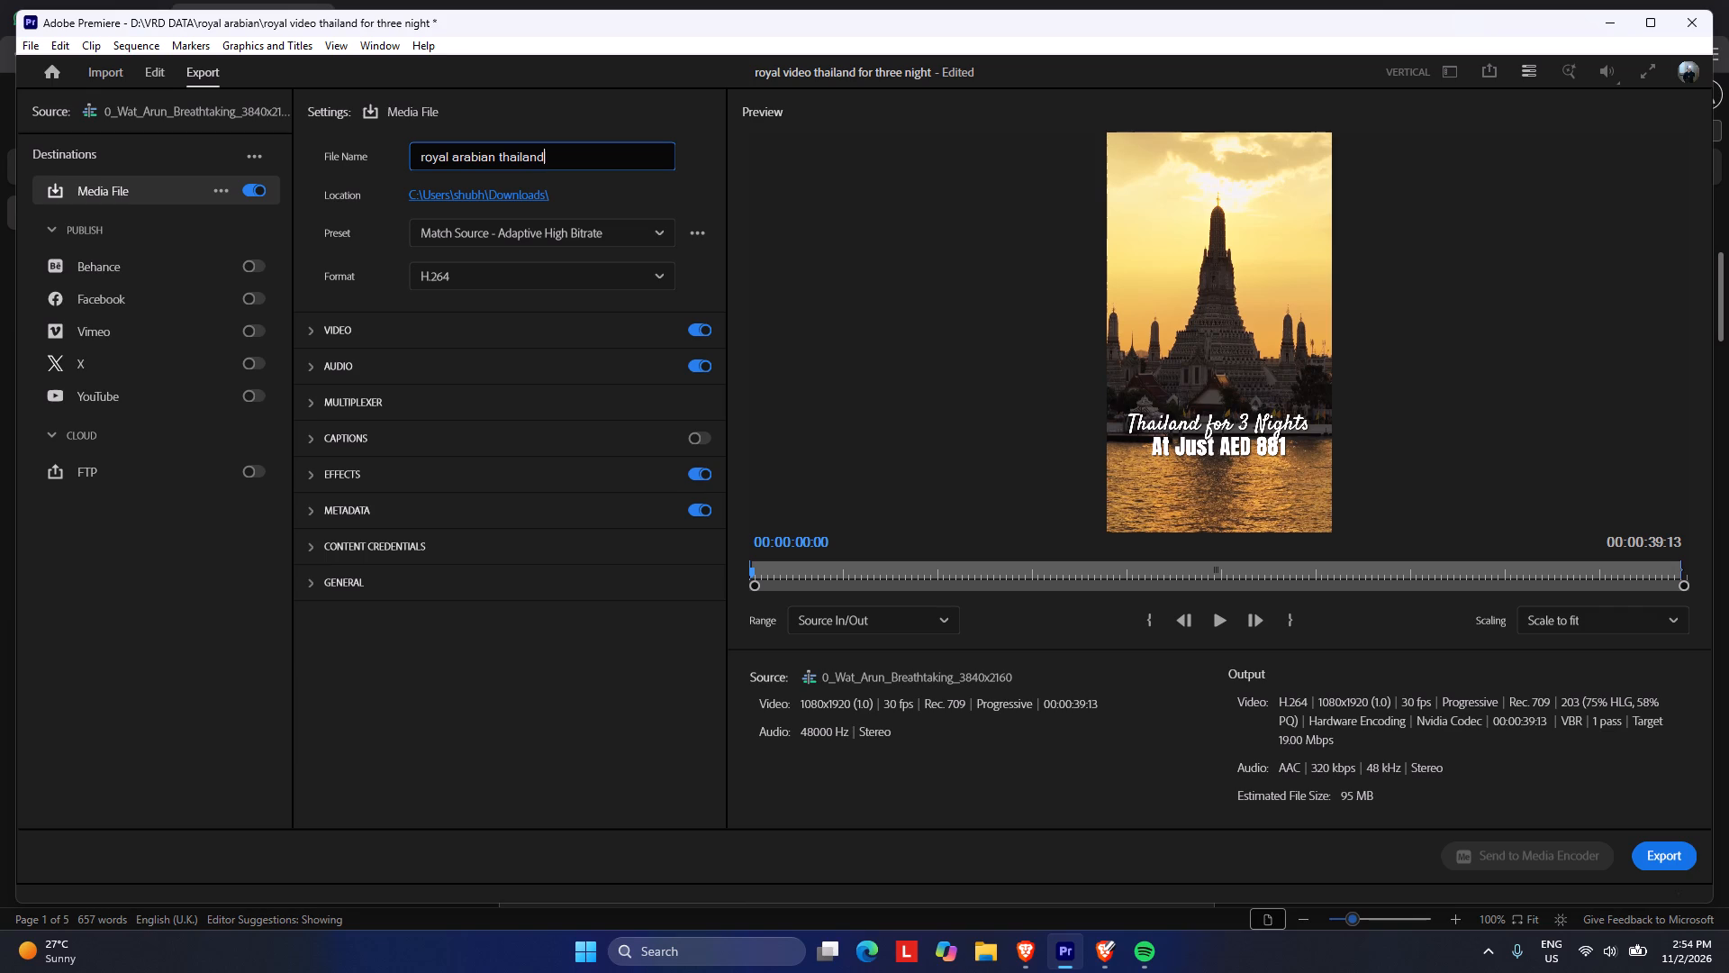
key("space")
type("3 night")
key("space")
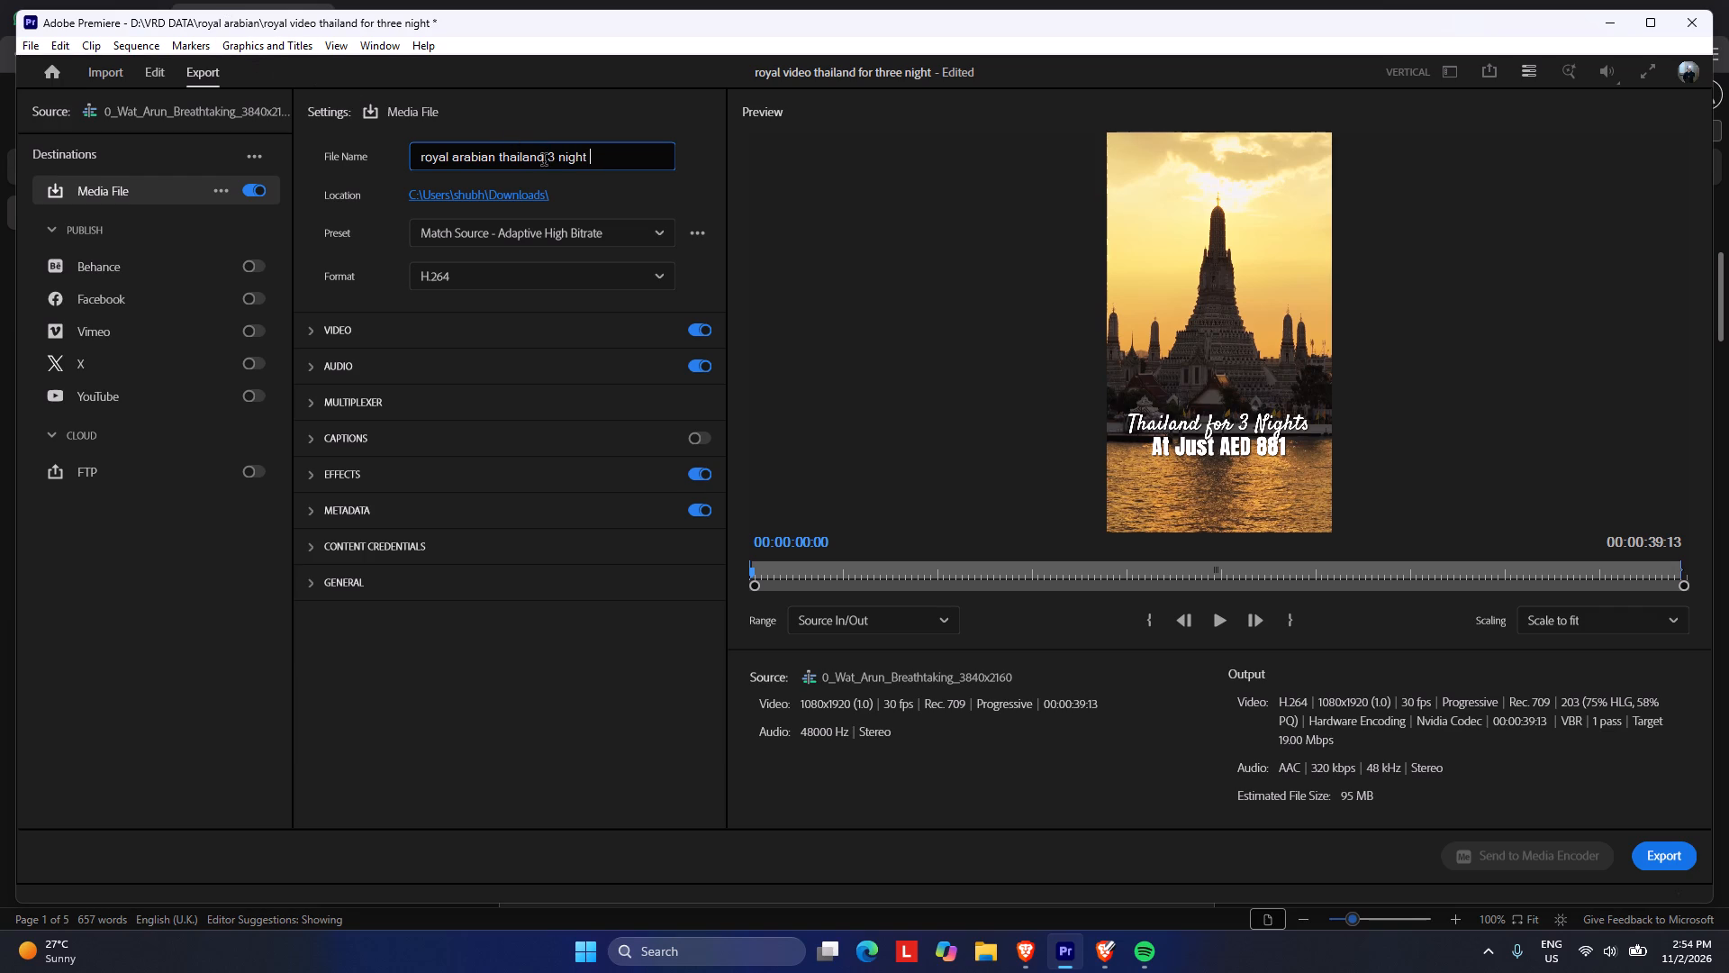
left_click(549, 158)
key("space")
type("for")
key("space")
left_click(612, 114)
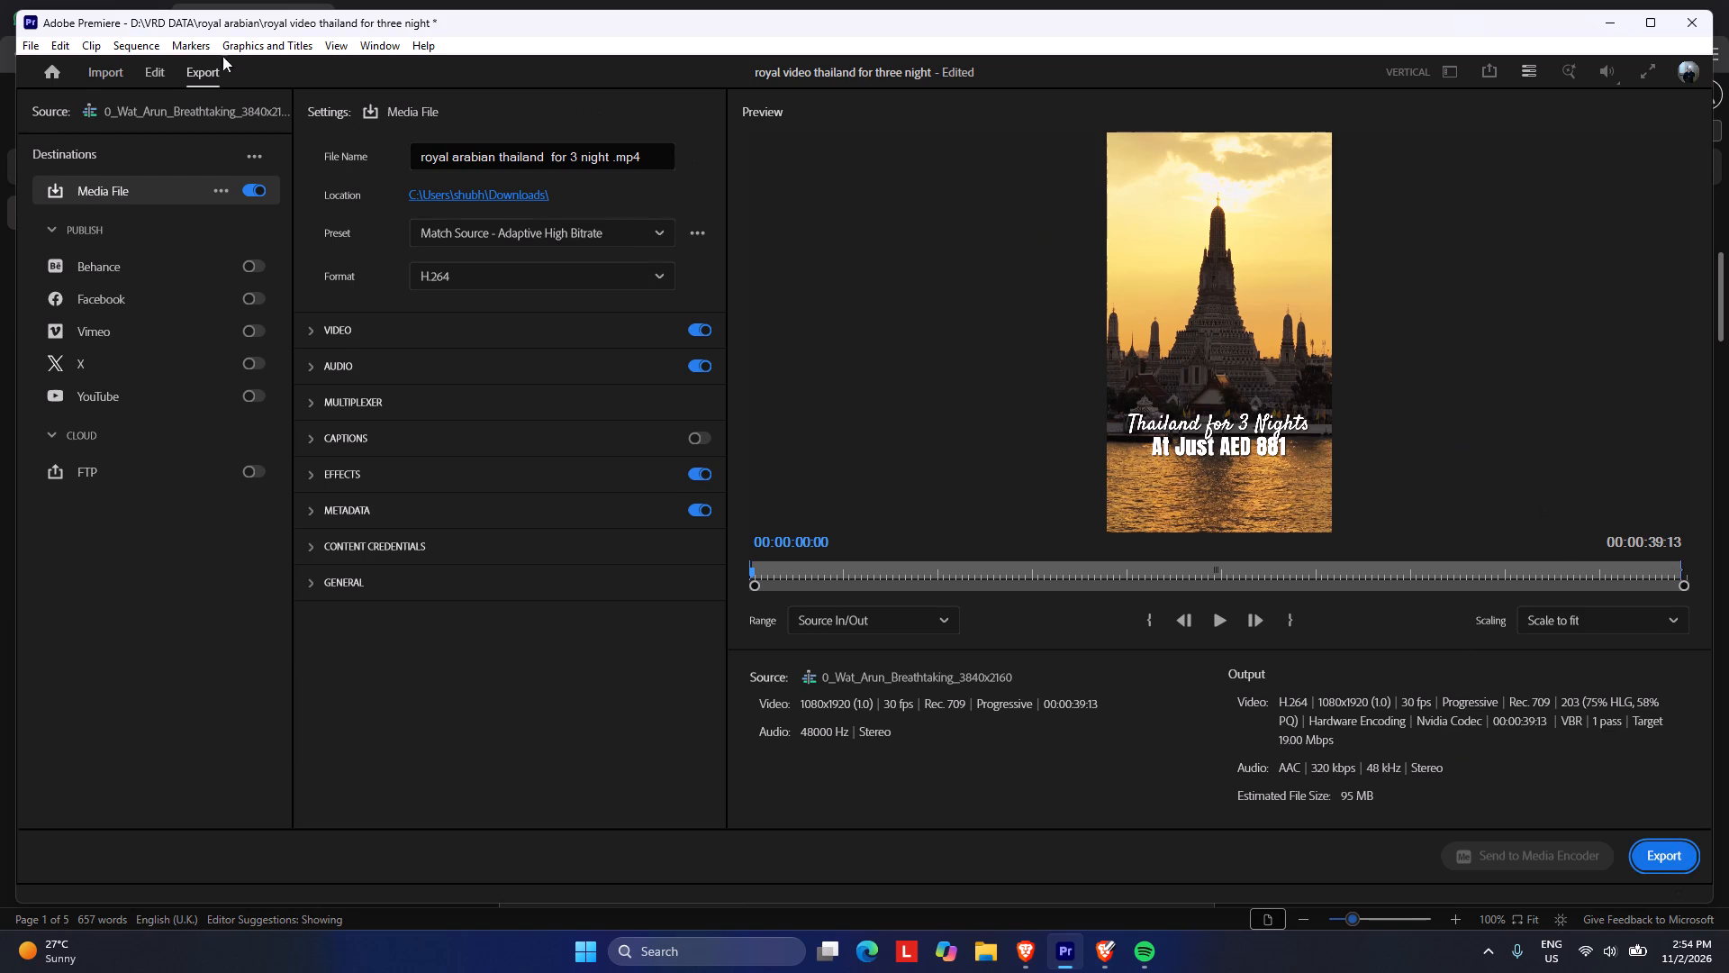
Return to the timeline and delete the leftover WhatsApp Video contact-card clip on V1 near 35 seconds.
left_click(160, 64)
left_click_drag(1065, 550, 1111, 547)
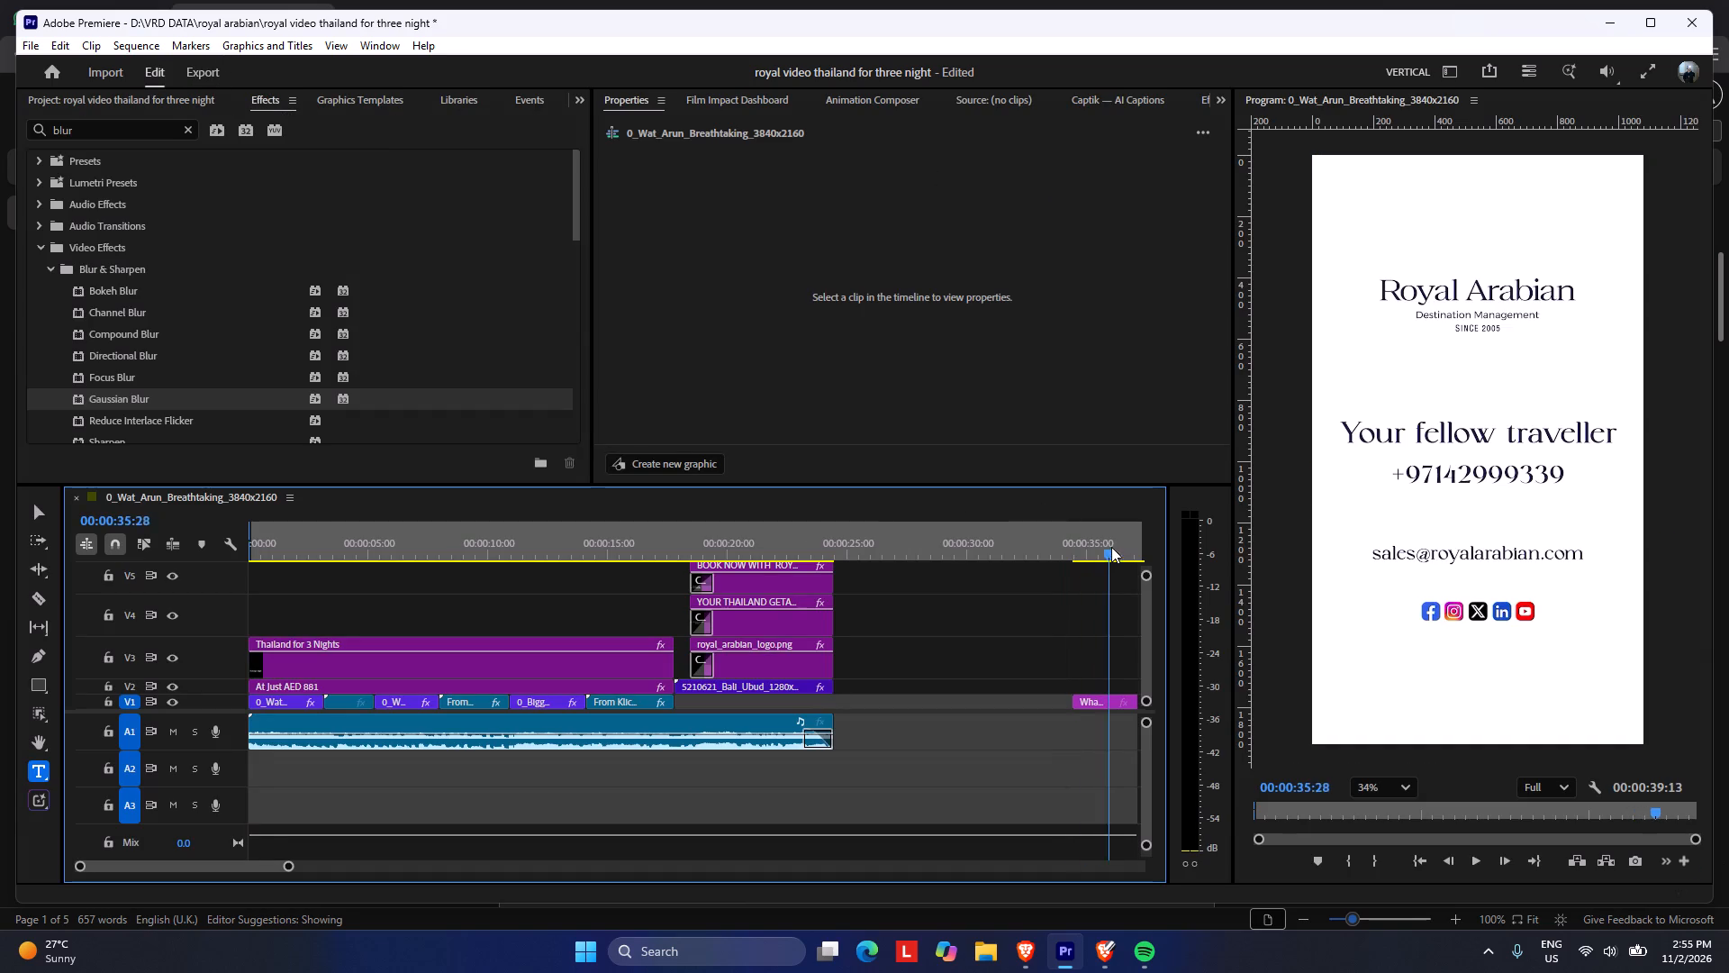
left_click_drag(1111, 547, 1118, 548)
scroll(1097, 537, "down", 10)
left_click_drag(821, 542, 813, 542)
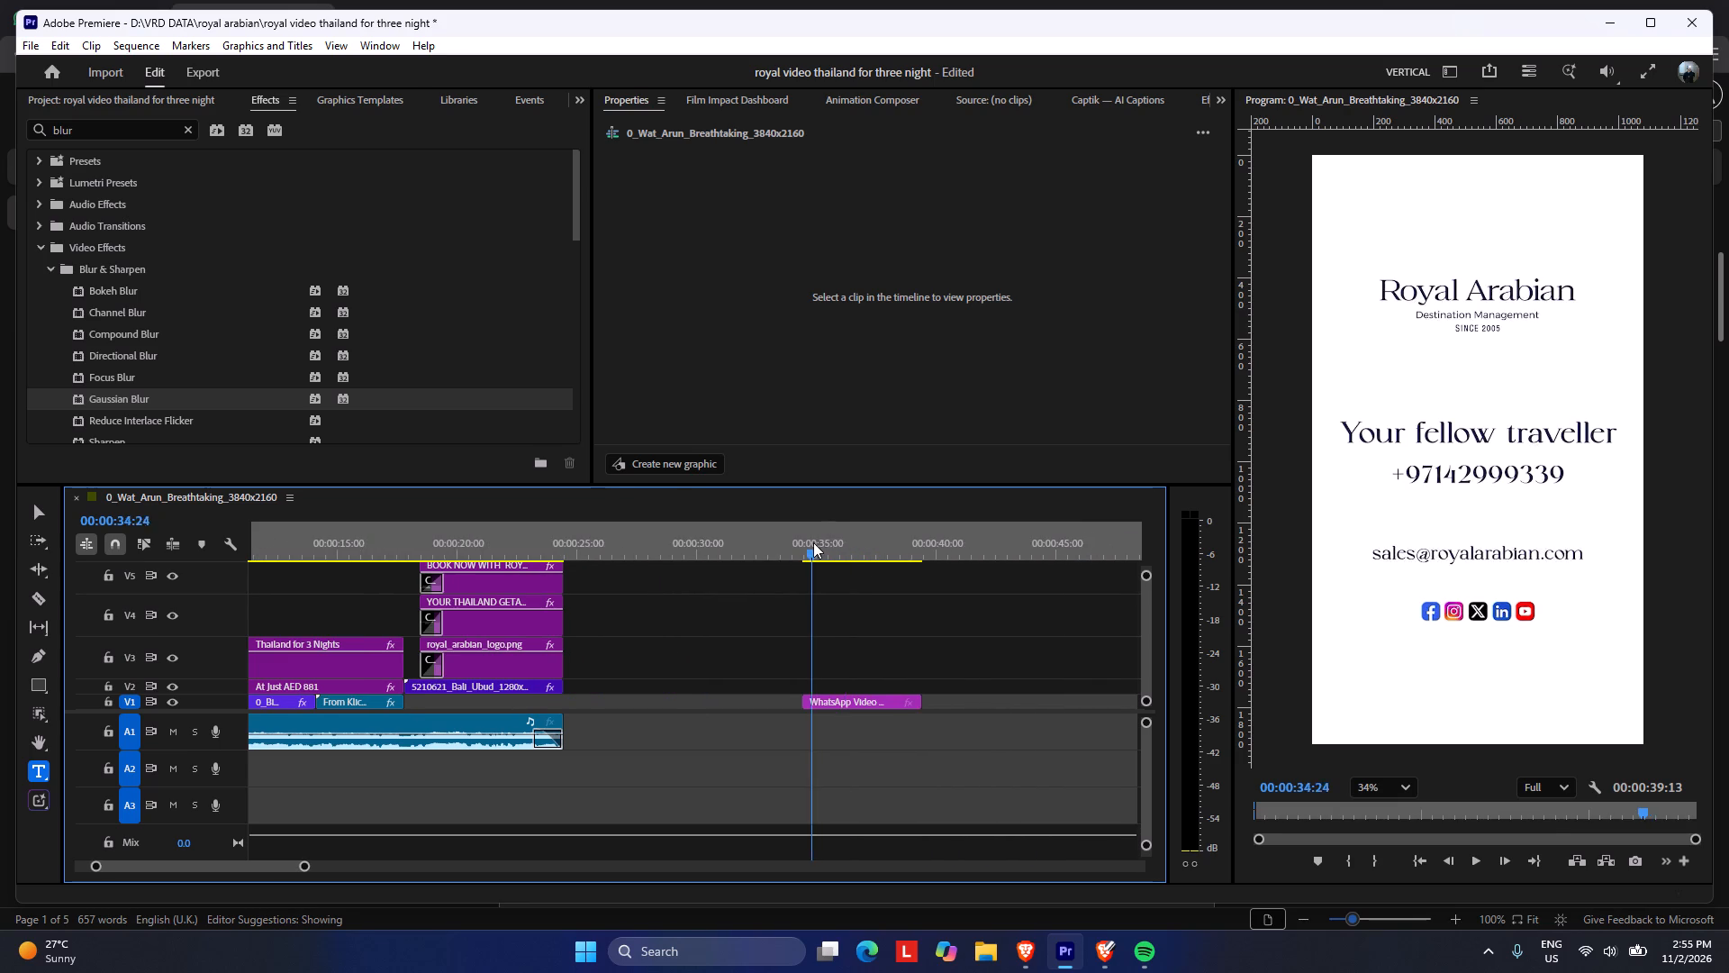
left_click_drag(813, 542, 842, 545)
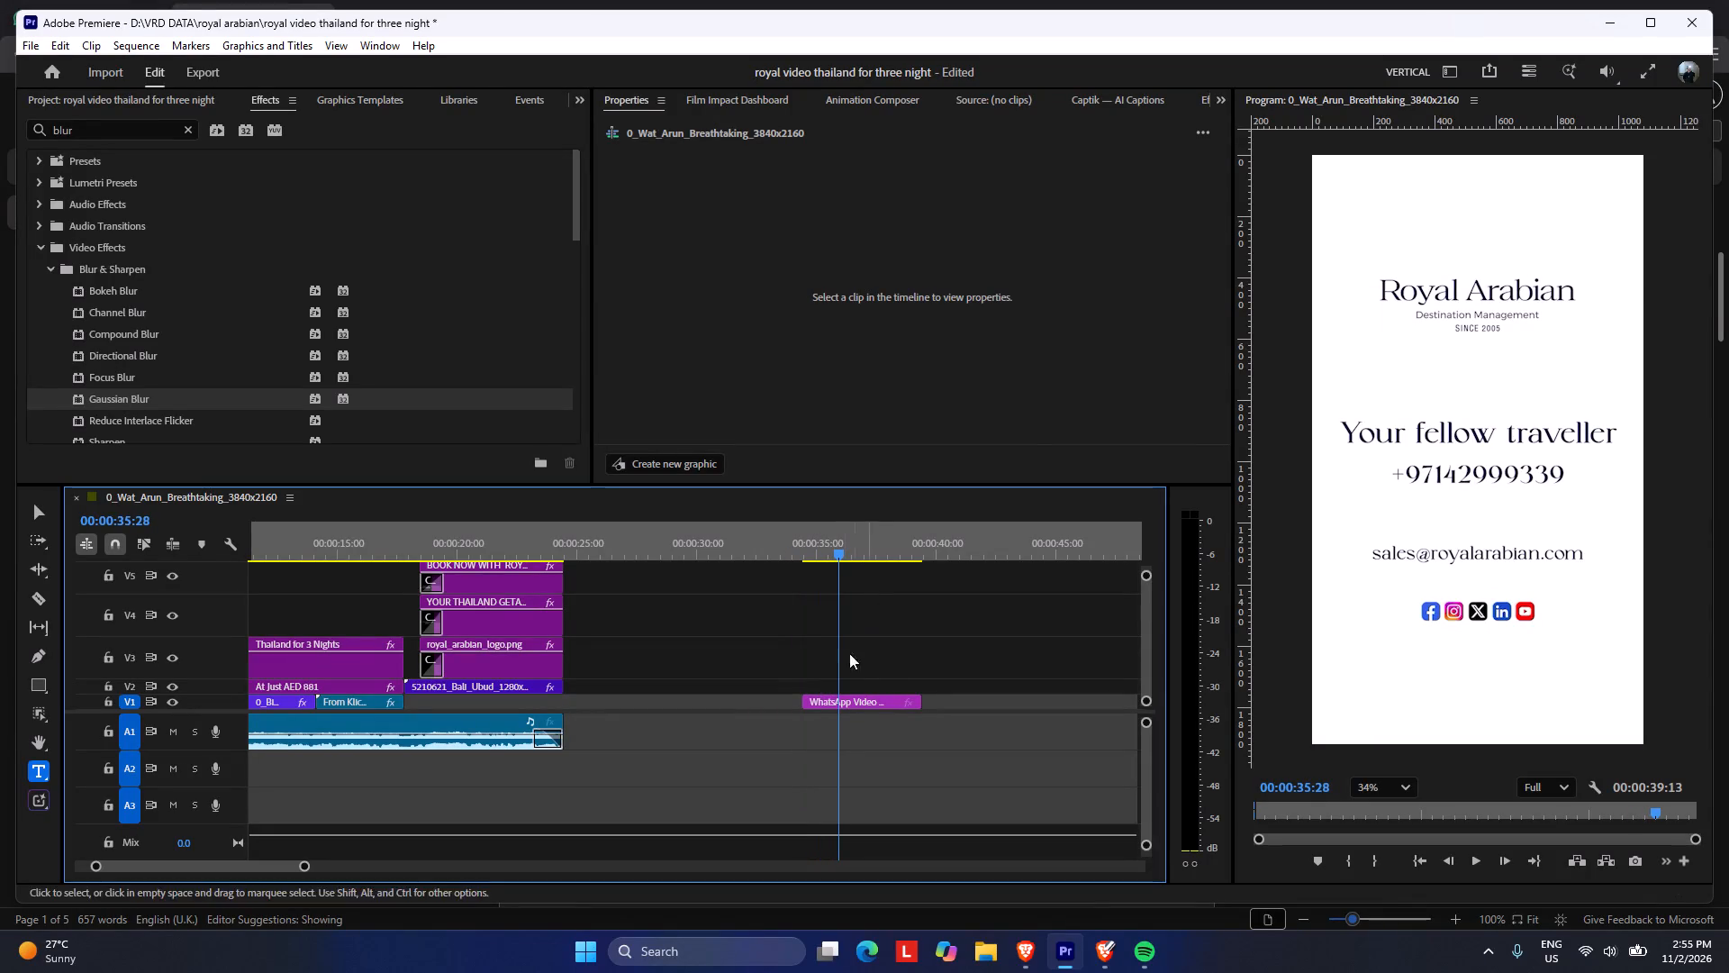
left_click(849, 702)
key("Delete")
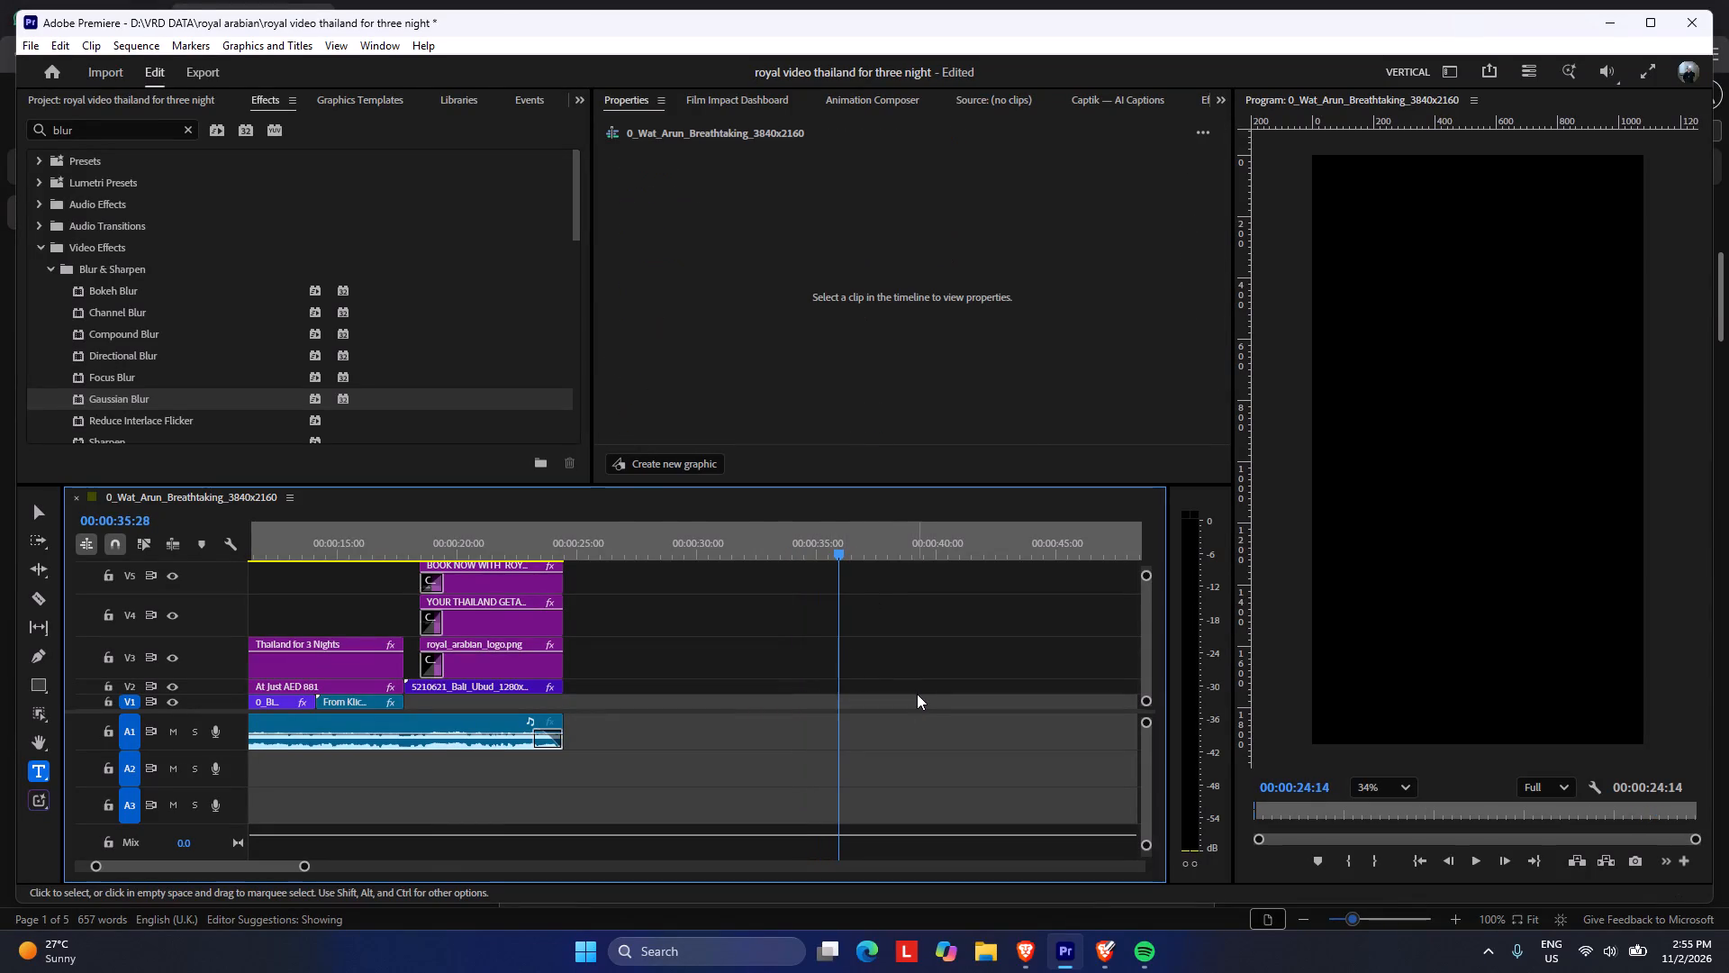
Check the shot before the closing call-to-action and the sequence's final frames at about 24 seconds.
left_click_drag(468, 522, 477, 542)
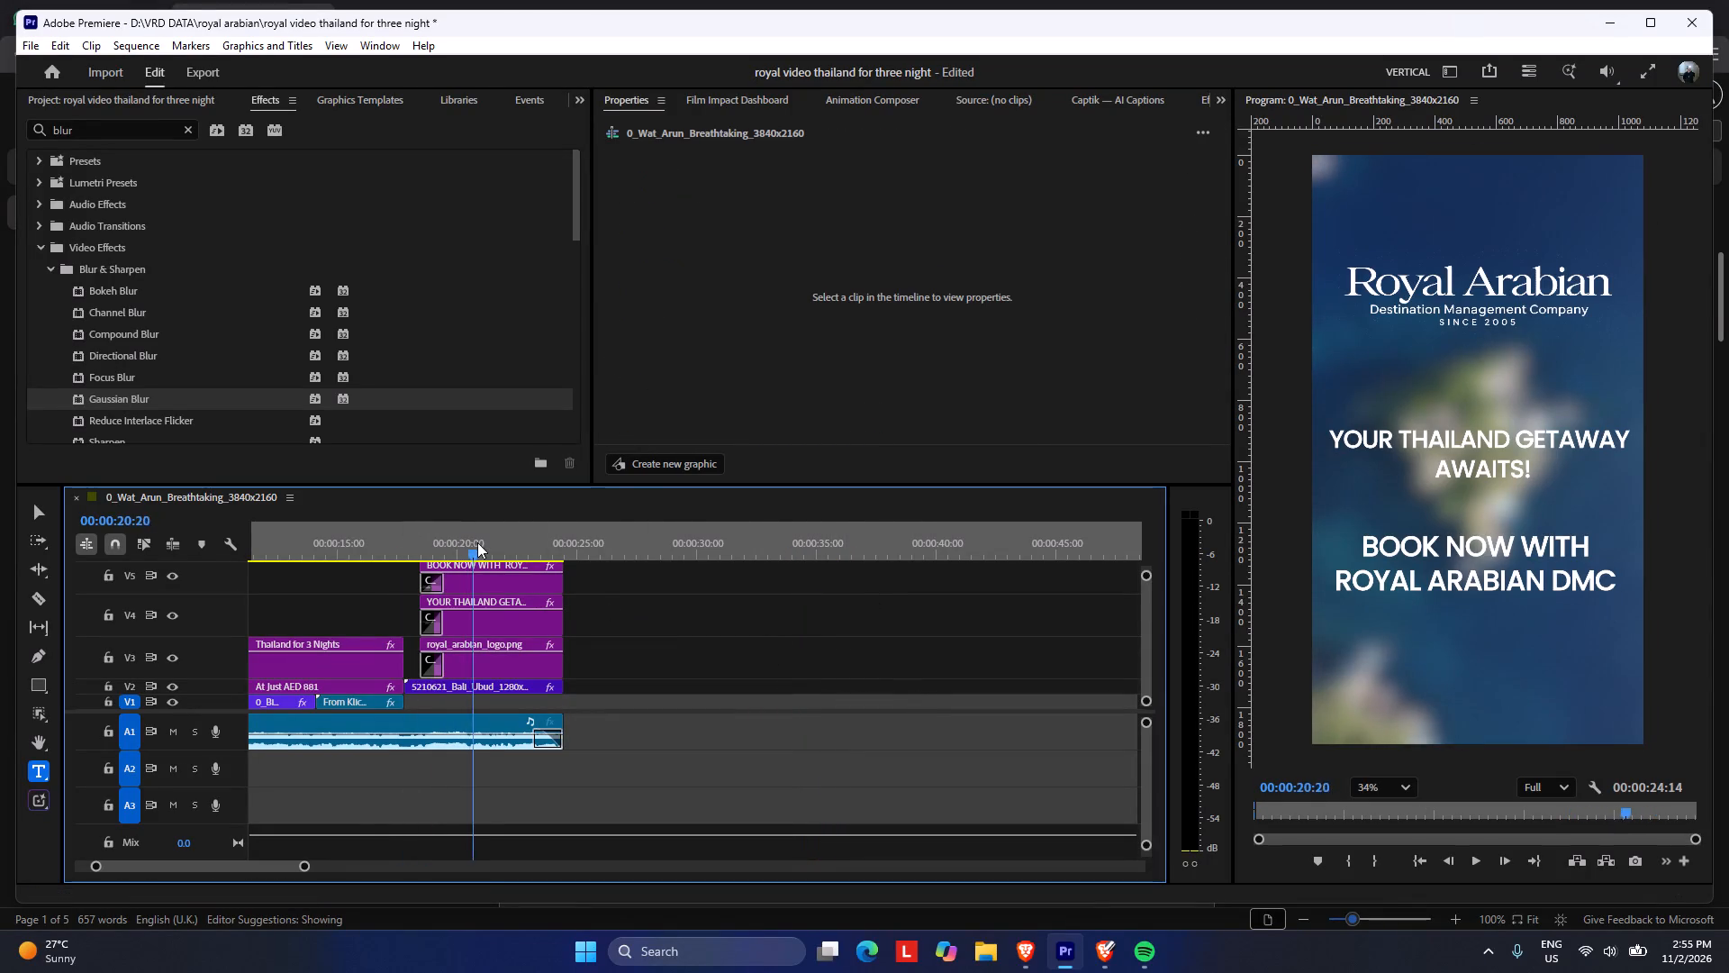
left_click_drag(477, 542, 385, 553)
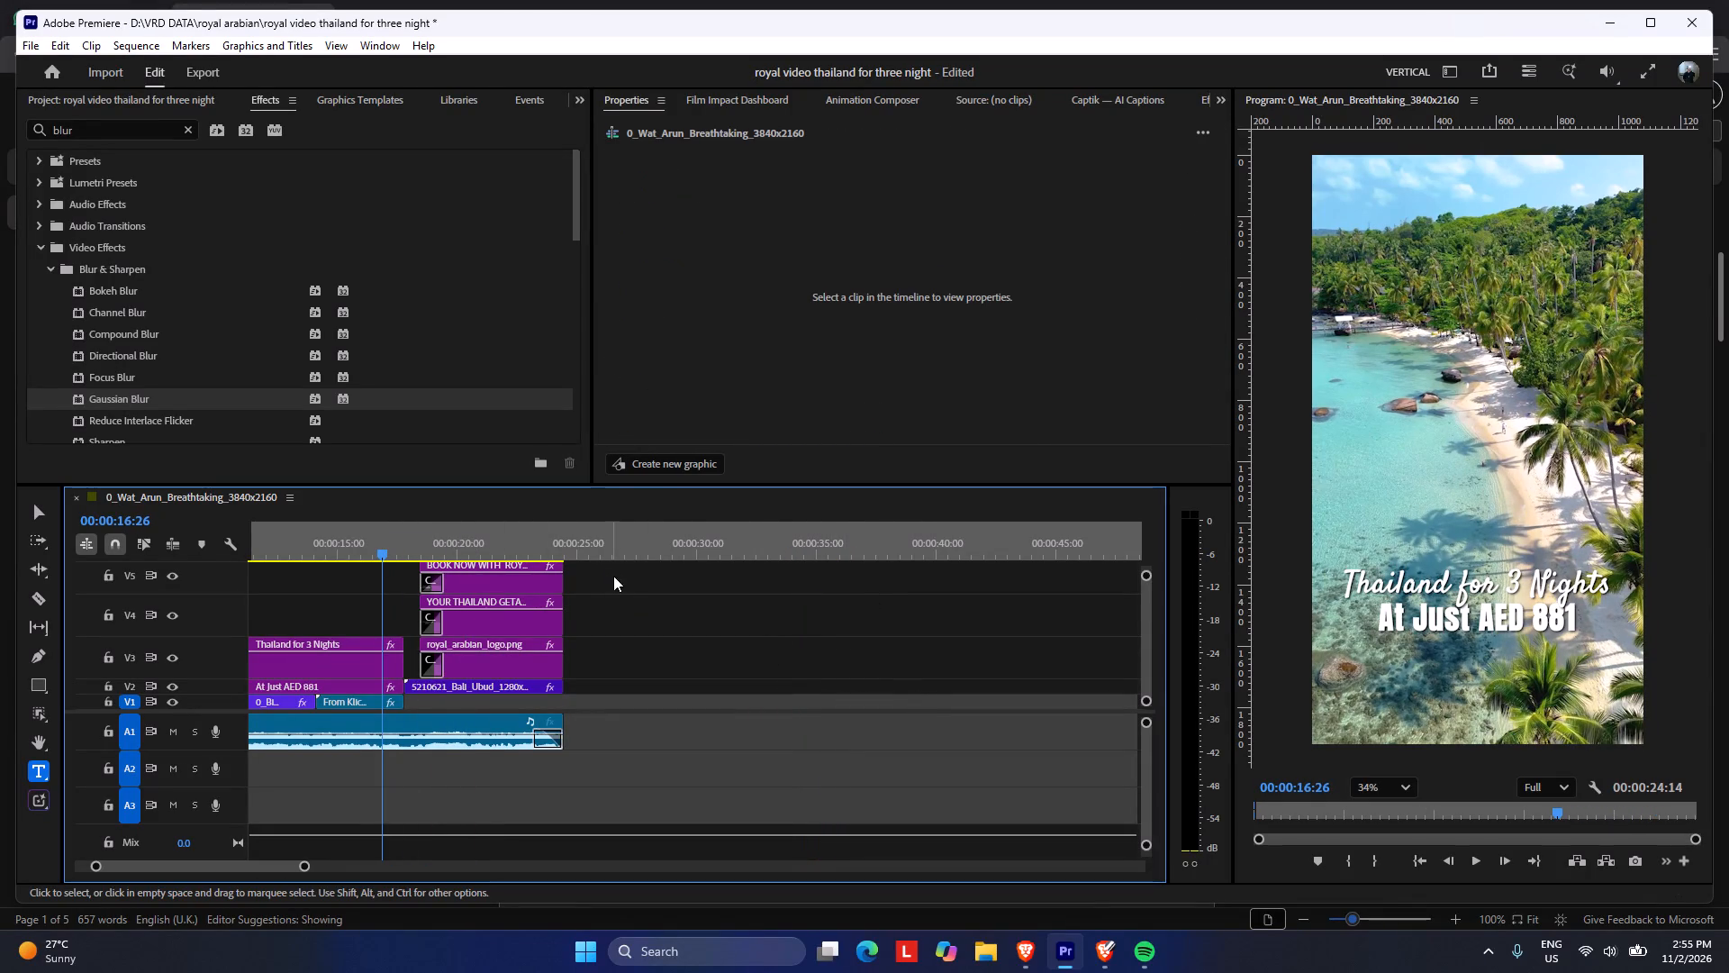
left_click_drag(501, 547, 561, 544)
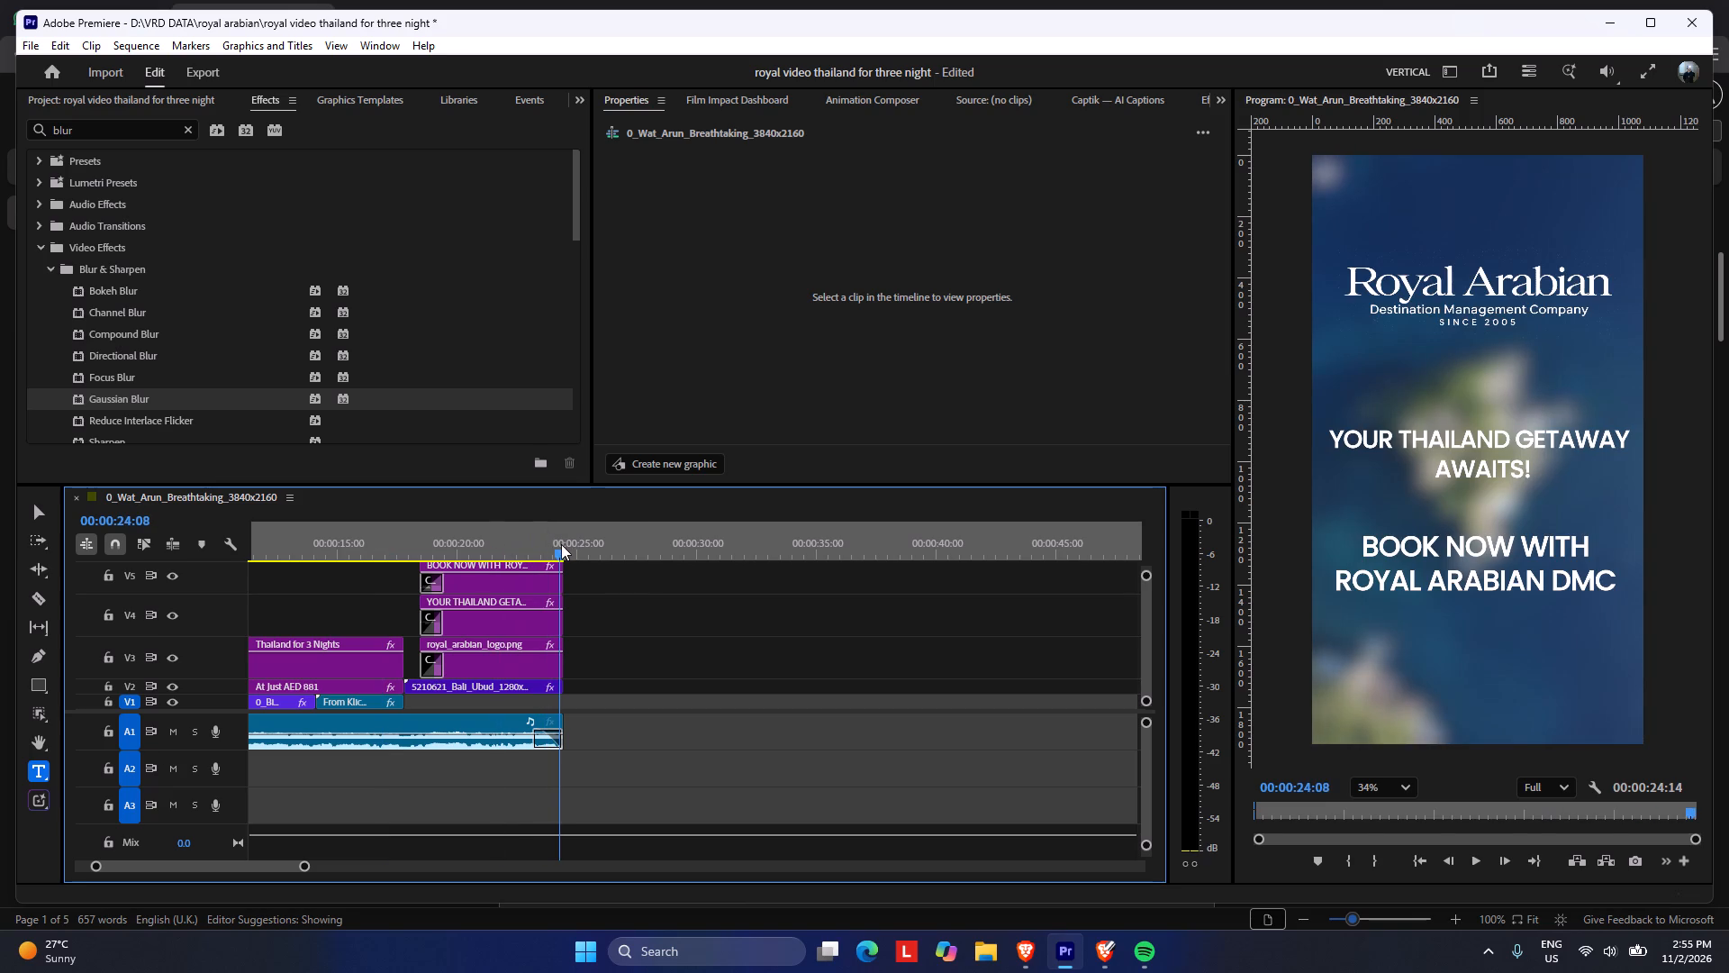
left_click_drag(561, 544, 563, 546)
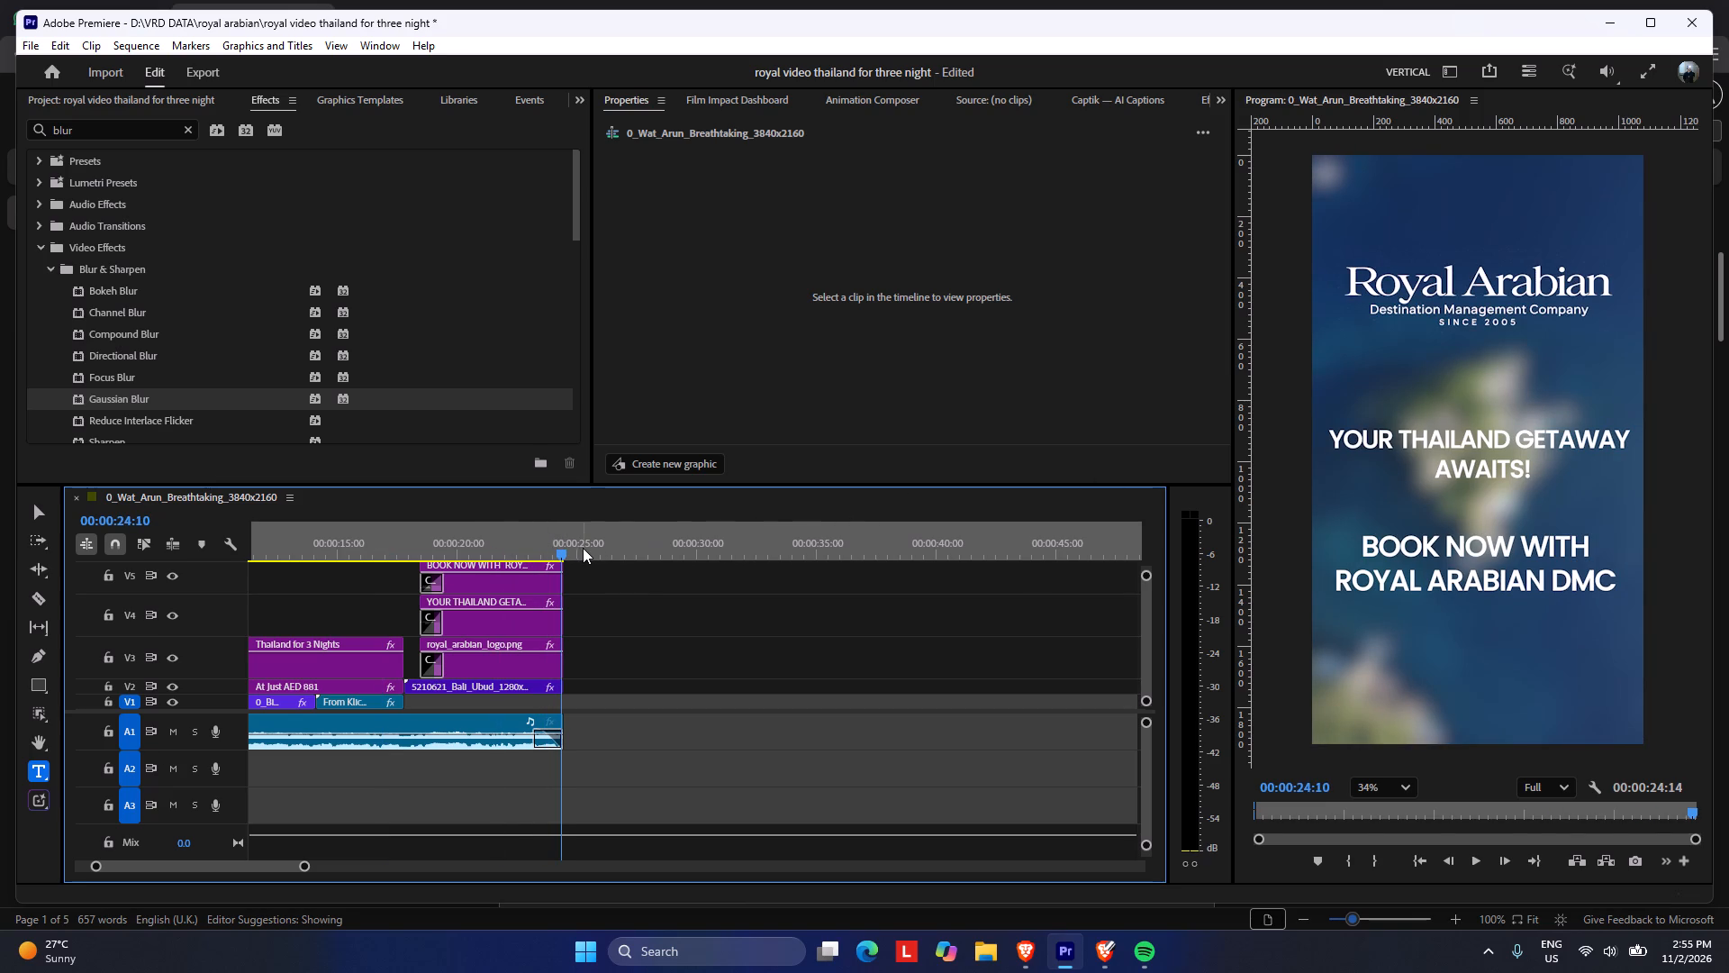
left_click(582, 722)
Open the export settings and check the export preview from the opening temple shot through to the sequence's last frame.
left_click(204, 76)
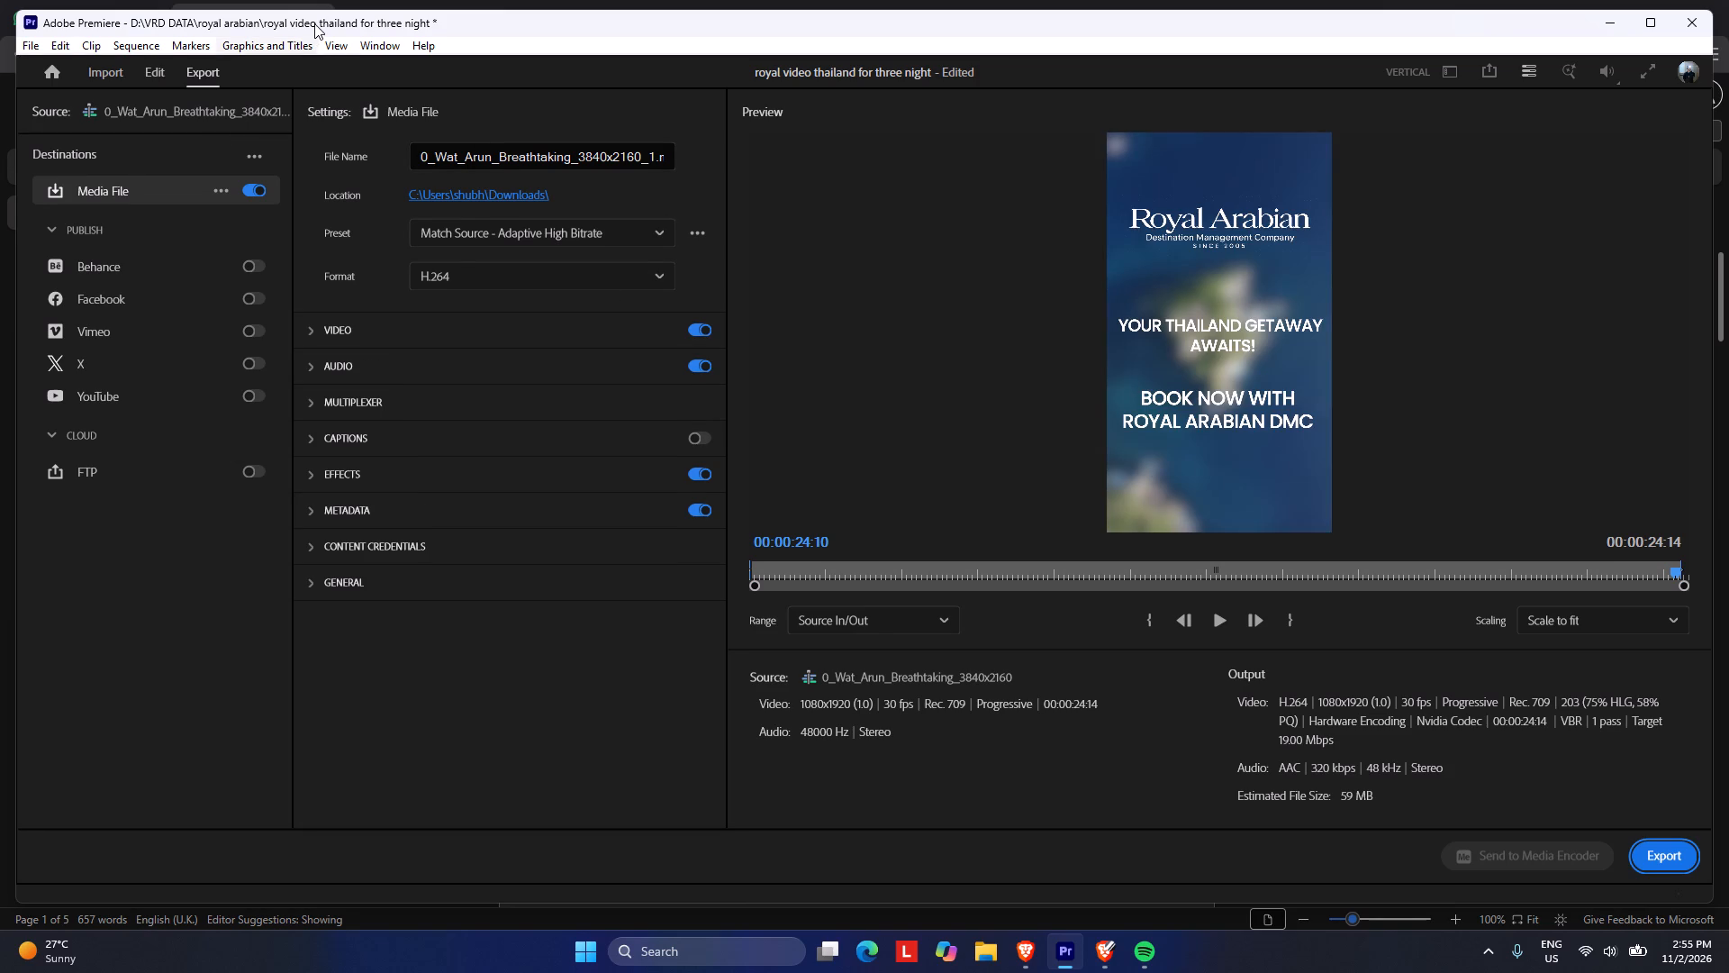
left_click_drag(314, 23, 328, 25)
triple_click(312, 22)
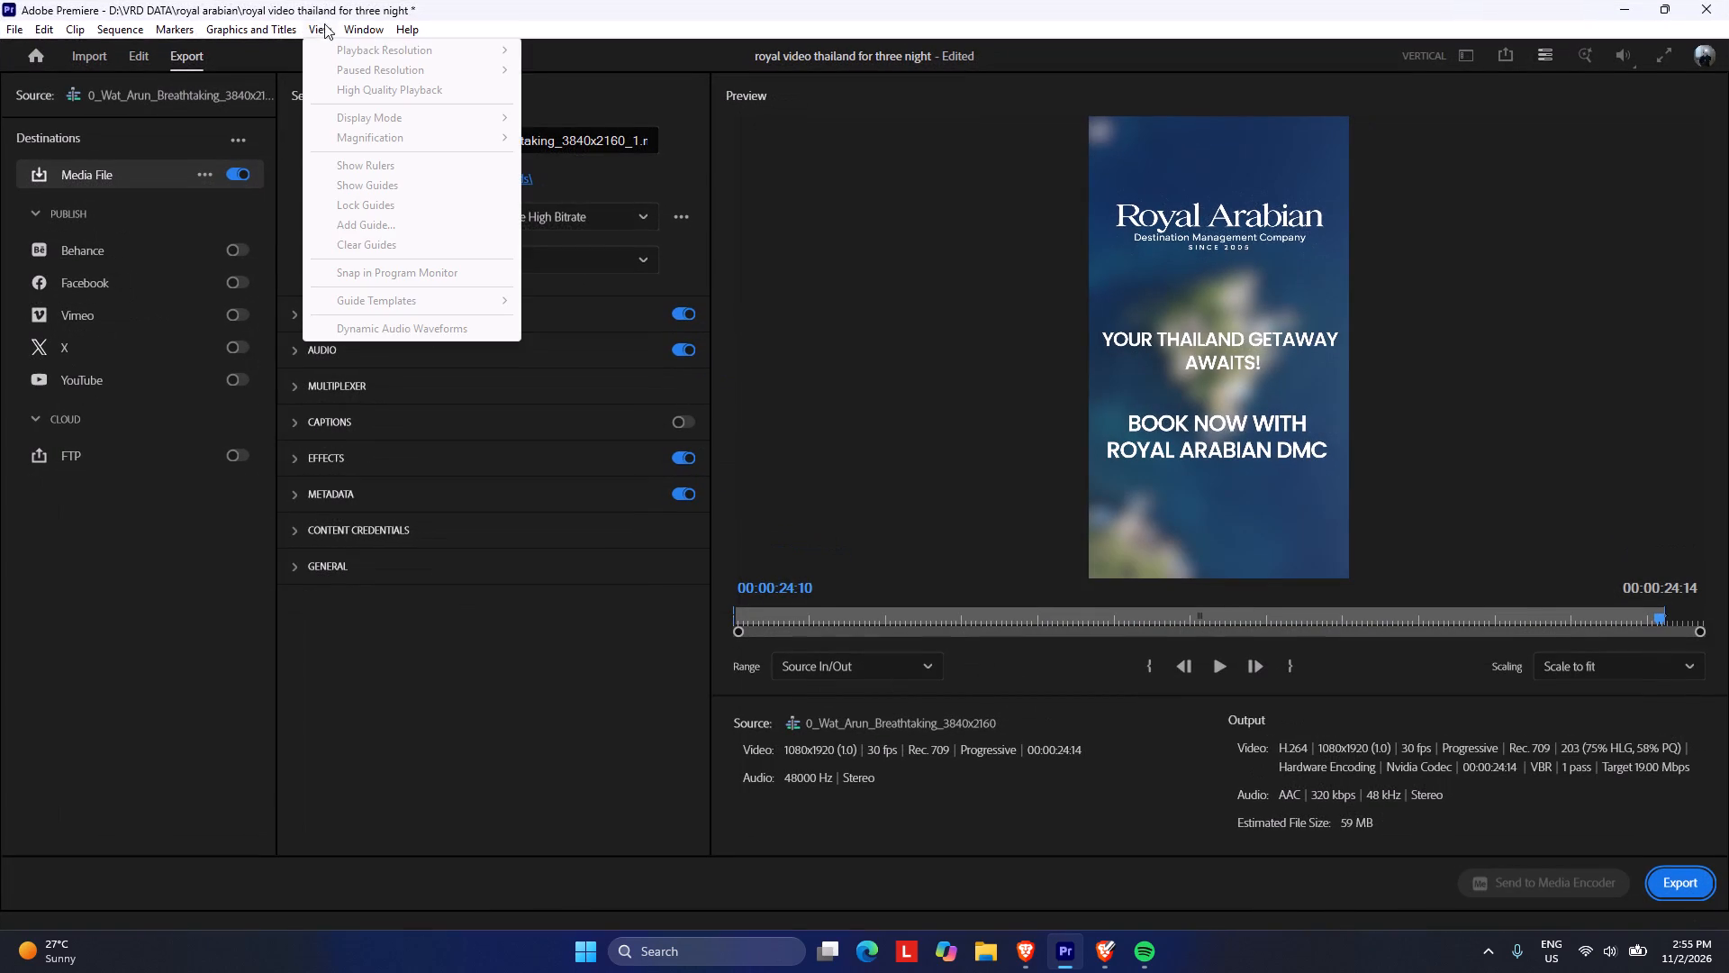
left_click(410, 10)
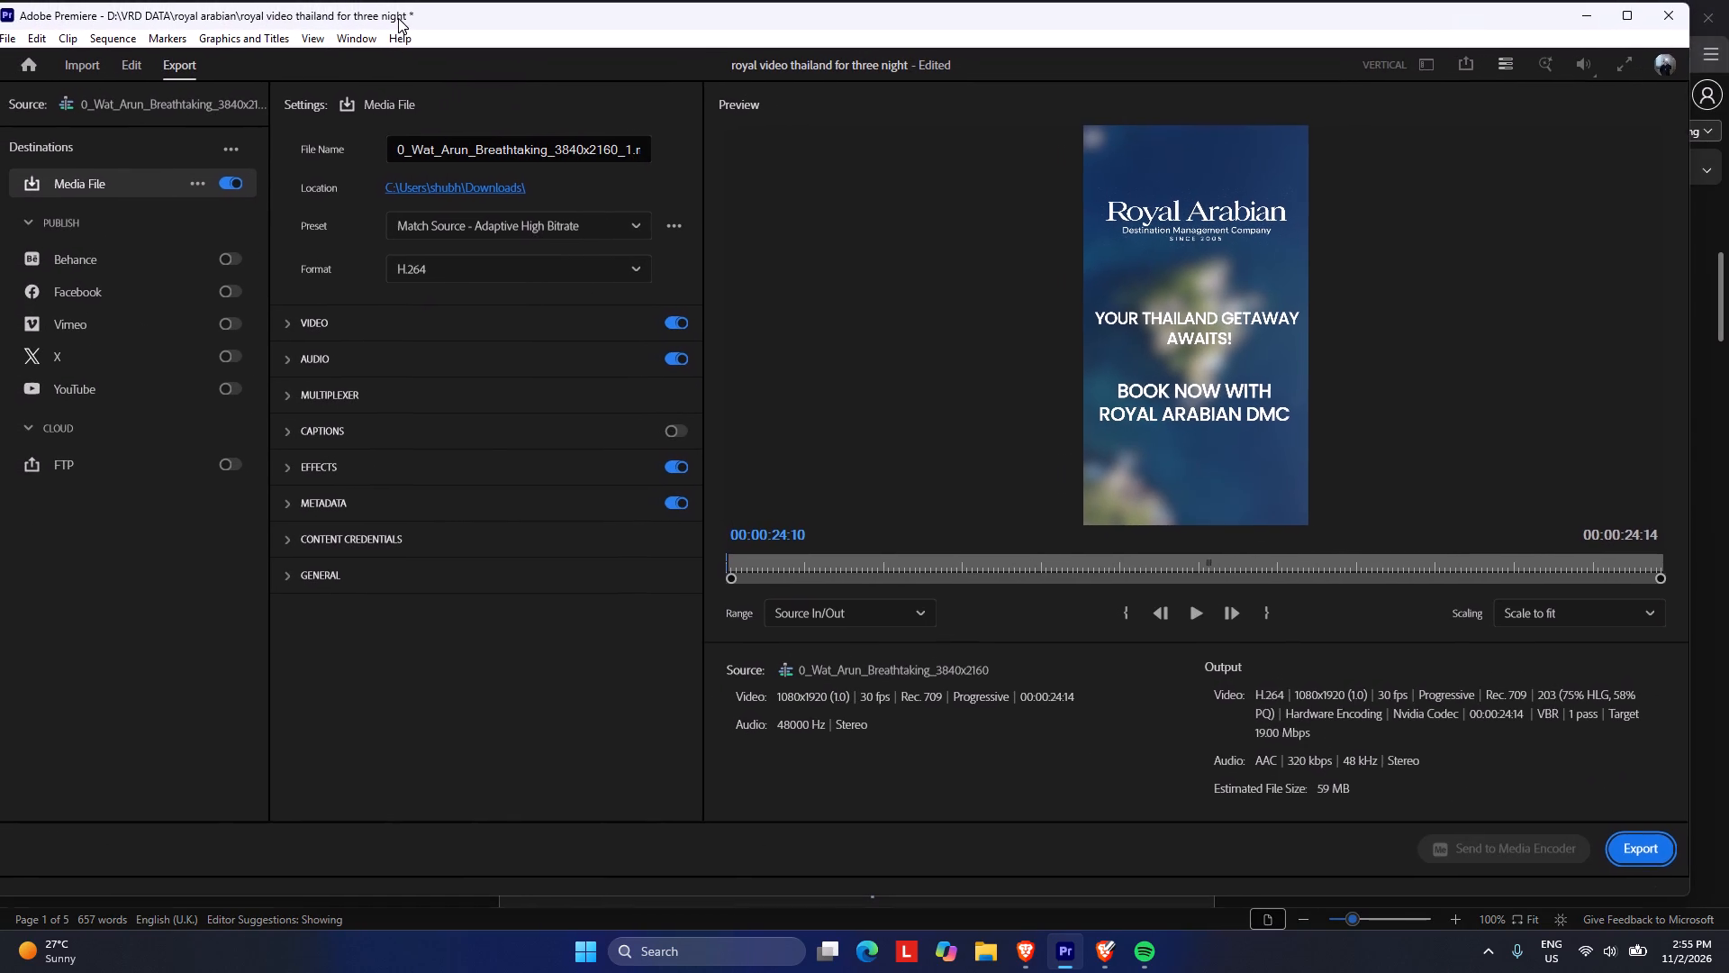
left_click(581, 152)
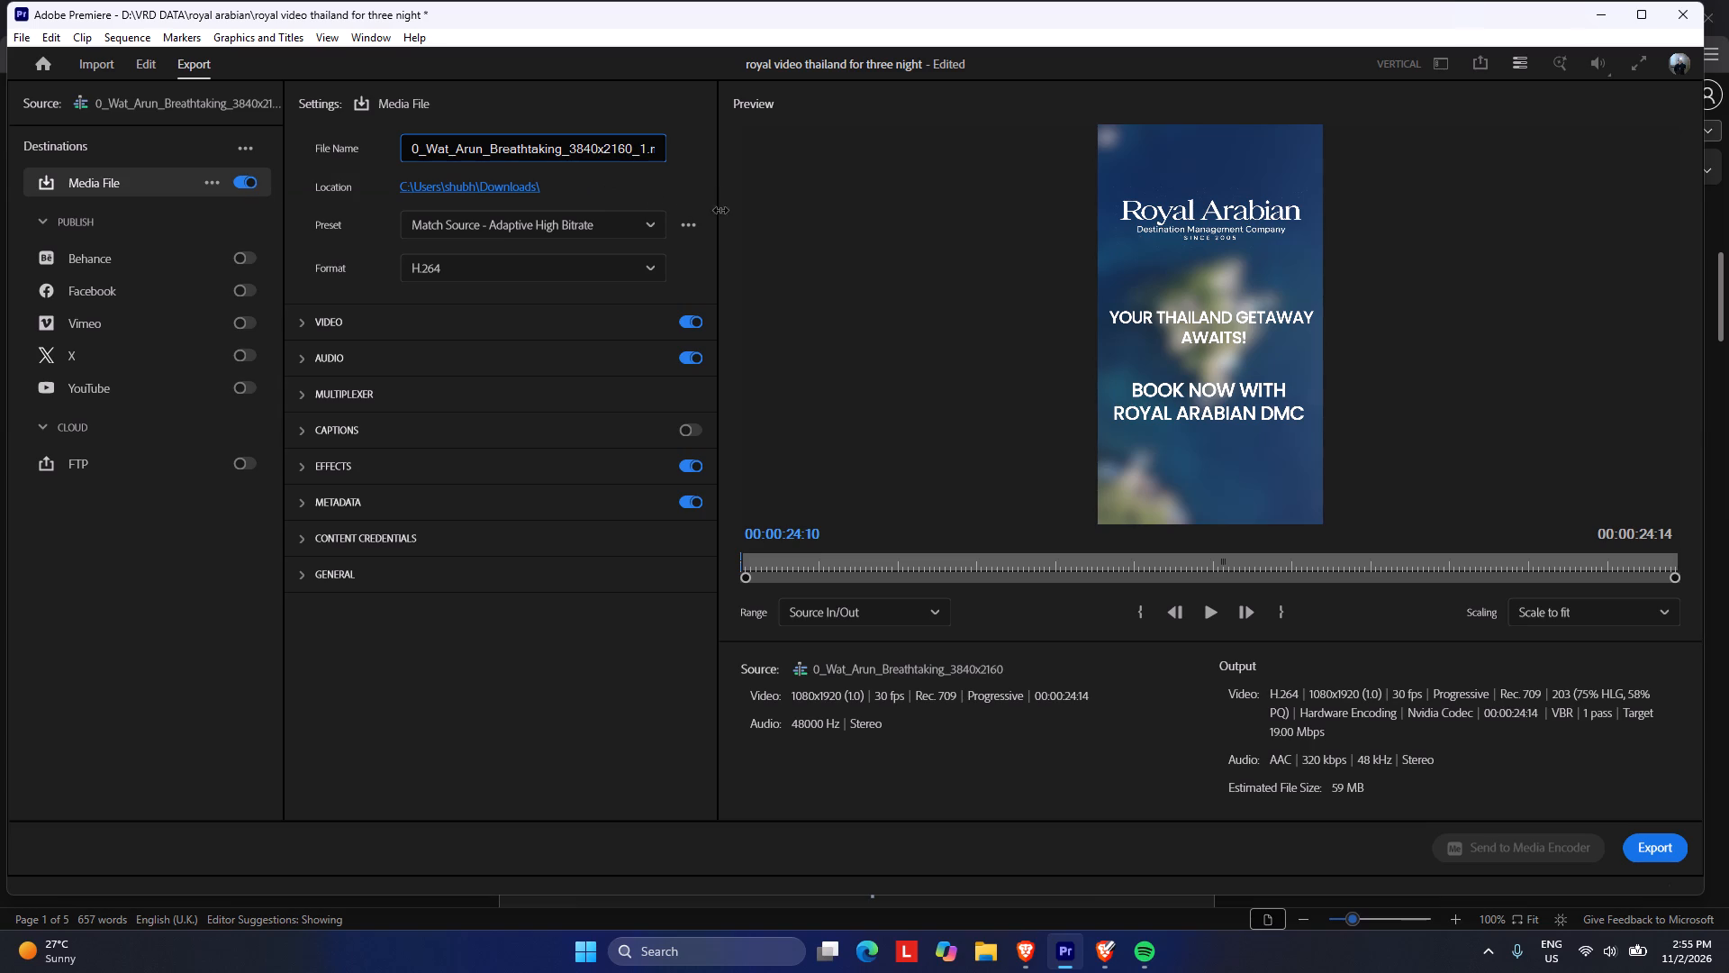
left_click_drag(787, 560, 863, 568)
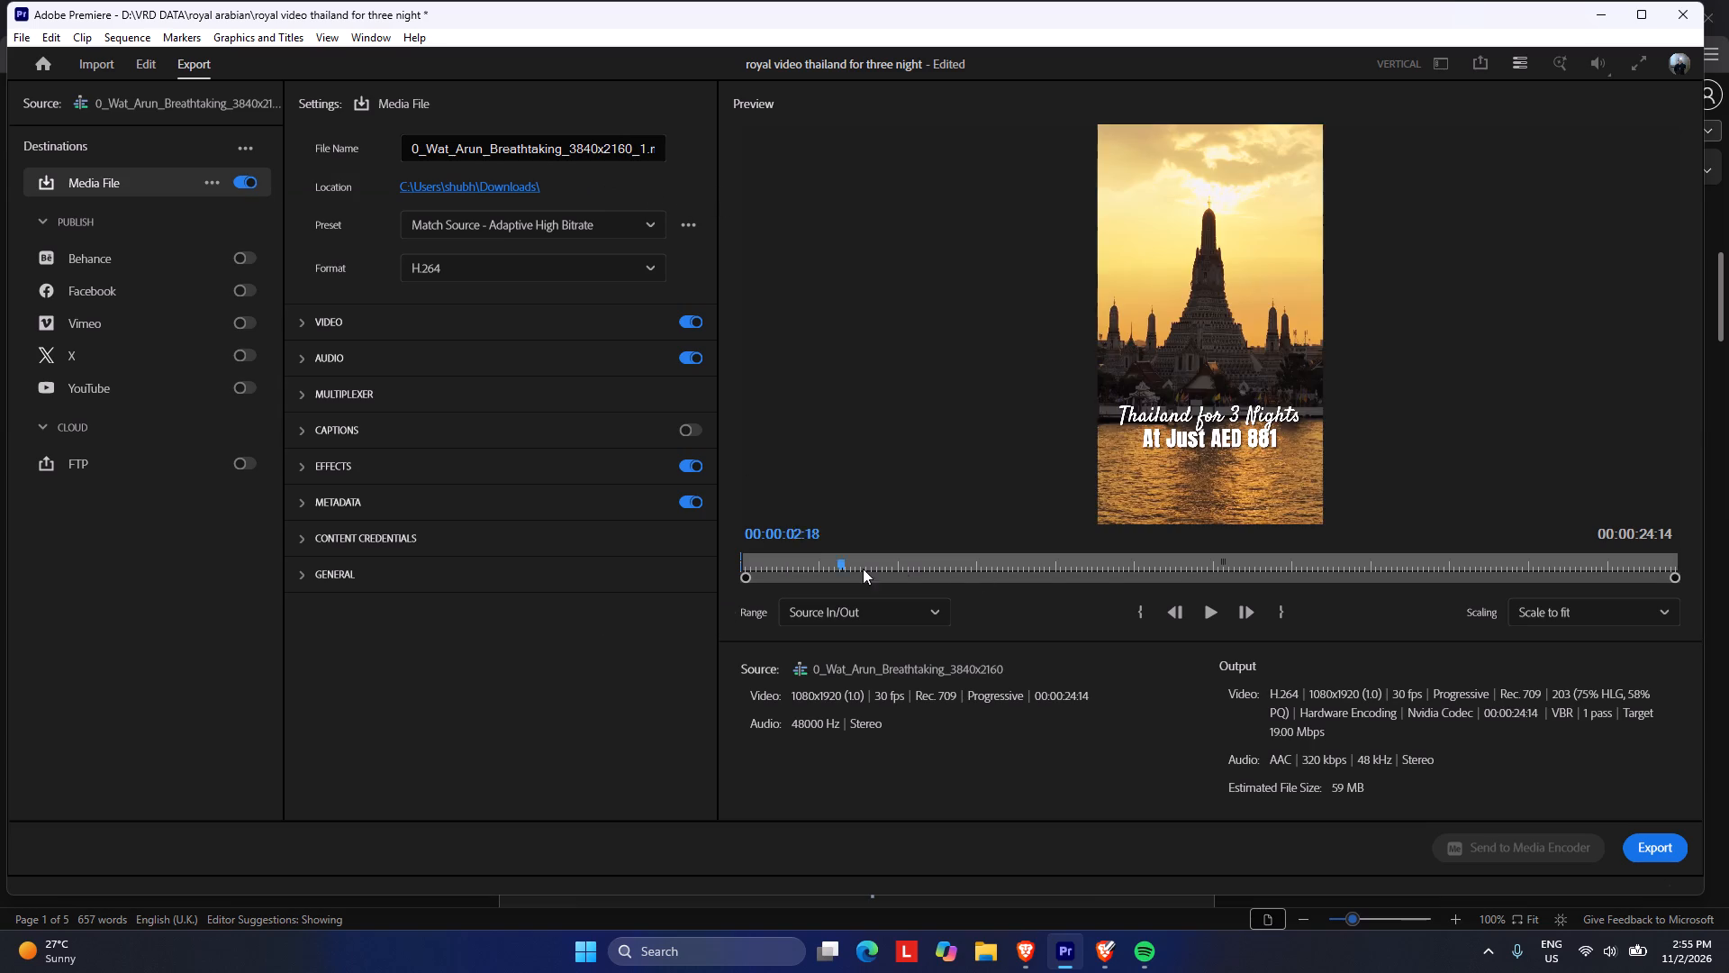
left_click_drag(863, 568, 1647, 588)
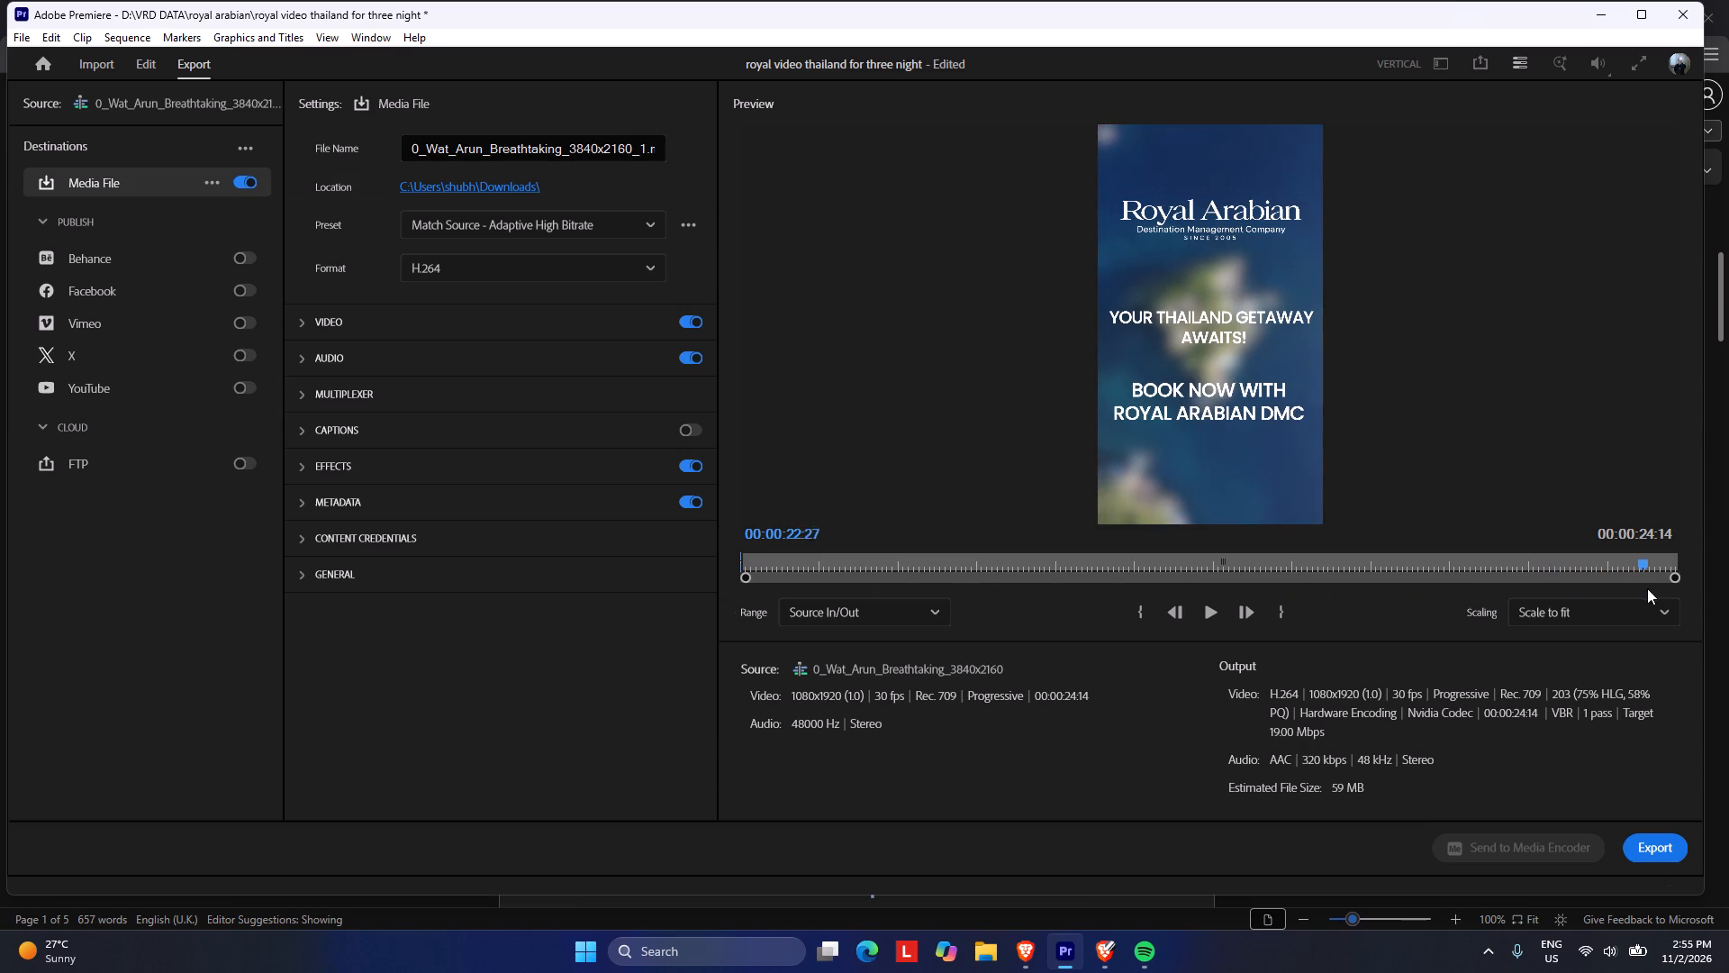
left_click_drag(1647, 588, 1714, 578)
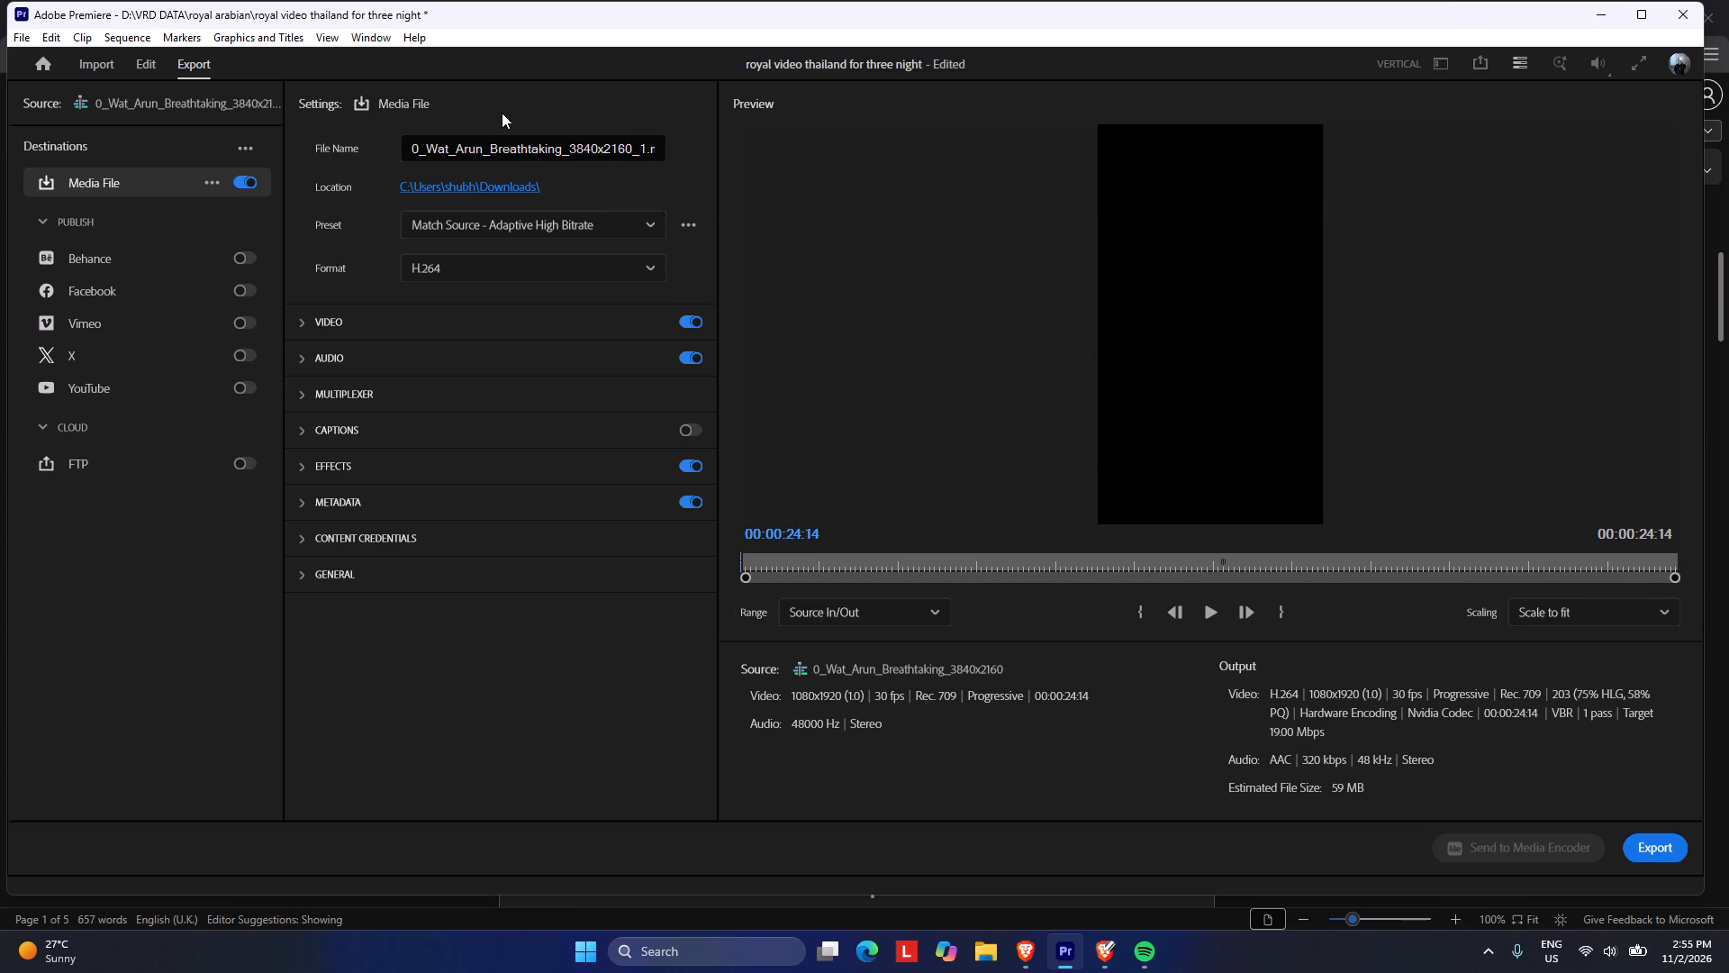
Name the output file "royal arabian thailand for 3 night".
left_click(510, 150)
key("ctrl+a")
type("royal arabian")
key("space")
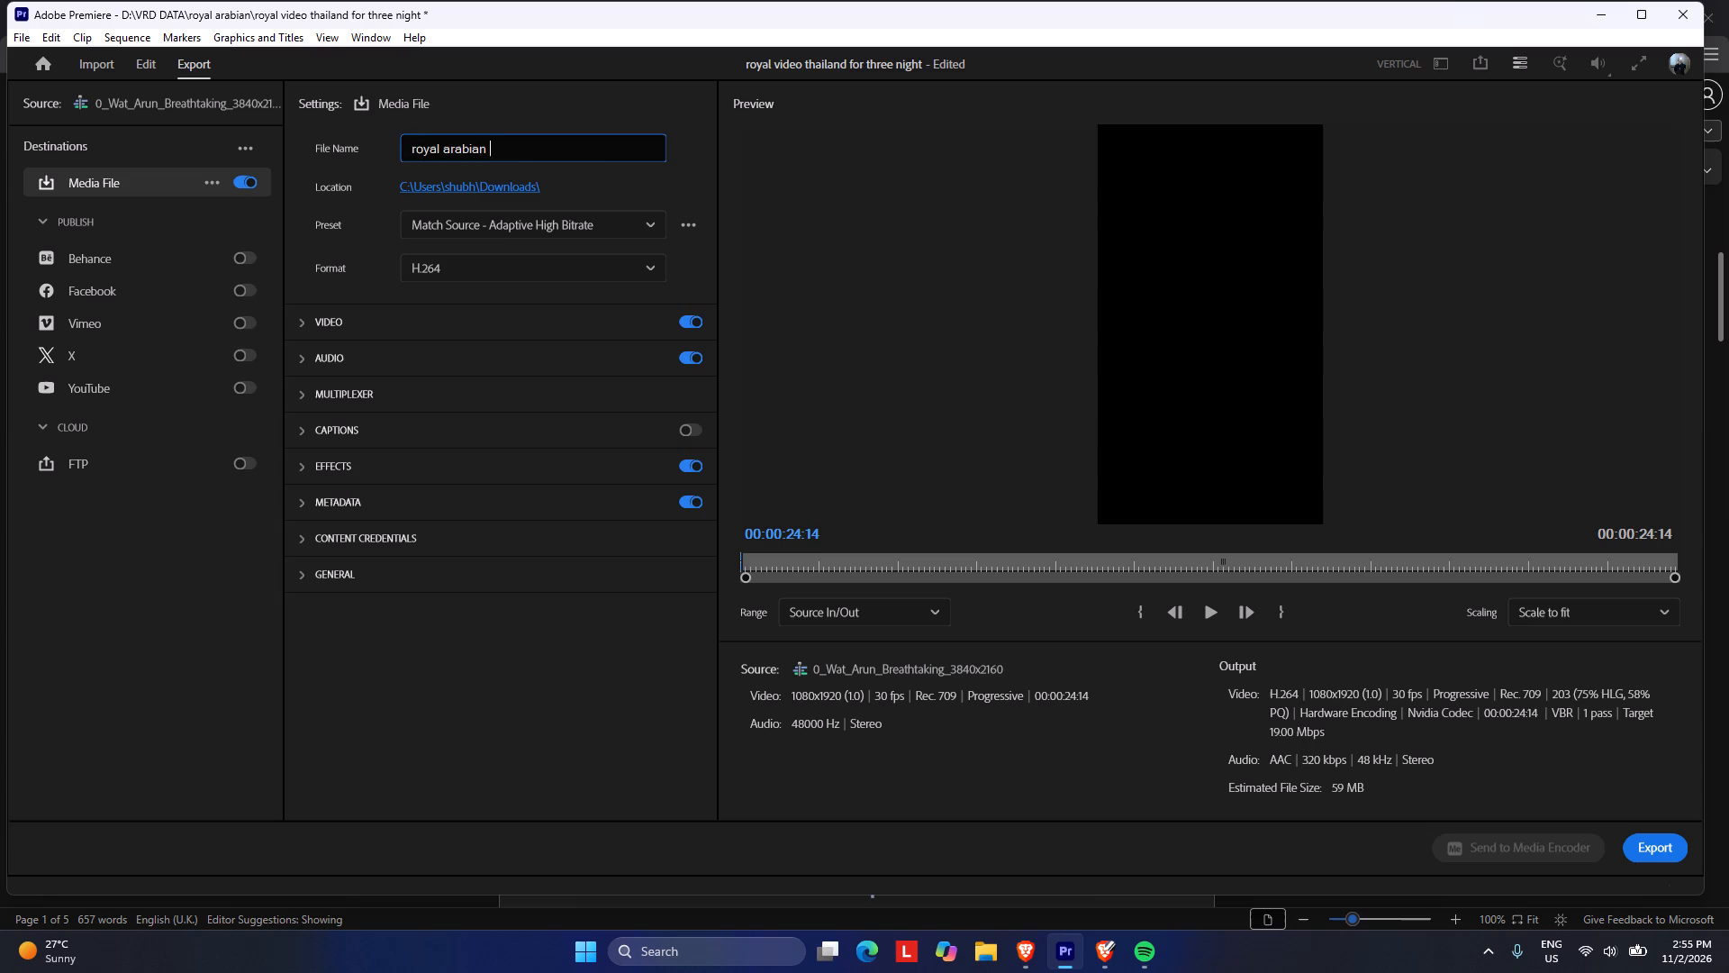
type("thi")
key("BackSpace")
type("ailand")
key("space")
key("g")
key("BackSpace")
type("for three")
key("space")
type("night")
left_click_drag(587, 147, 560, 141)
key("3")
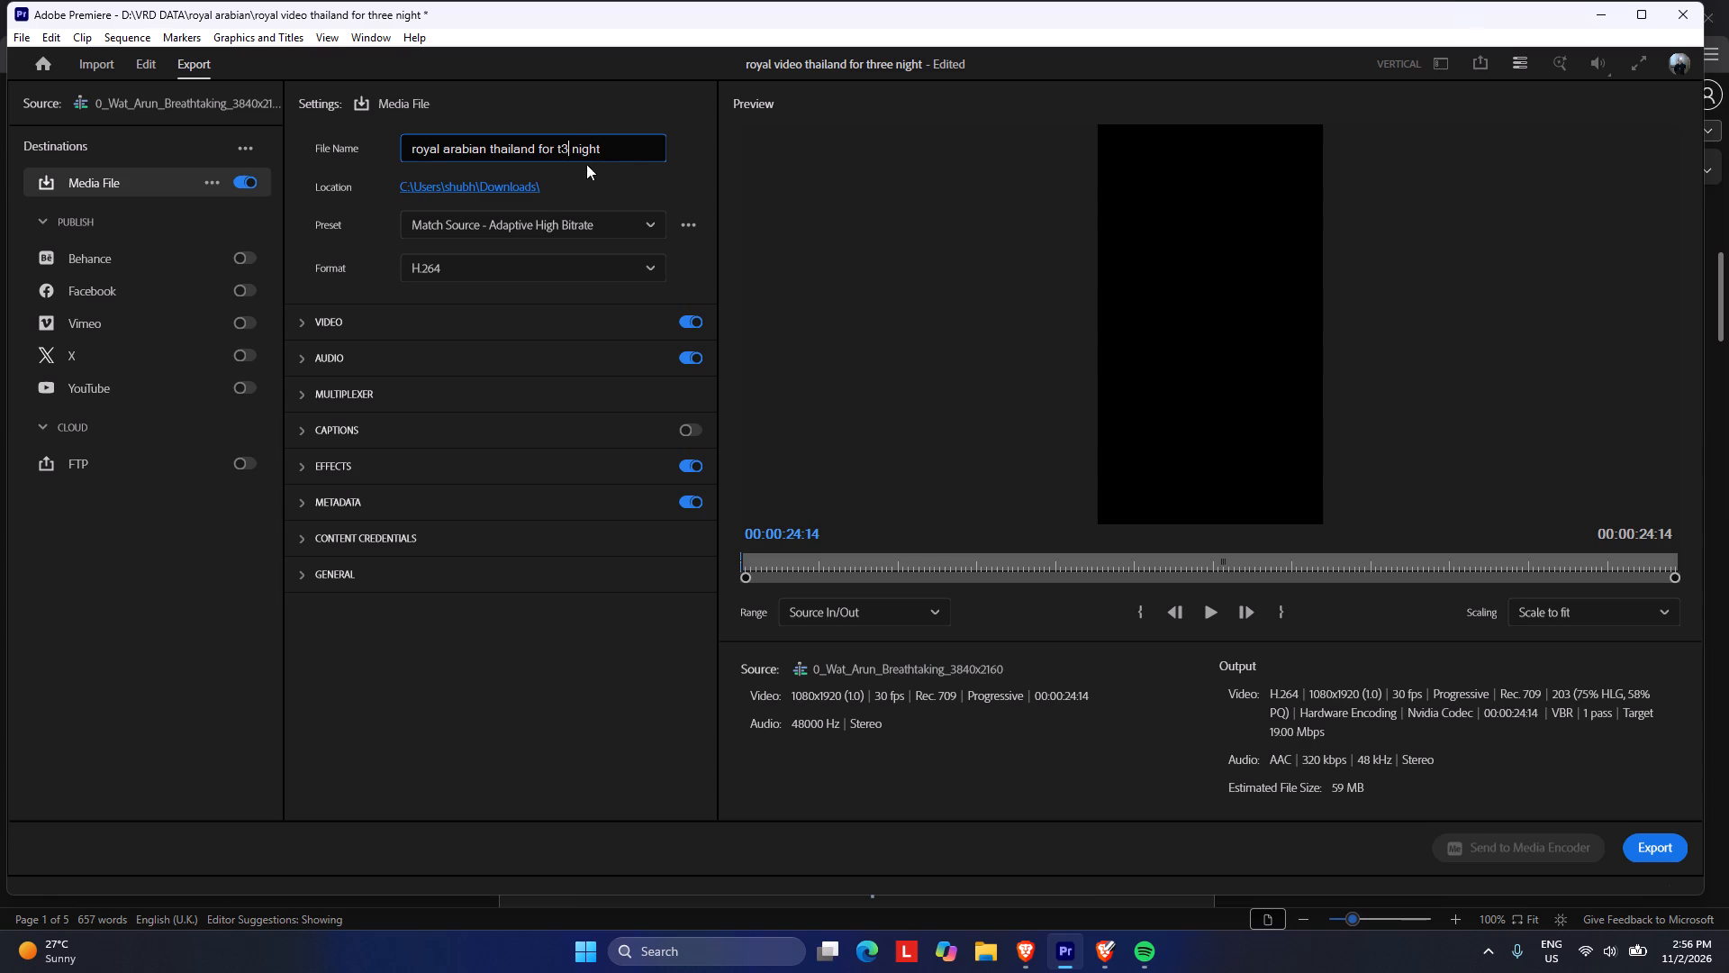
key("BackSpace")
key("BackSpace")
key("3")
left_click(577, 114)
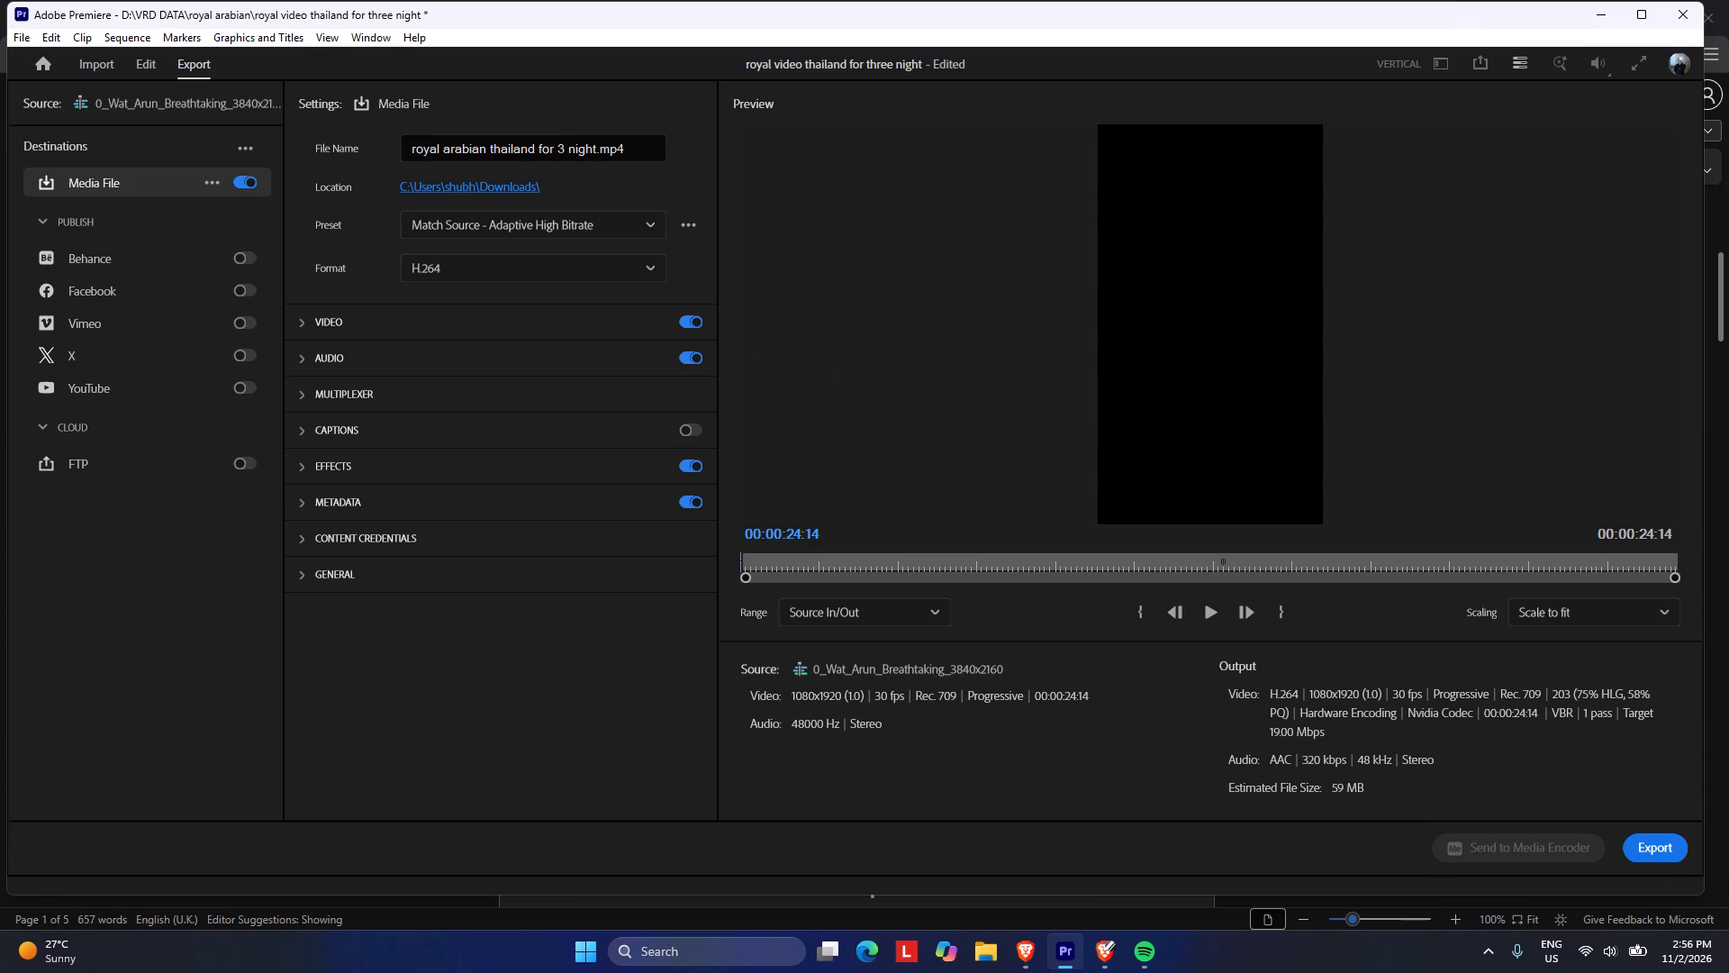
Export the sequence as H.264 to the Downloads folder with the Match Source - Adaptive High Bitrate preset.
left_click(1665, 846)
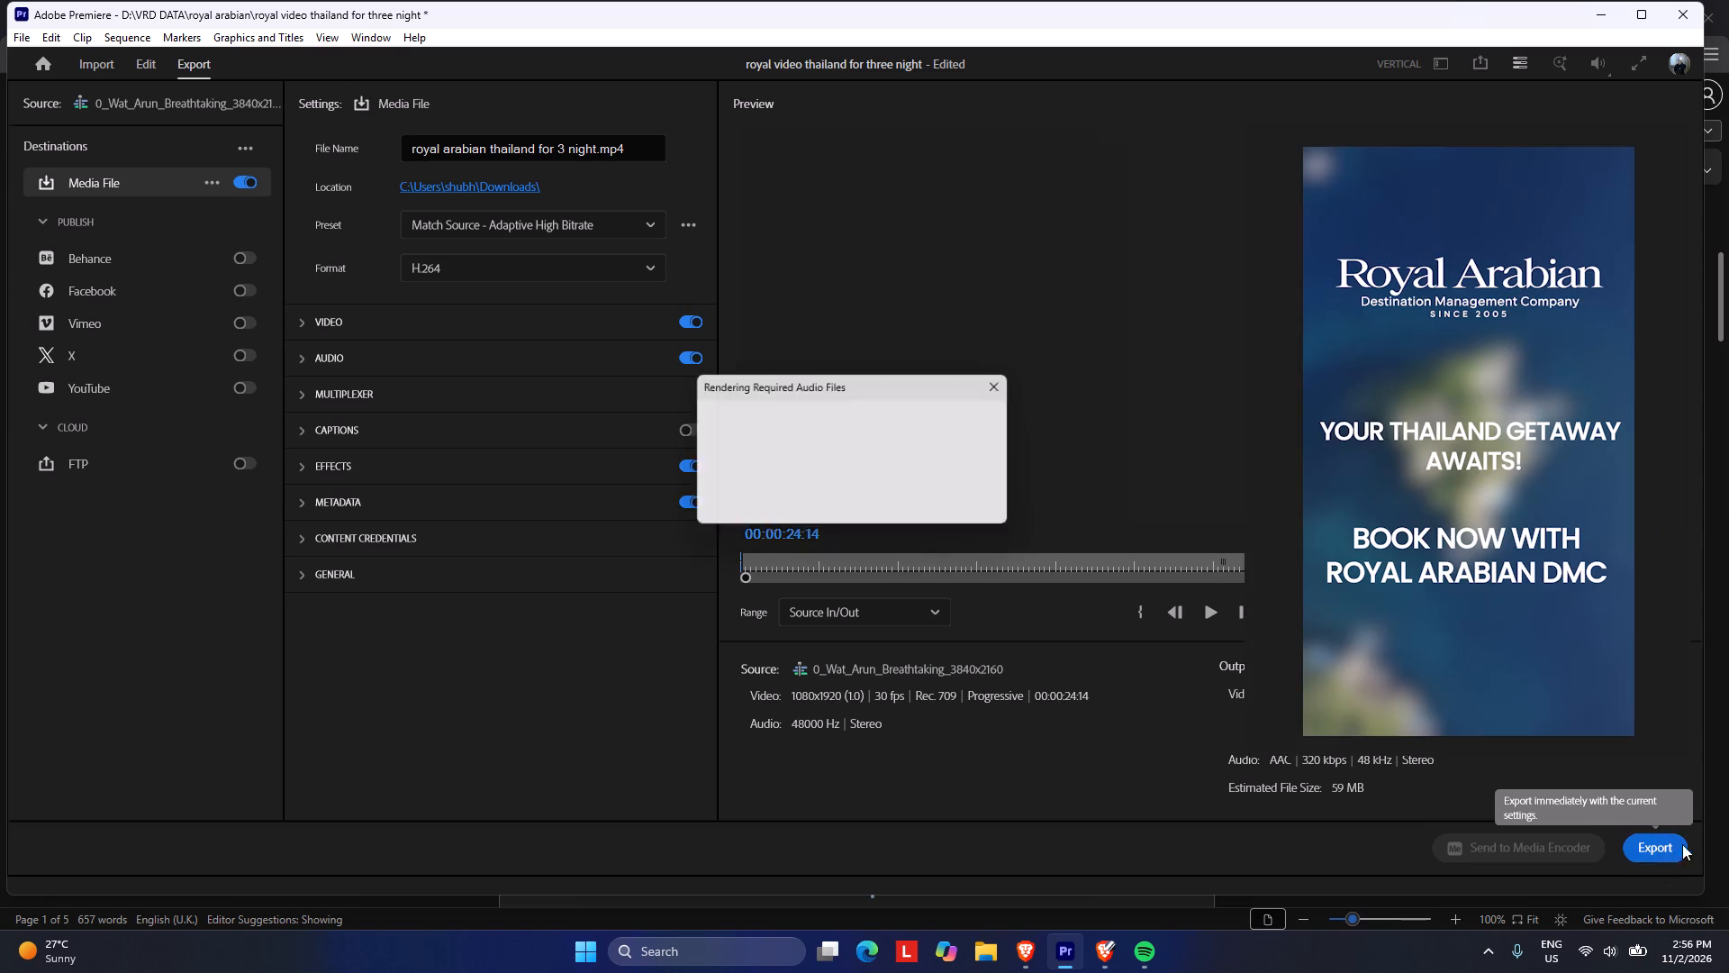
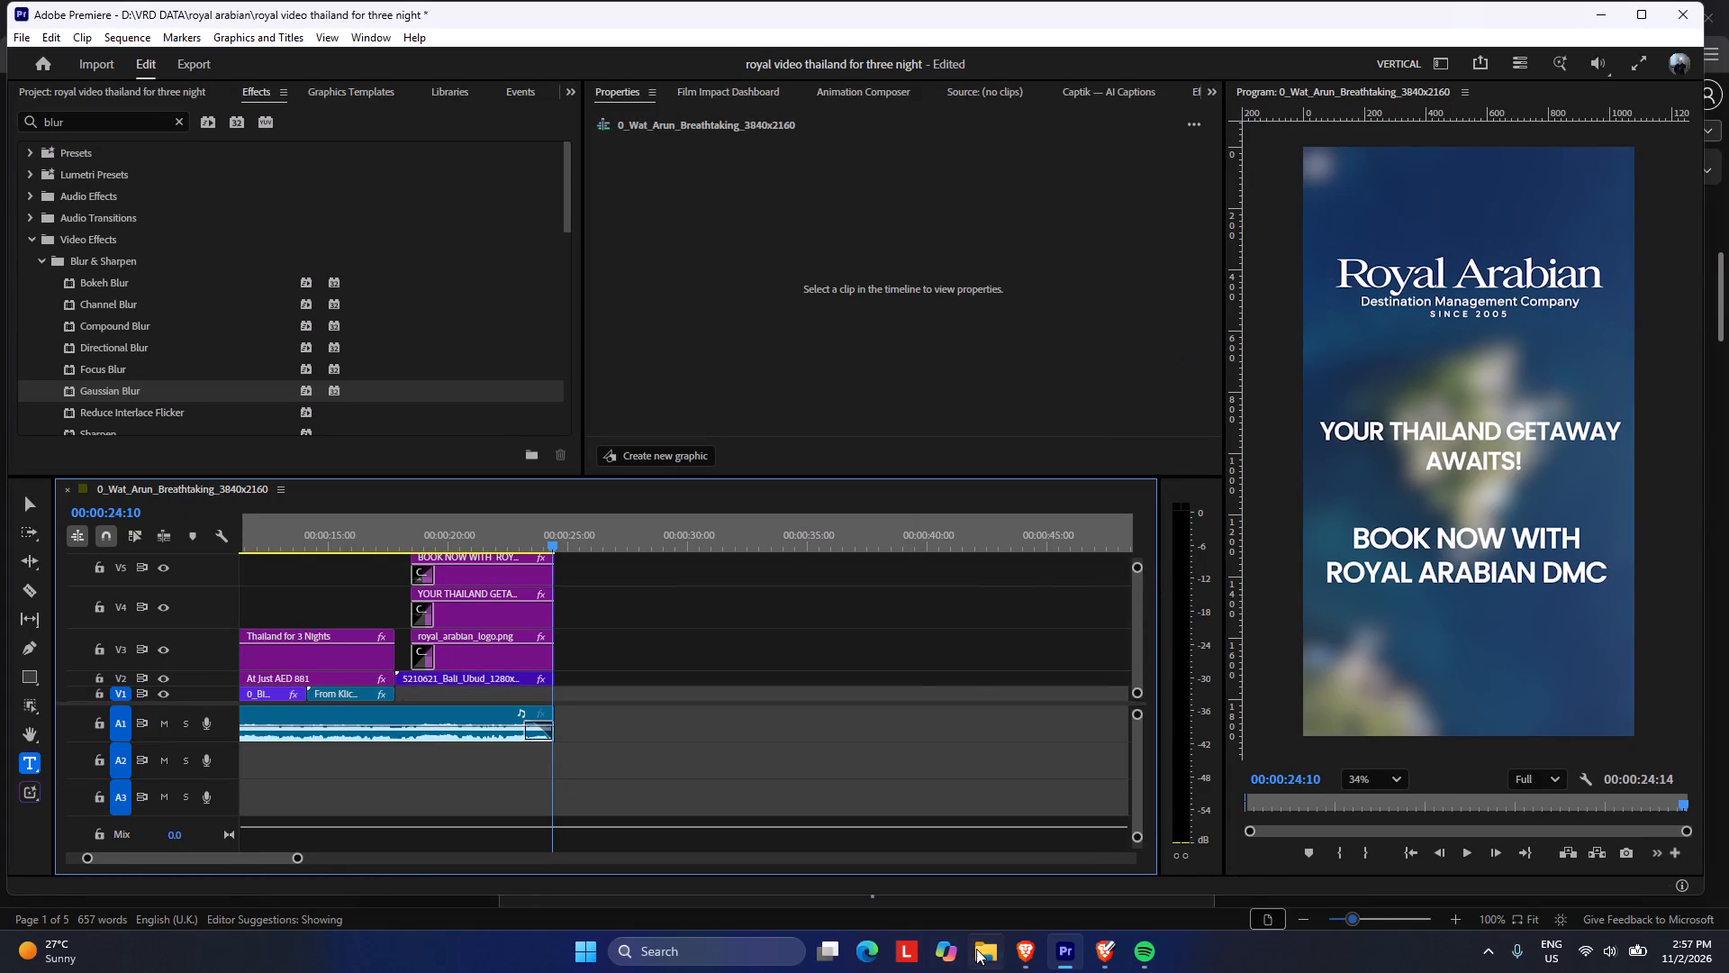
Switch to the Brave browser window that holds the Nov Ad Reel Content document.
left_click(1019, 953)
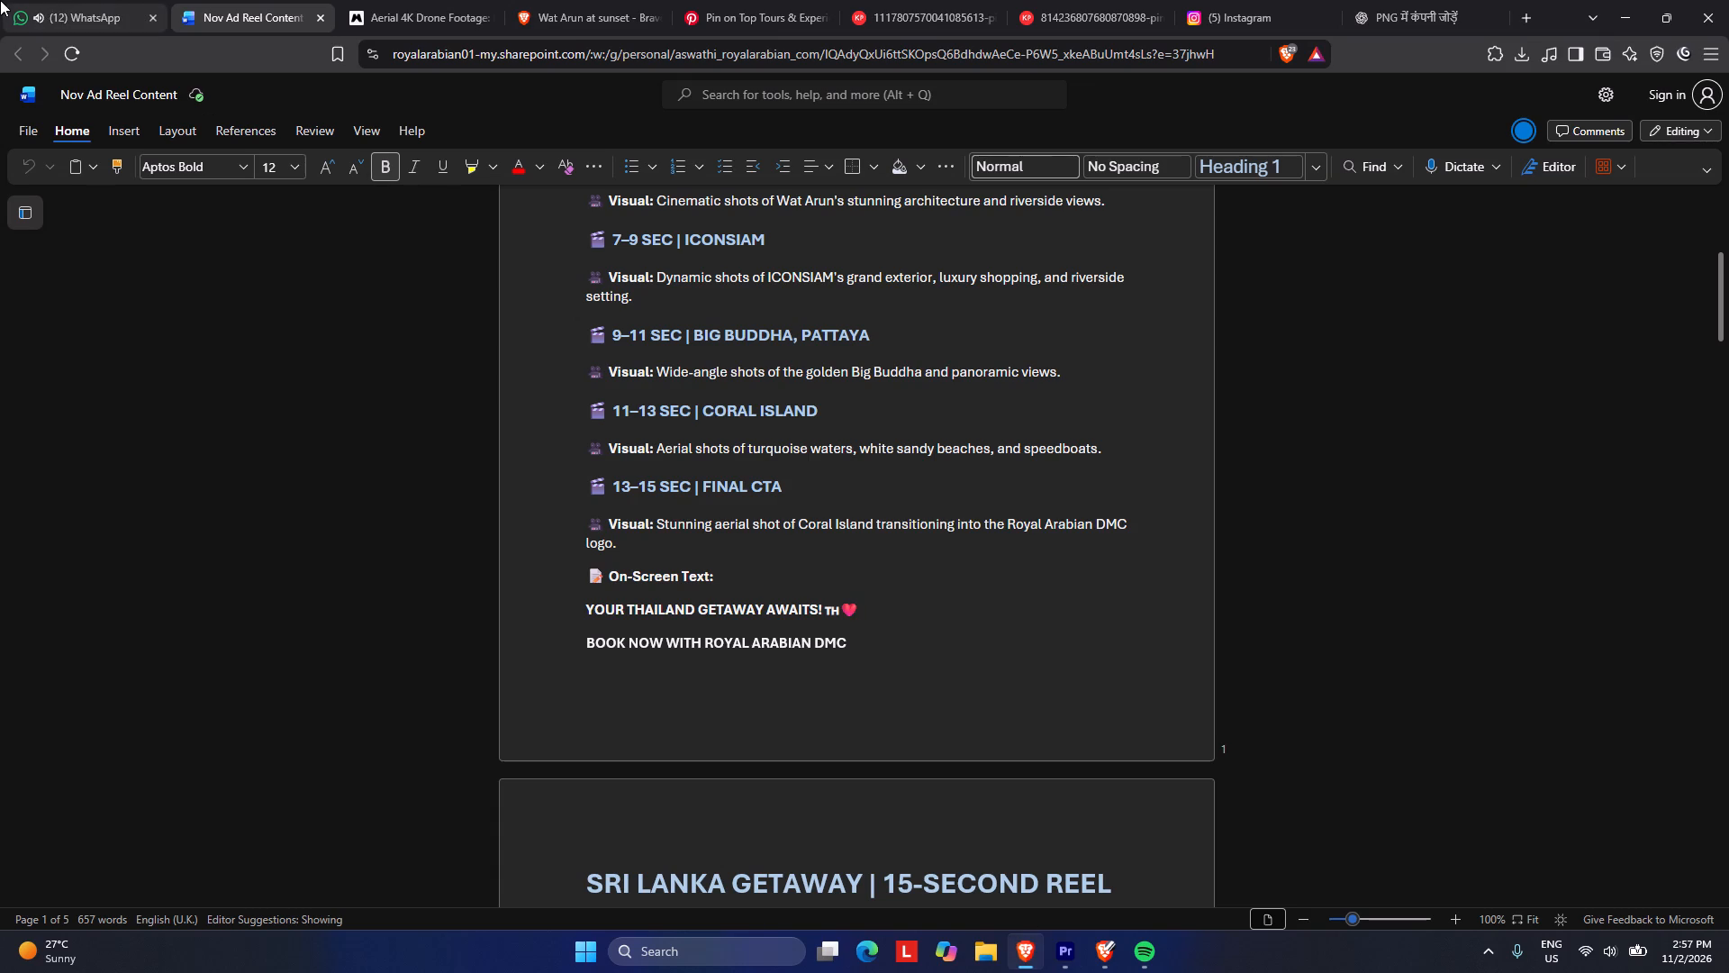